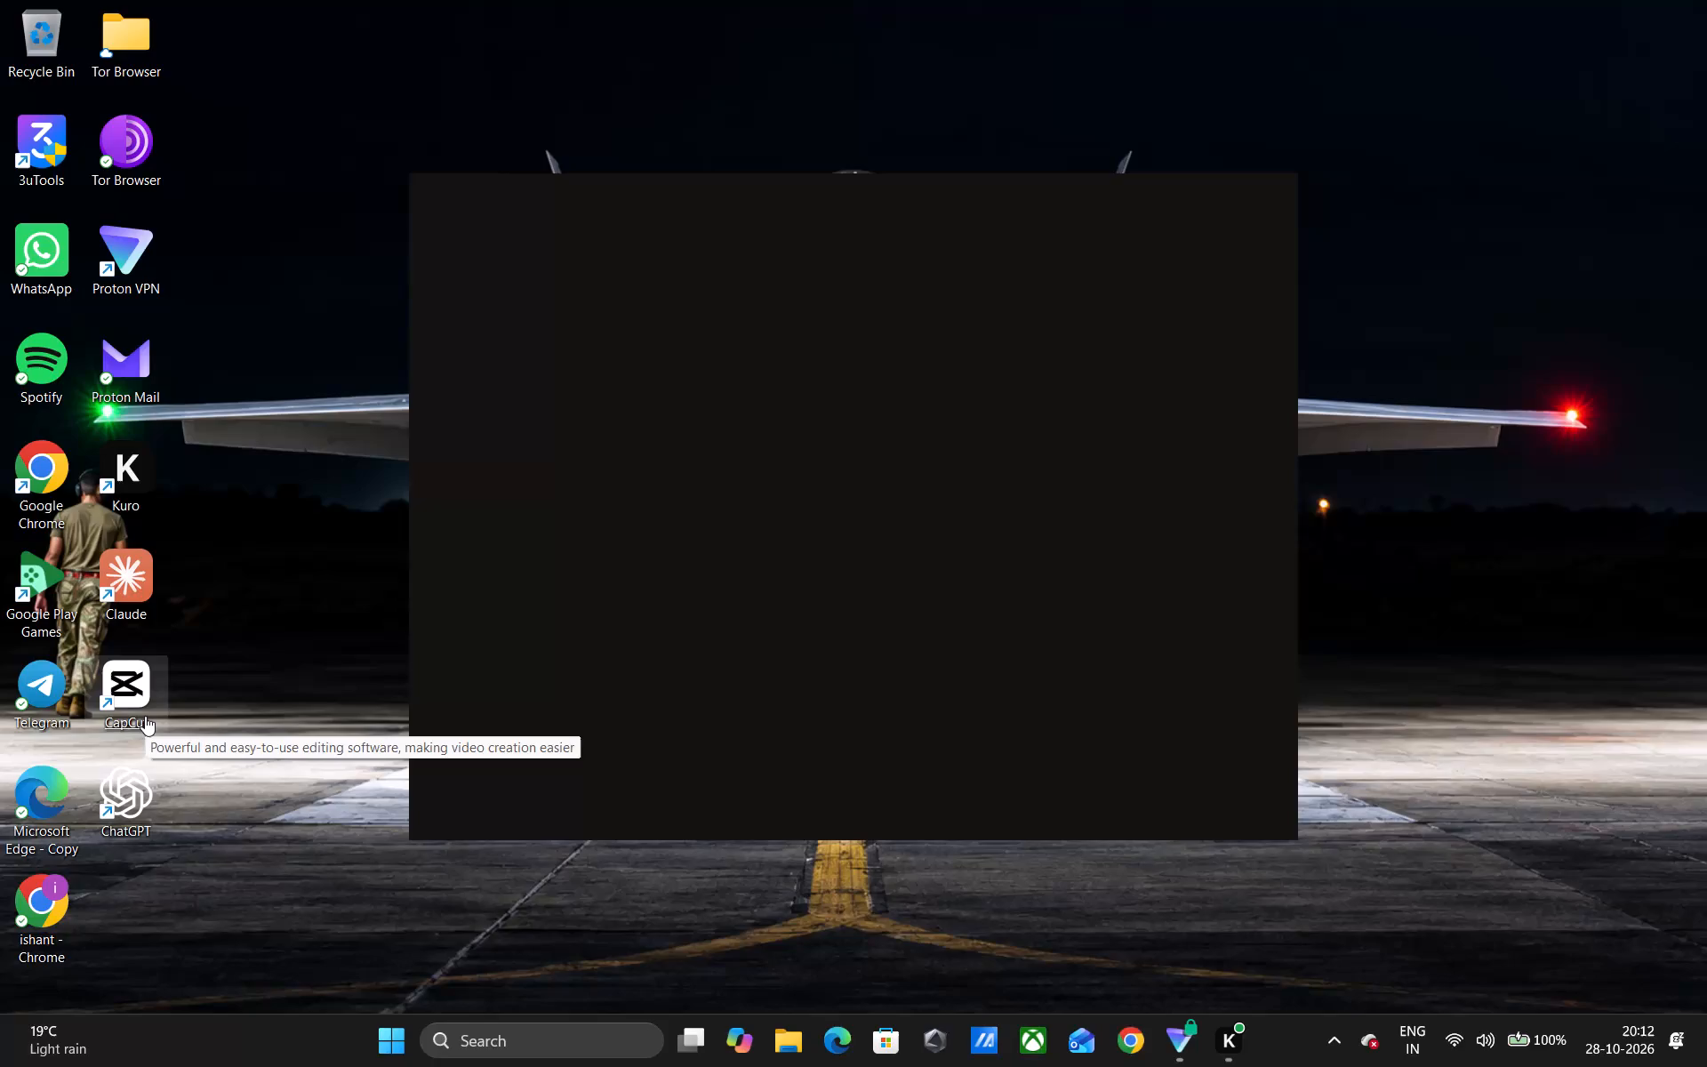
Launch the CapCut video editor from the desktop.
{"action": "double_click", "coordinate": [136, 687]}
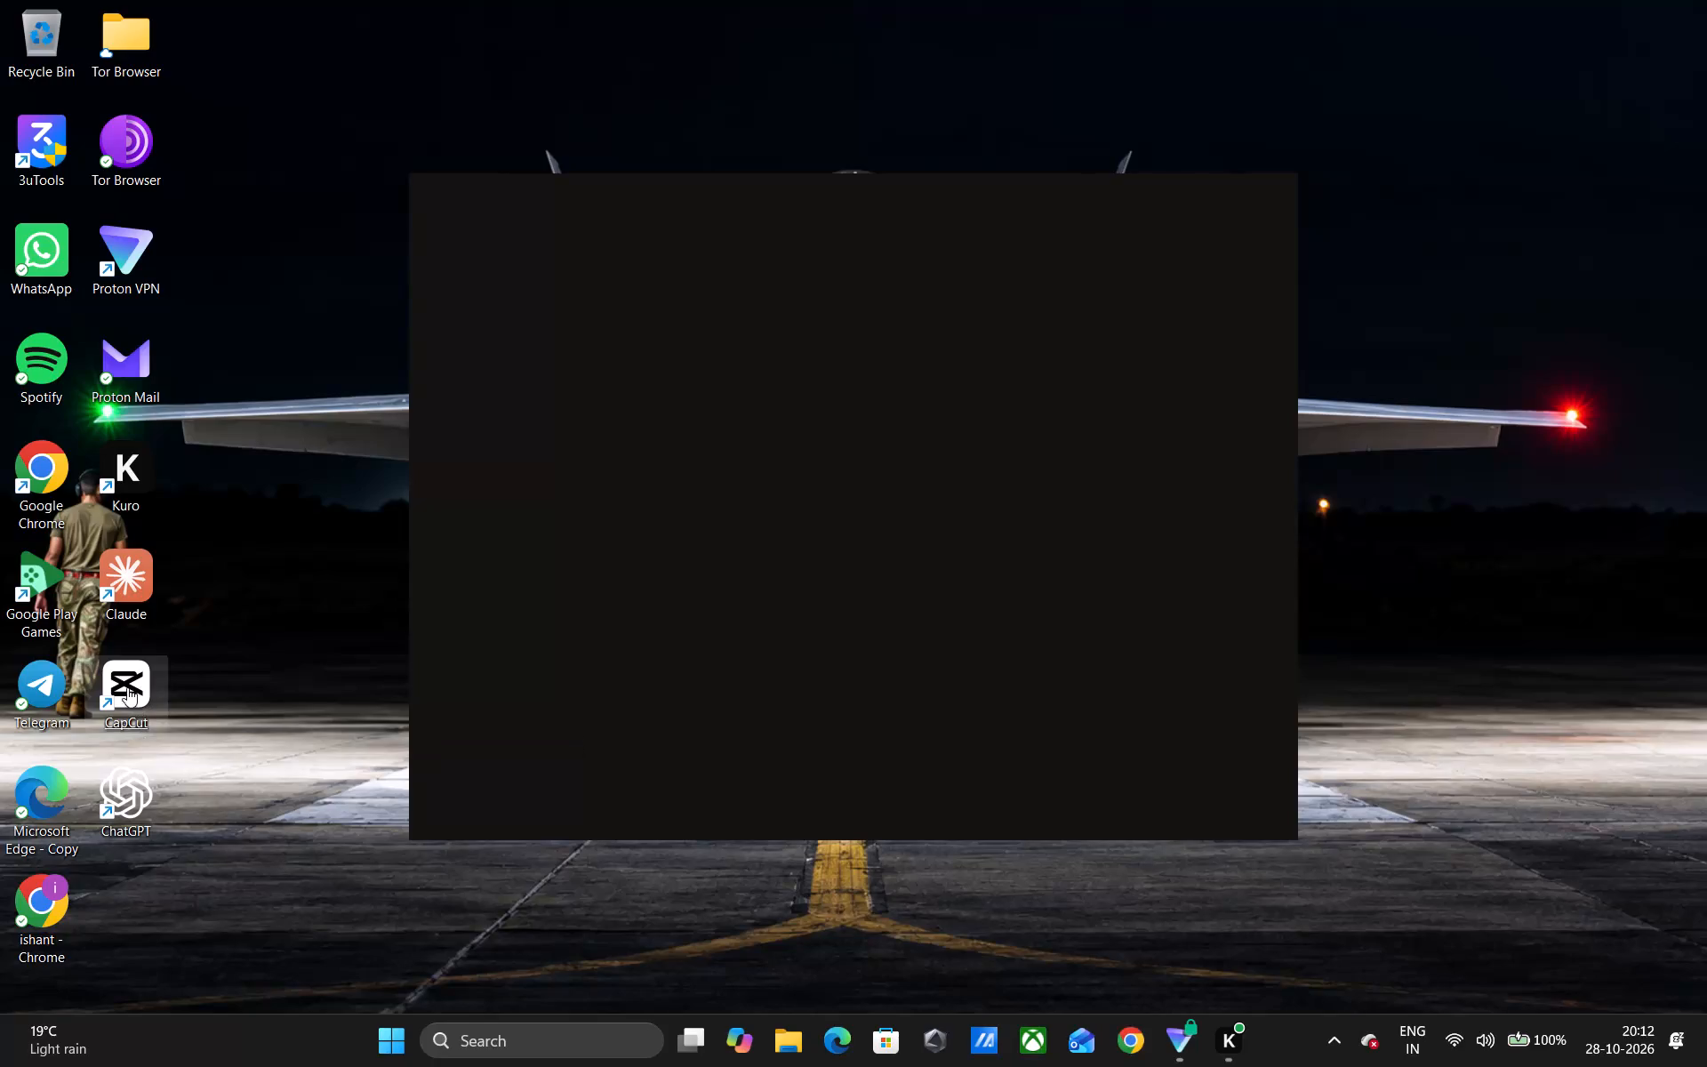
{"action": "triple_click", "coordinate": [120, 674]}
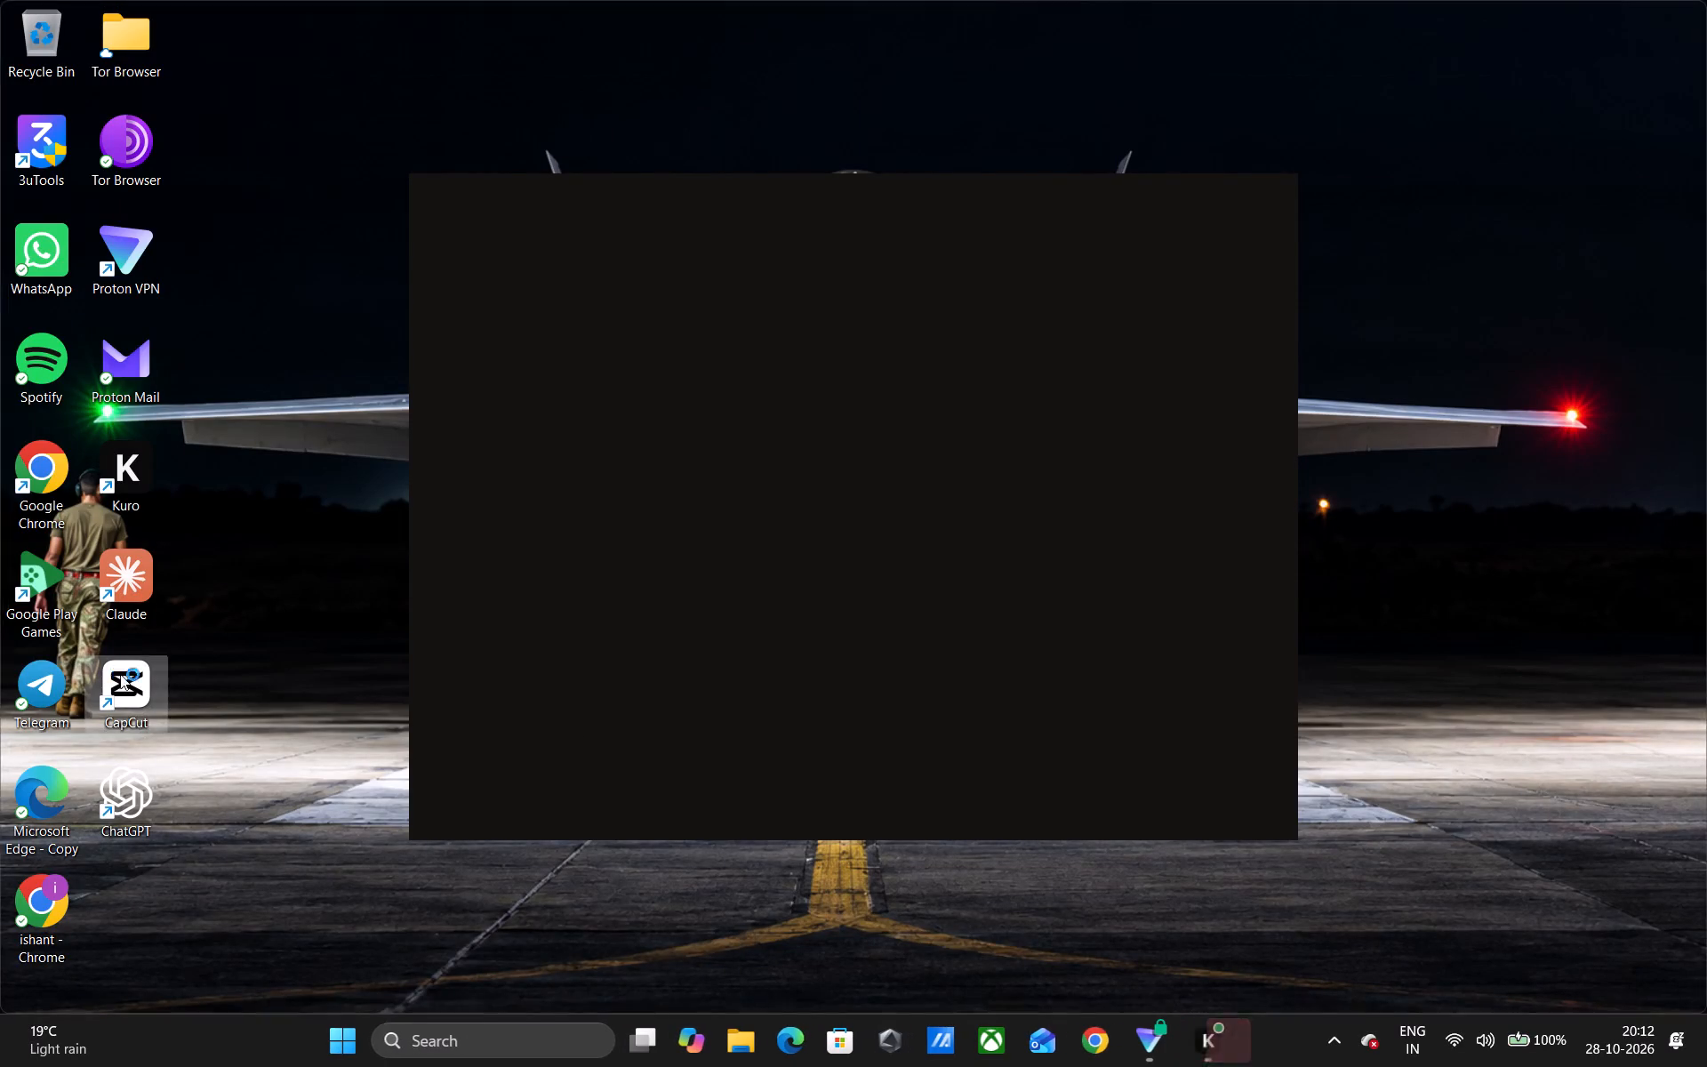
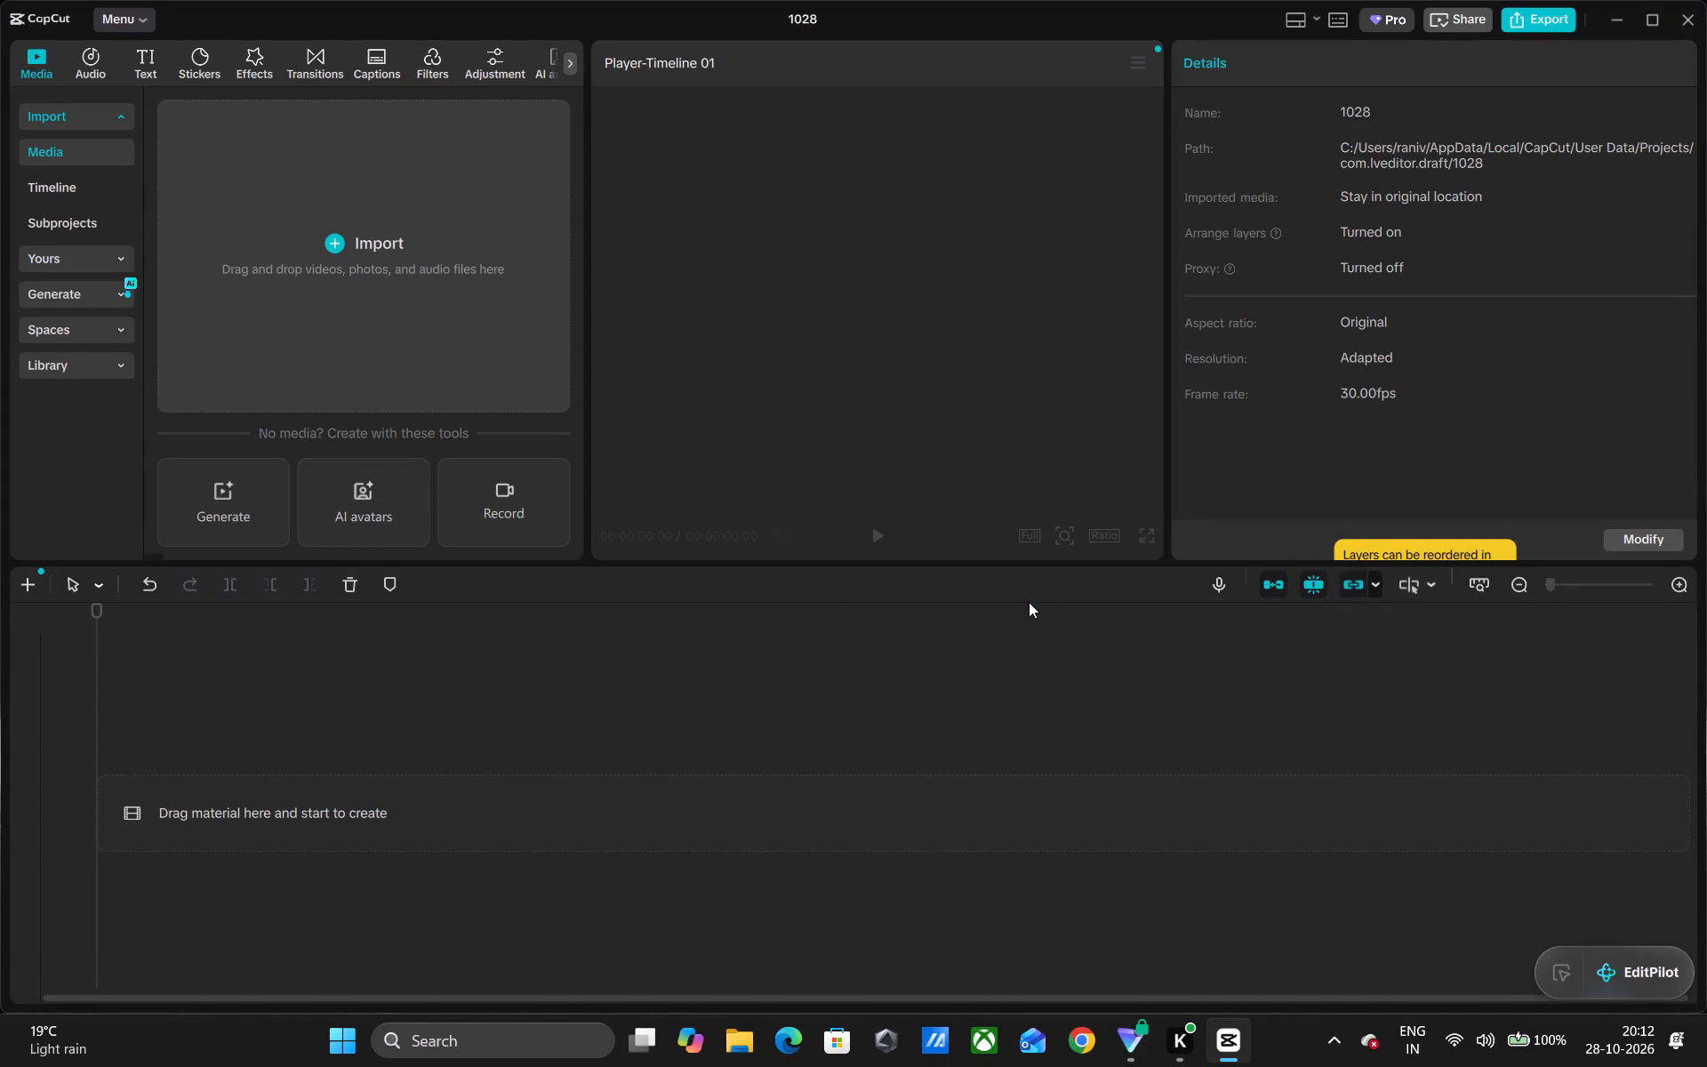
Import the image p3 from the device's Downloads folder into the project media and dismiss the shortcut conflict notice permanently.
{"action": "left_click", "coordinate": [411, 172]}
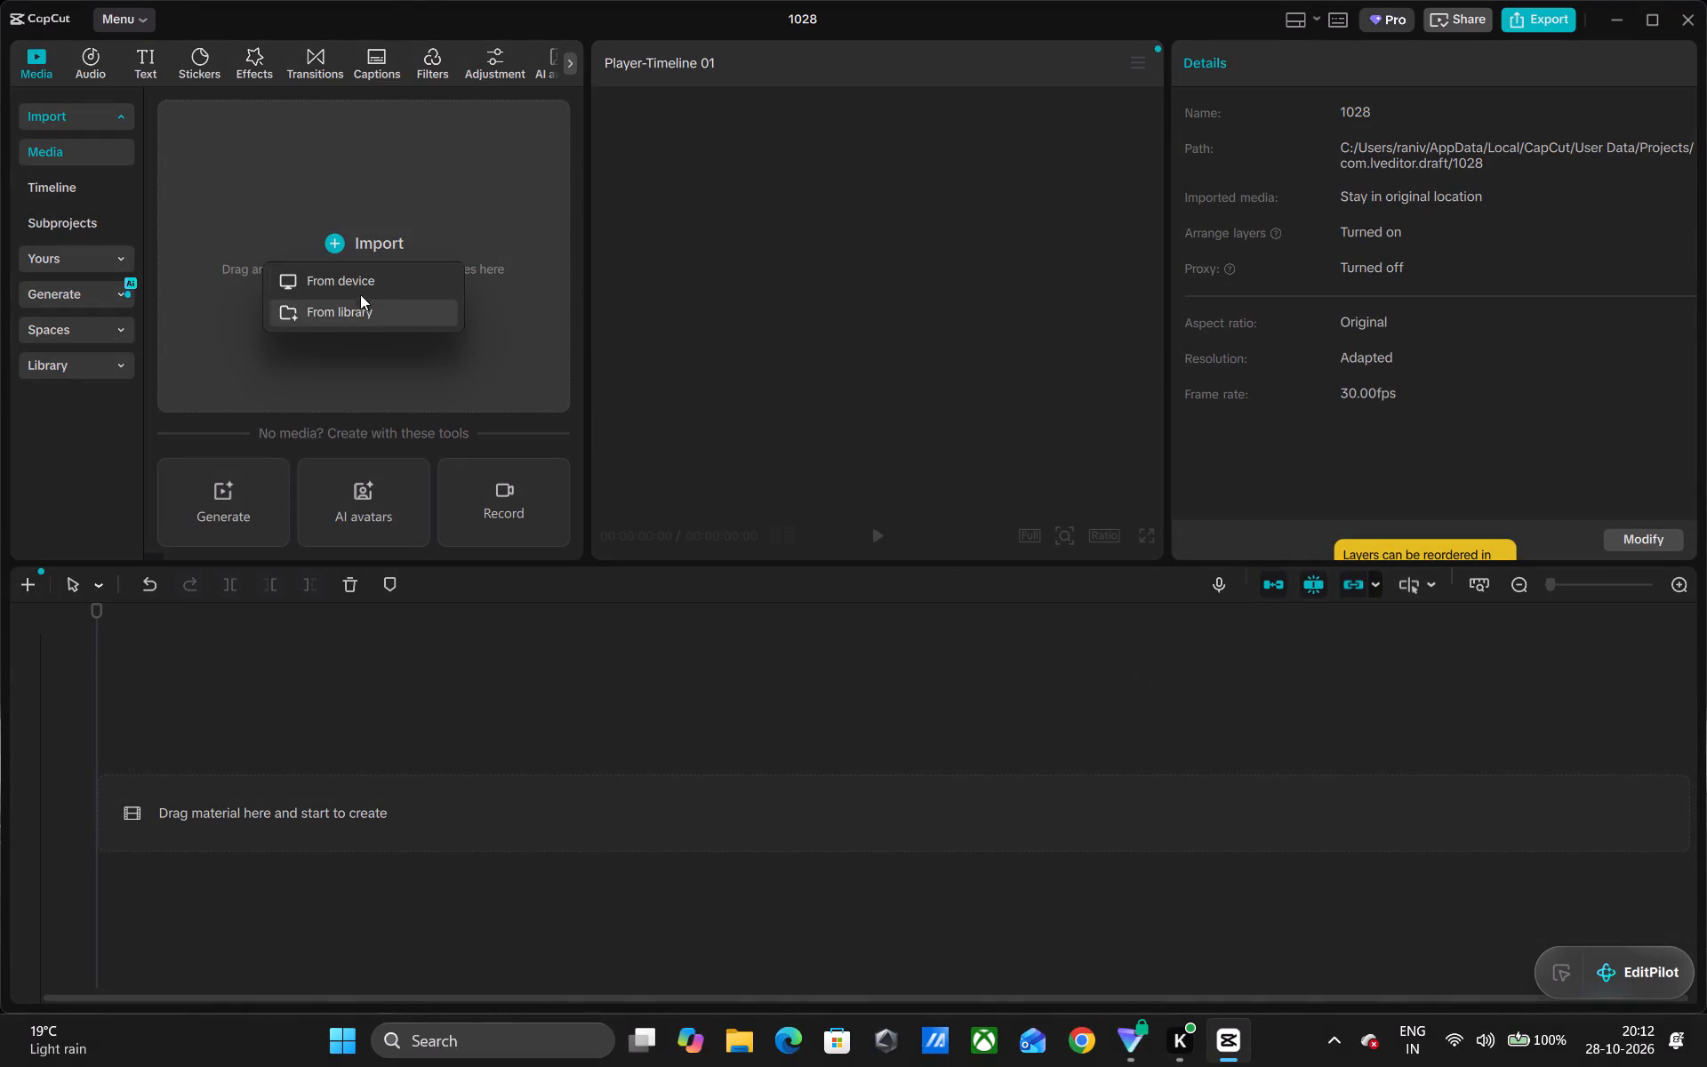
{"action": "left_click", "coordinate": [363, 286]}
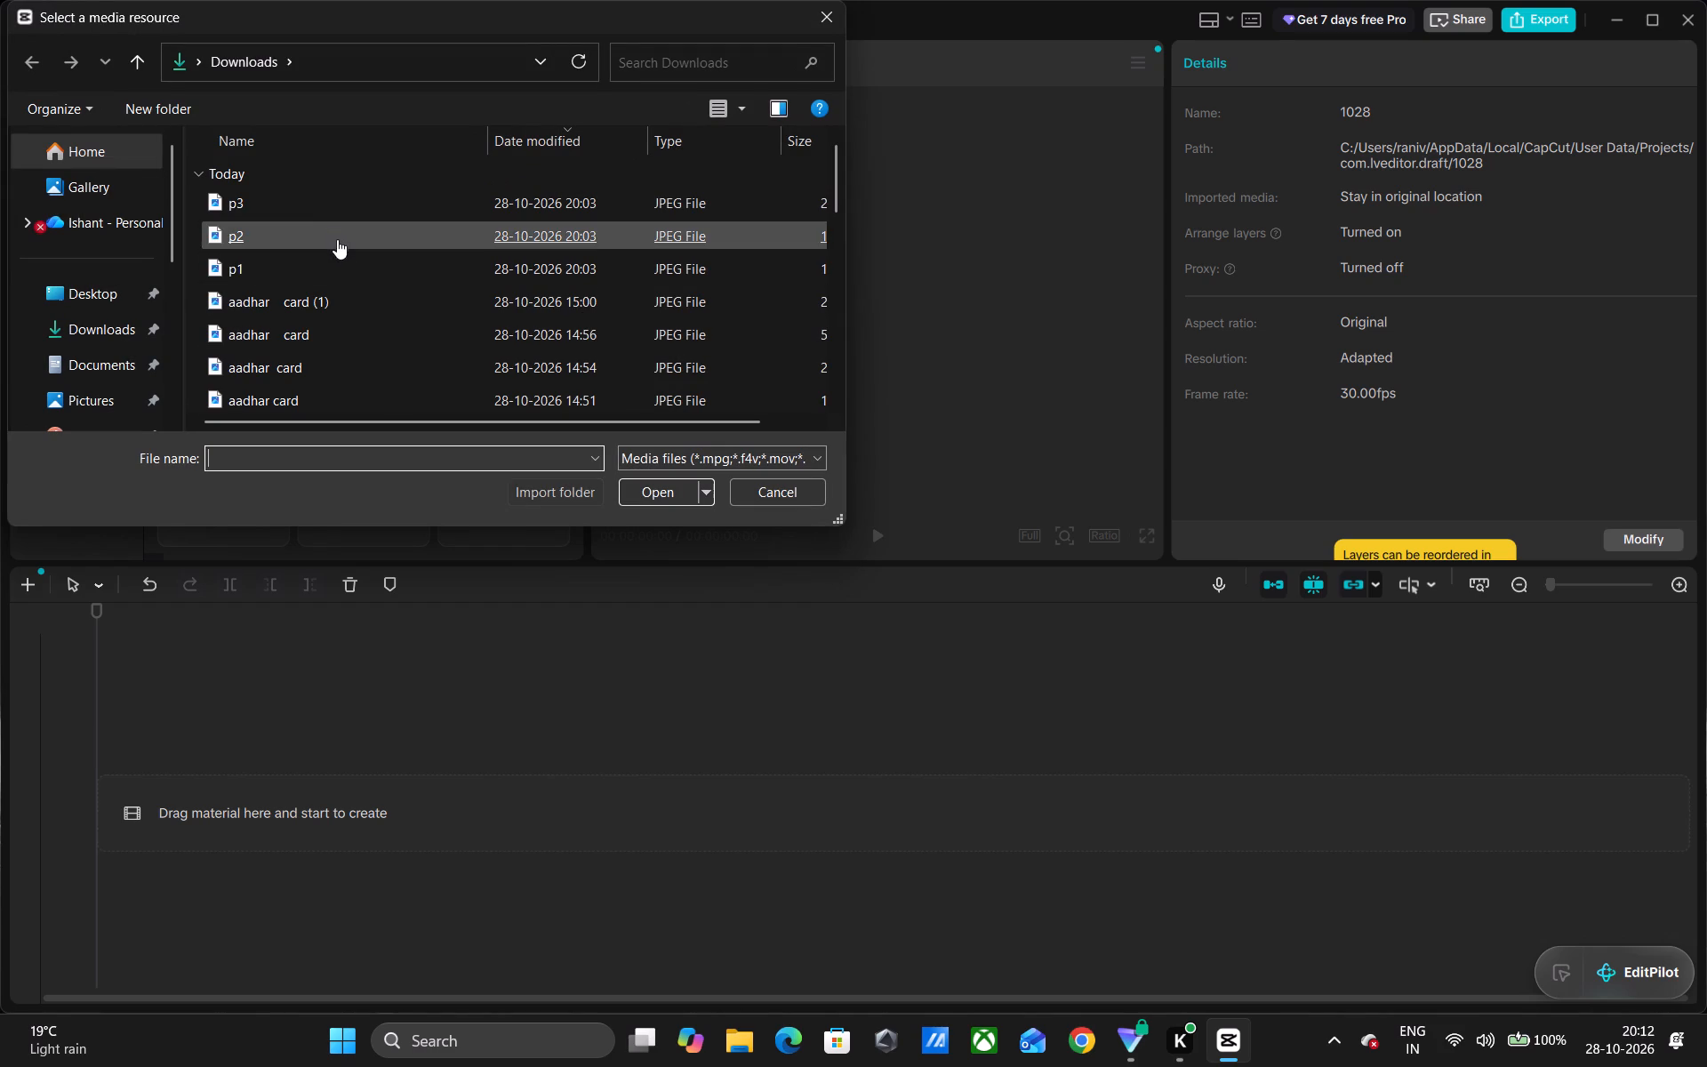
{"action": "left_click", "coordinate": [337, 205]}
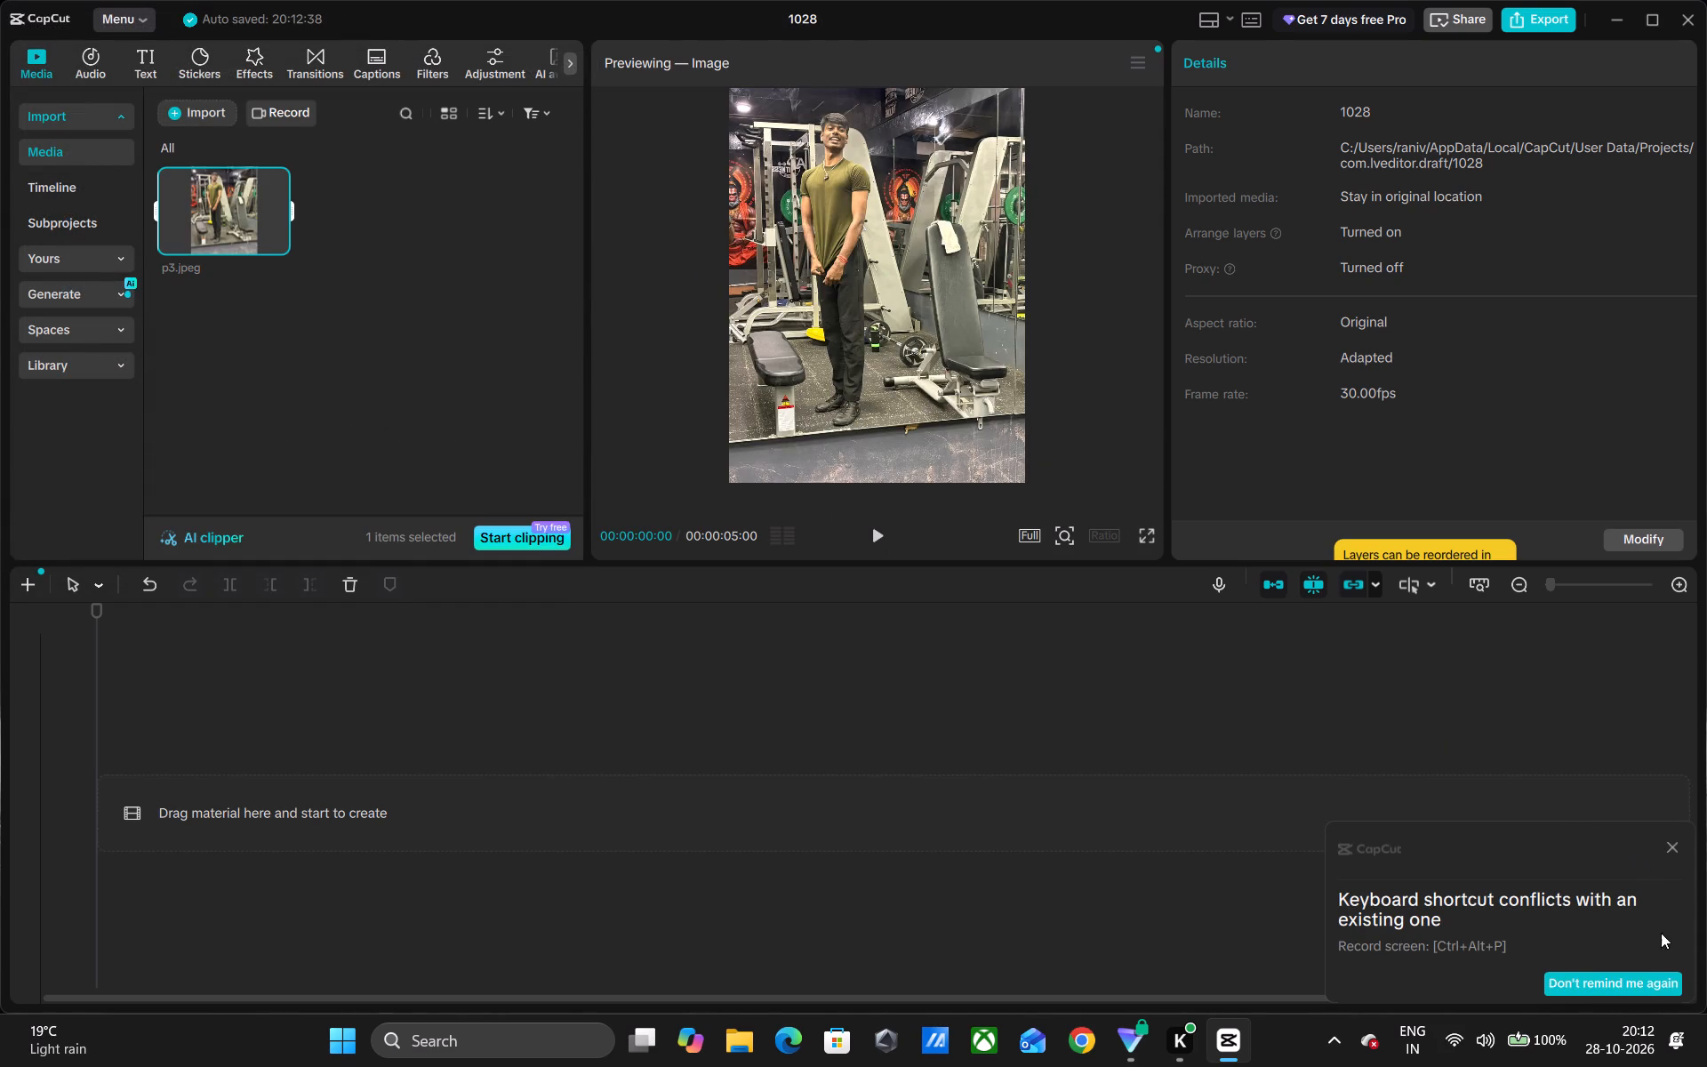
{"action": "left_click", "coordinate": [1627, 978]}
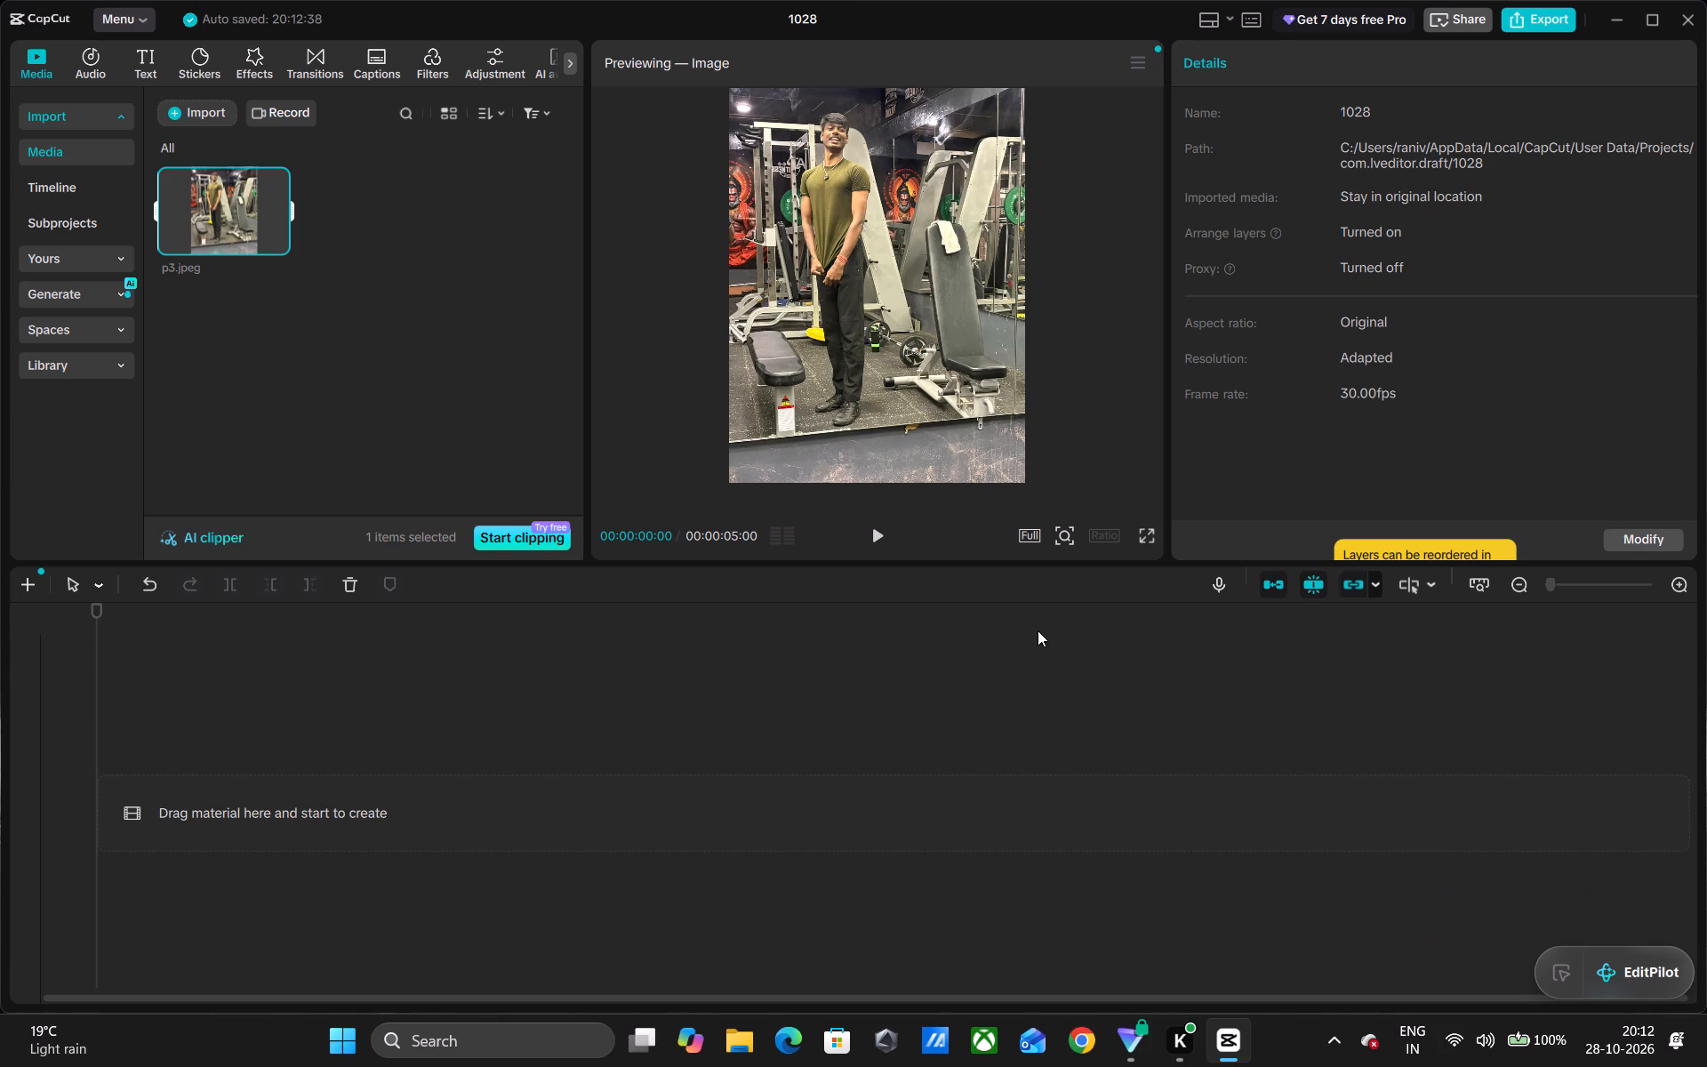
Add the imported p3.jpeg image to the timeline.
{"action": "left_click", "coordinate": [233, 213]}
{"action": "left_click", "coordinate": [273, 241]}
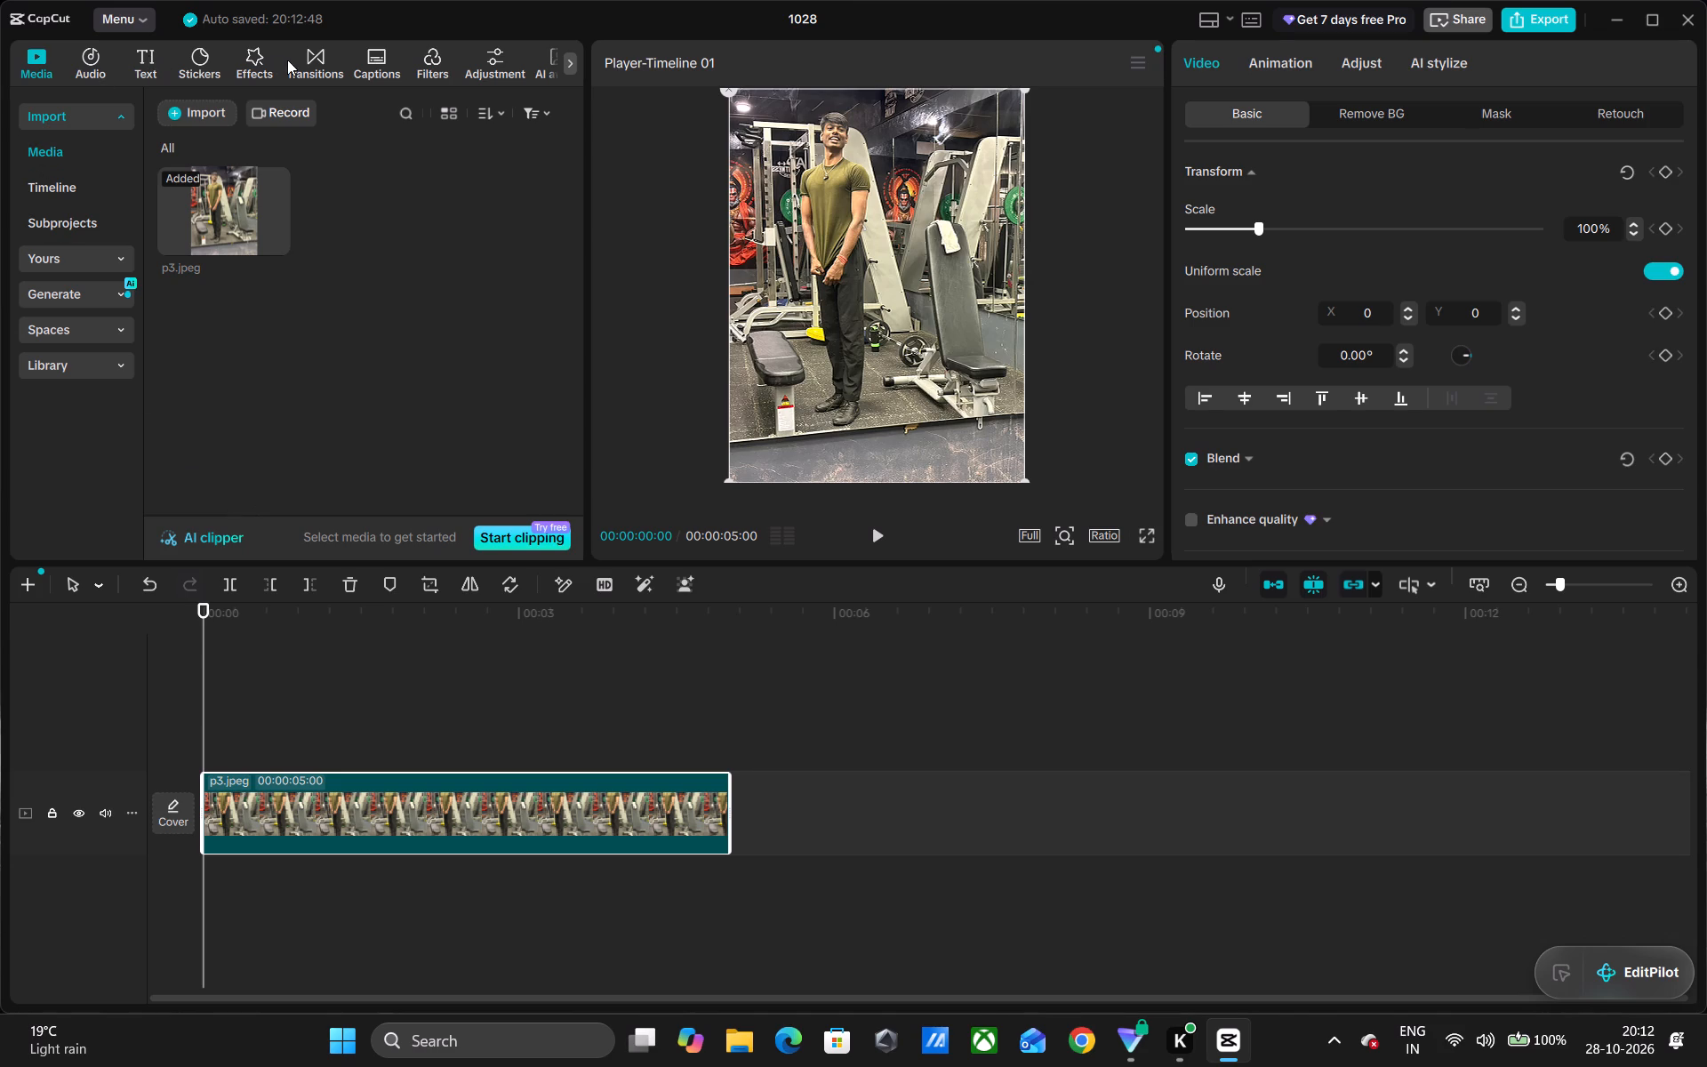
Browse the trending body effects and the featured filters for something that suits the photo.
{"action": "left_click", "coordinate": [260, 64]}
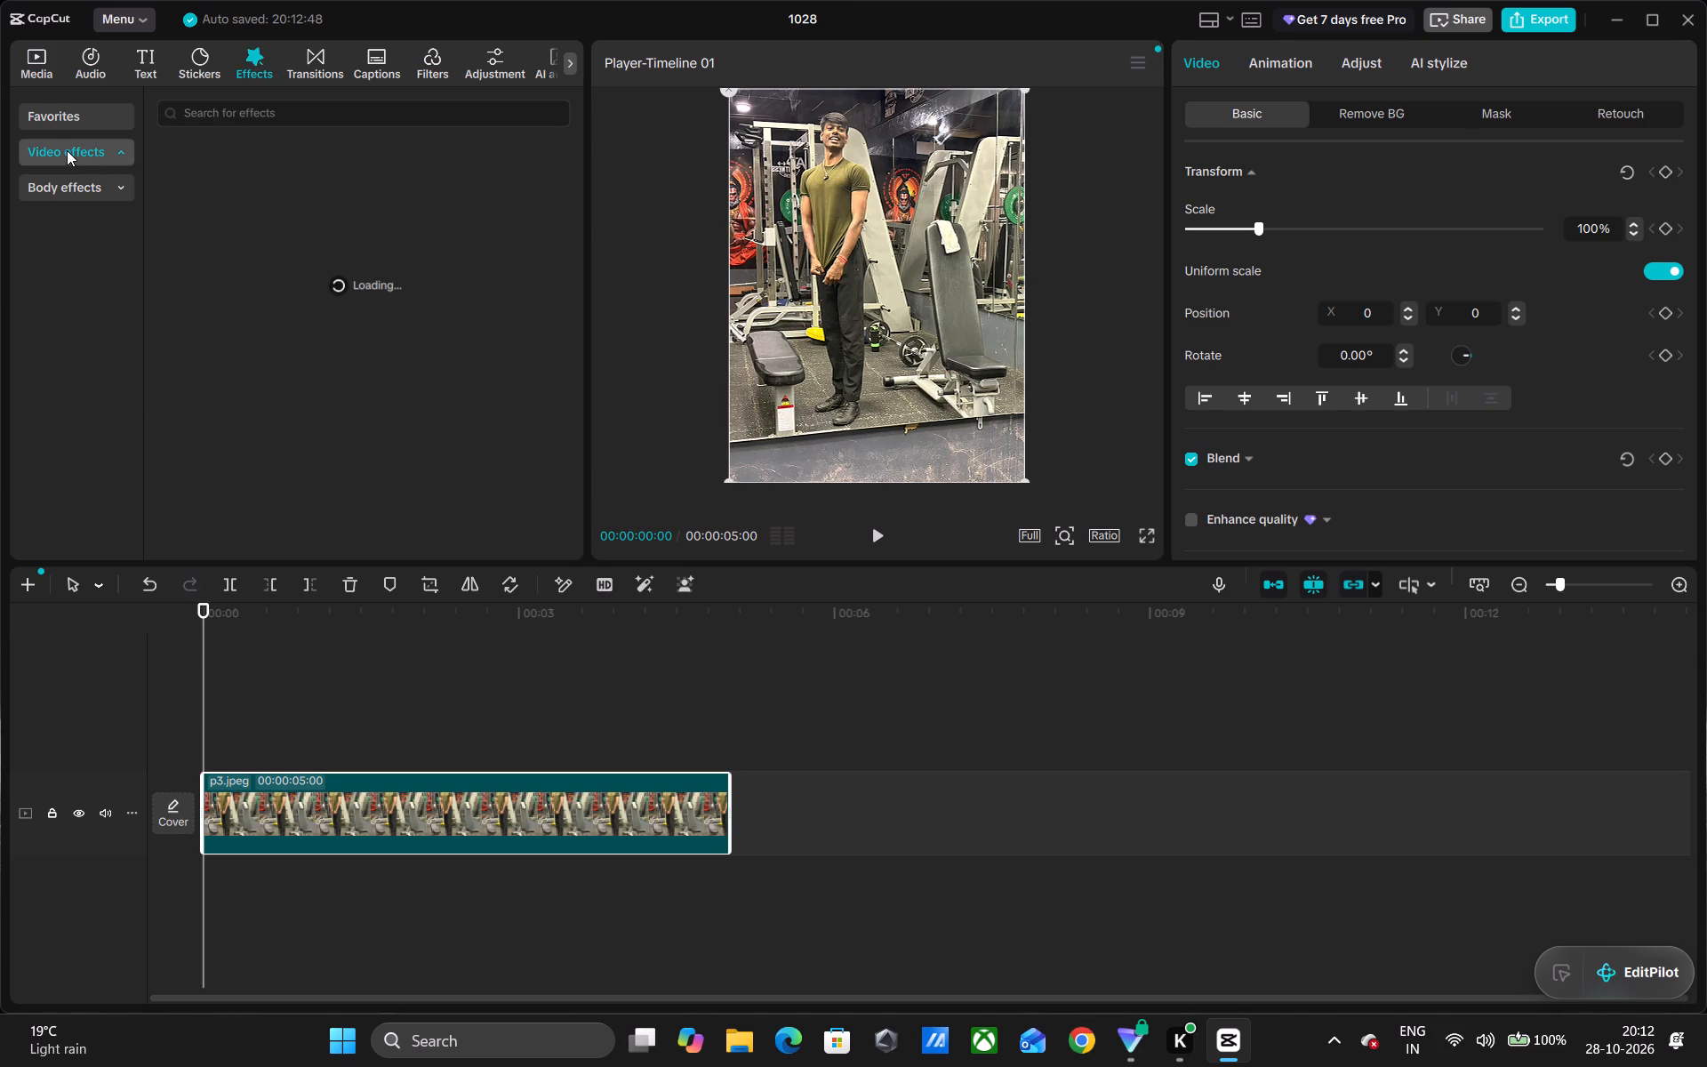
{"action": "left_click", "coordinate": [97, 193]}
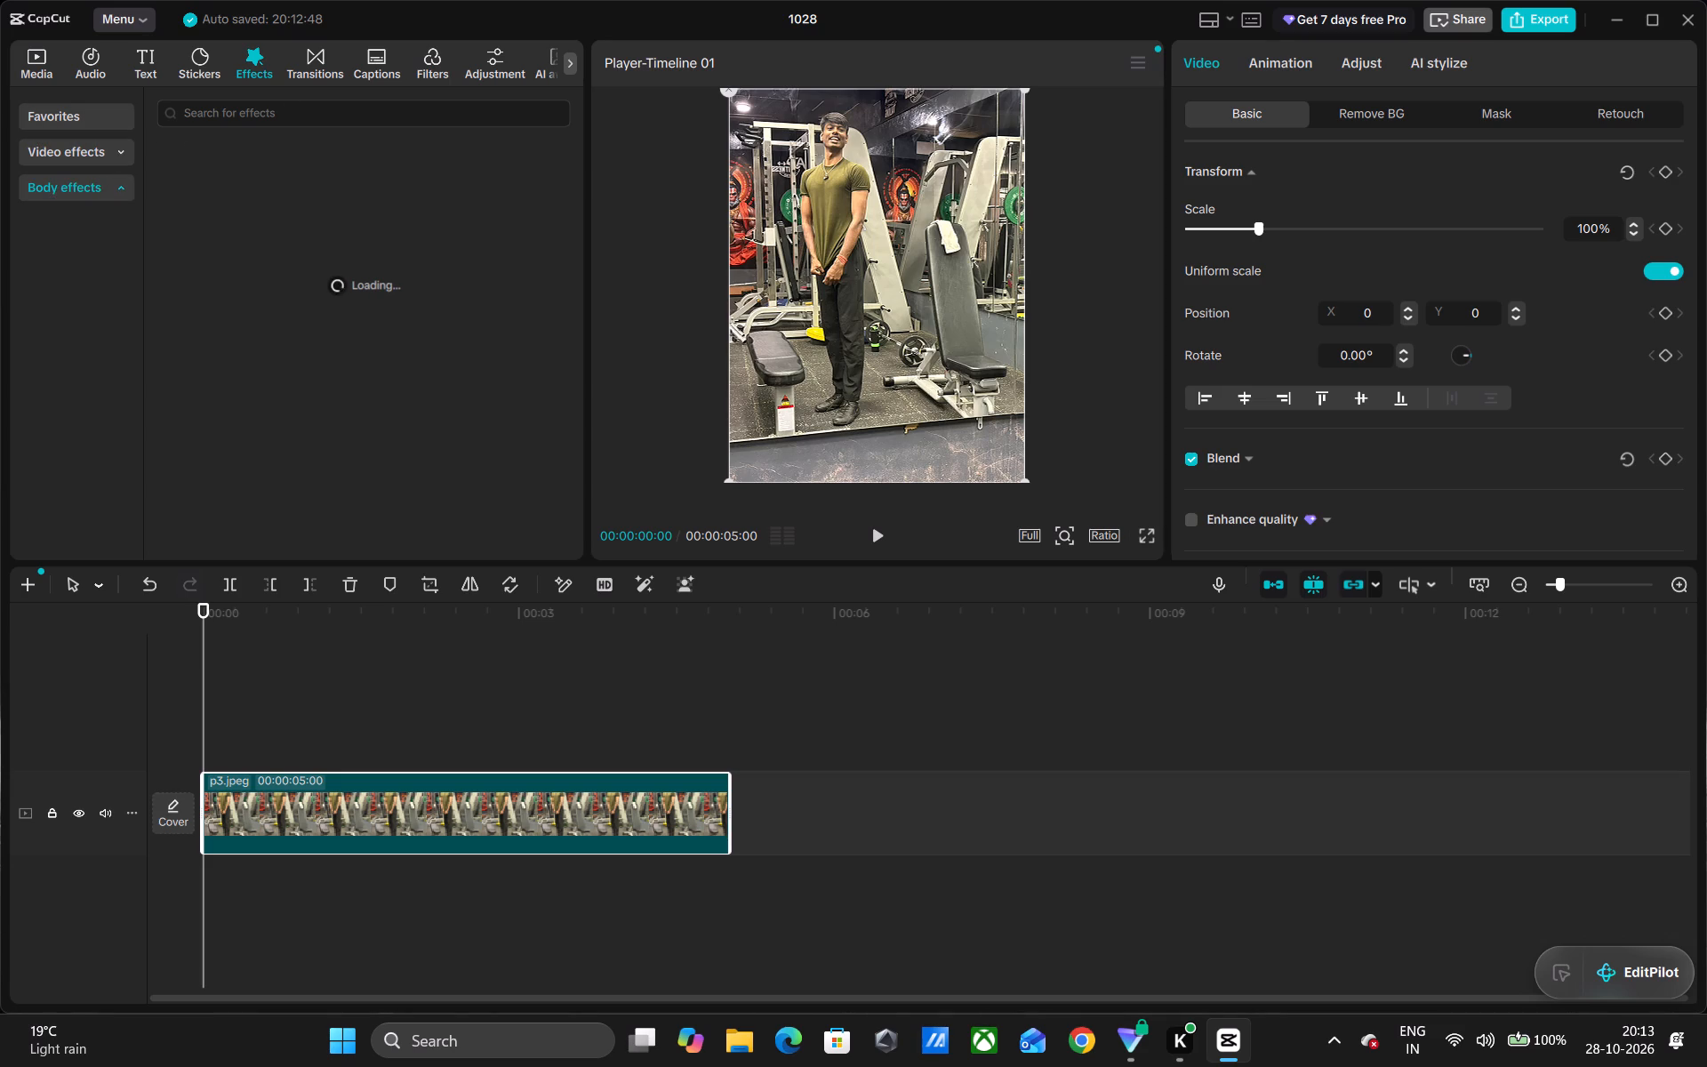
{"action": "left_click", "coordinate": [84, 187]}
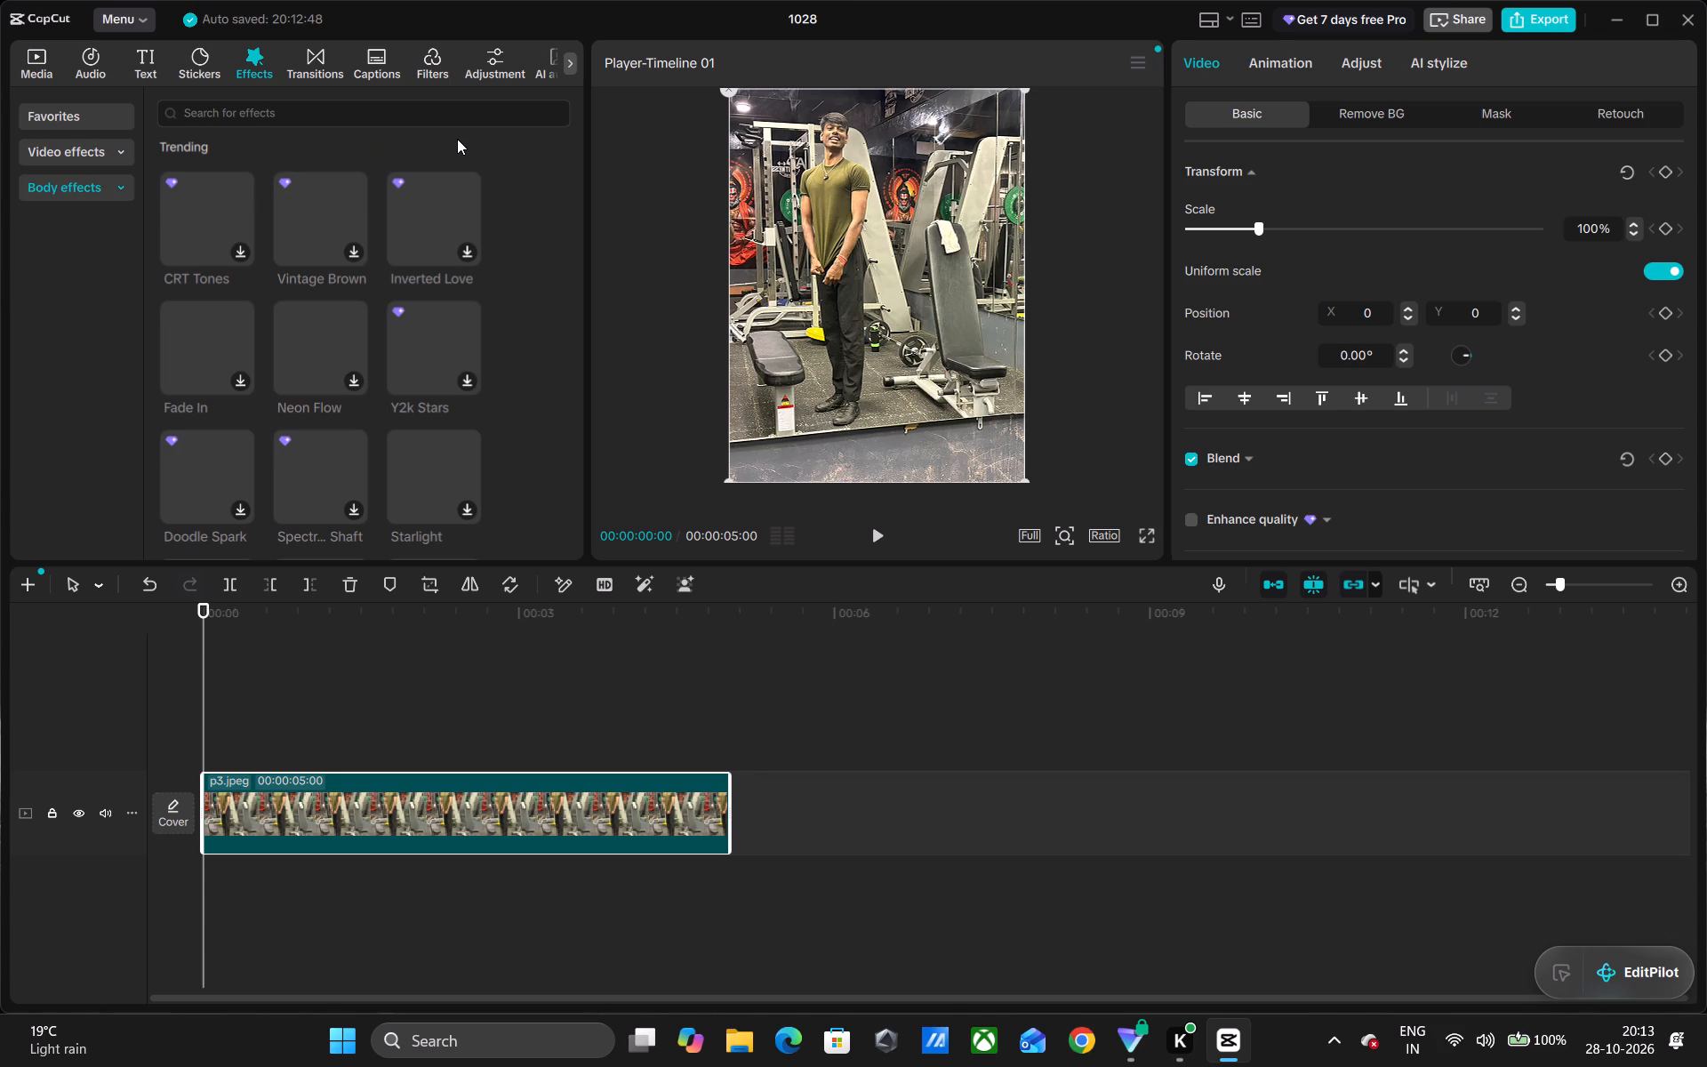
{"action": "left_click", "coordinate": [565, 58]}
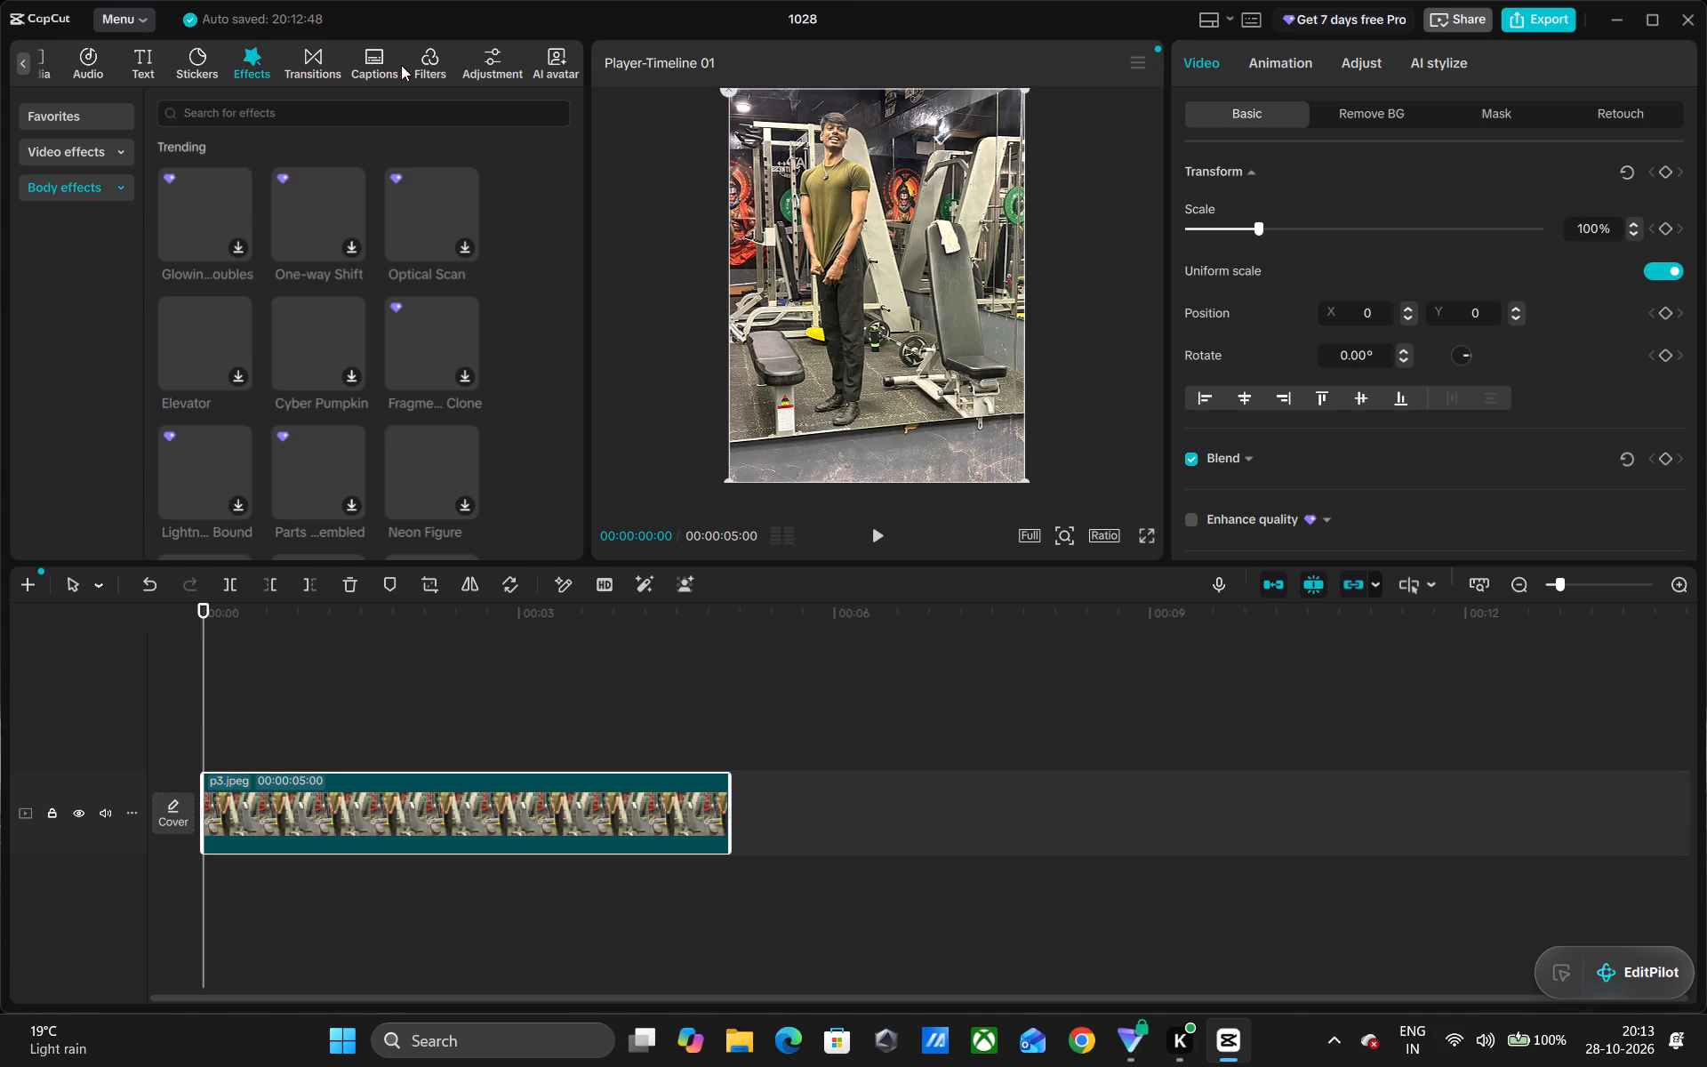
{"action": "left_click", "coordinate": [431, 60]}
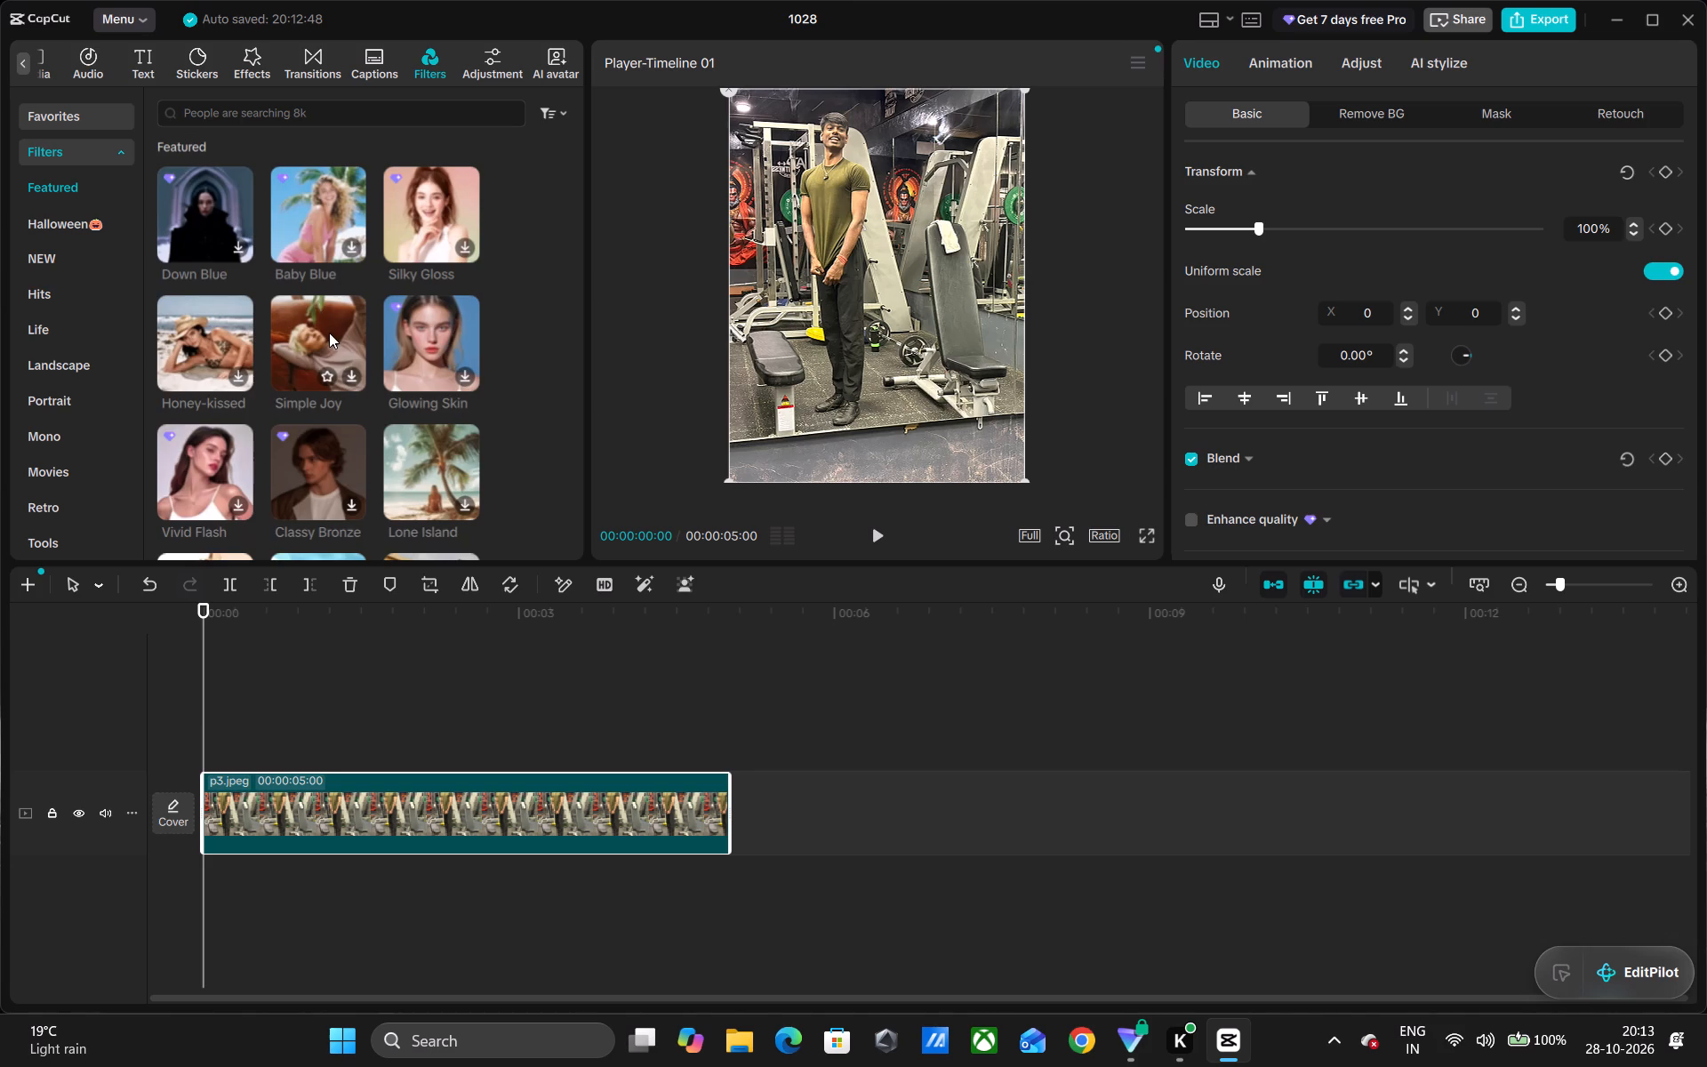
{"action": "scroll", "coordinate": [329, 333], "scroll_direction": "down", "scroll_amount": 2}
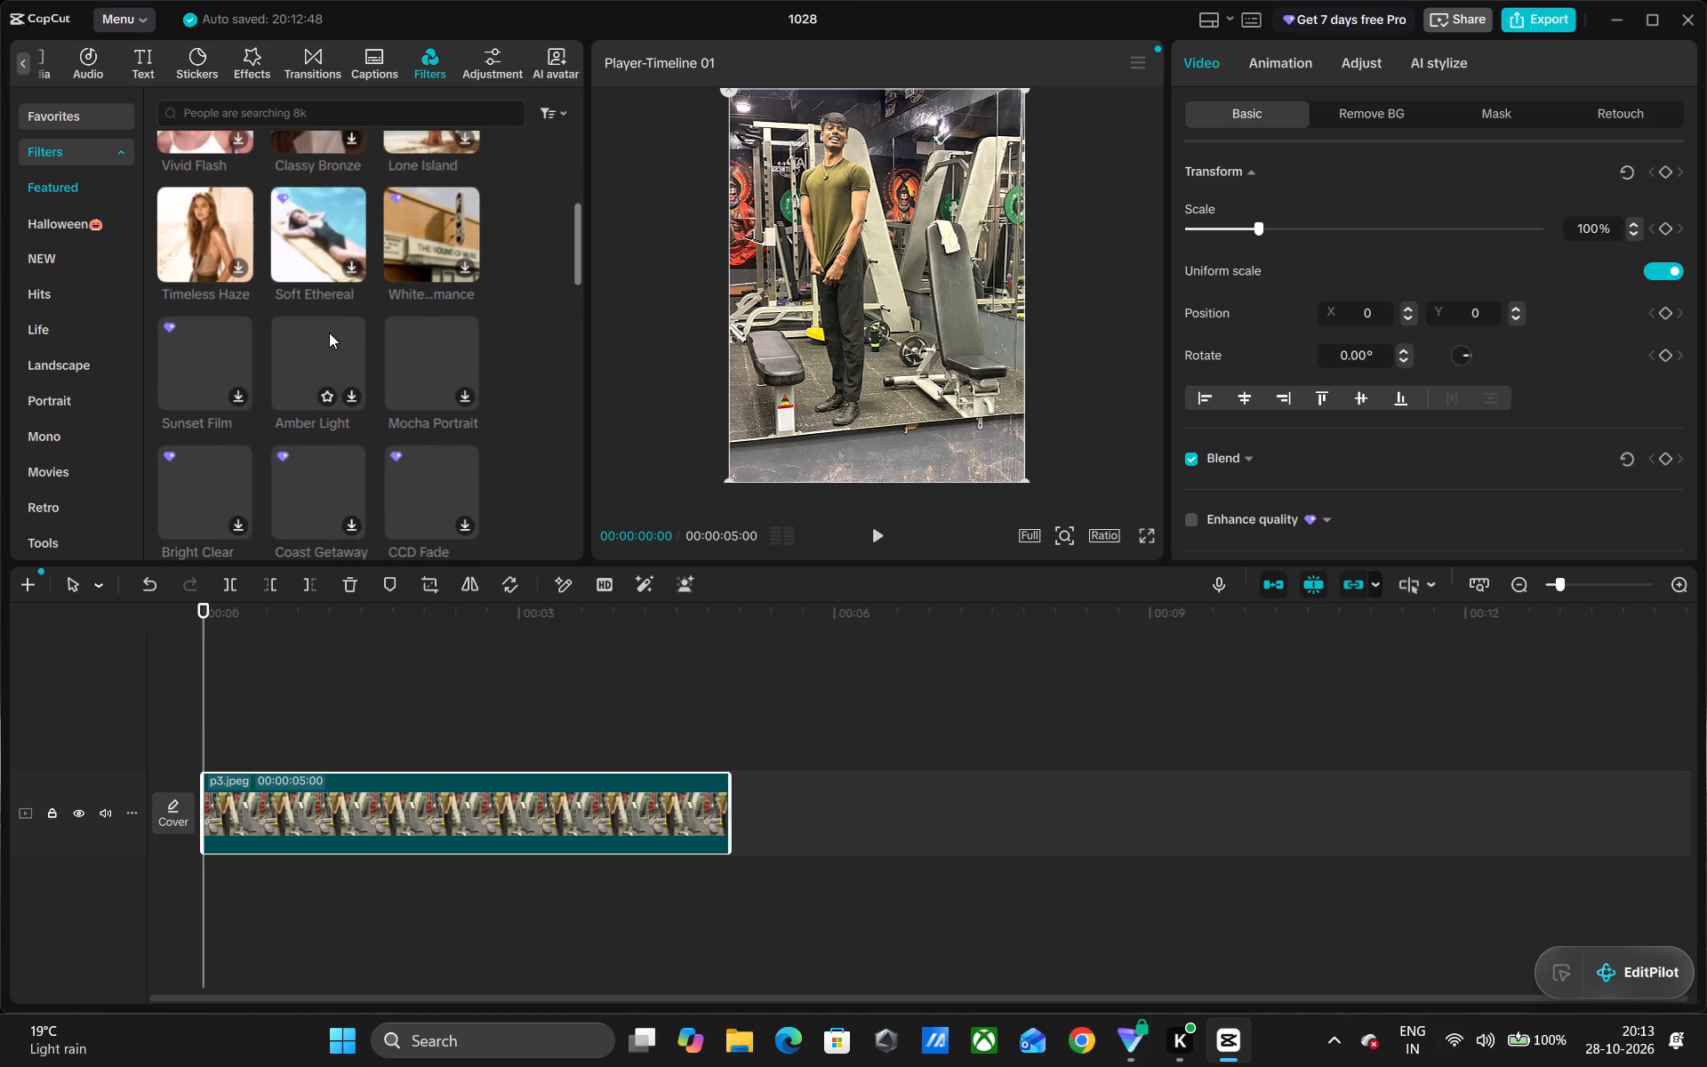
{"action": "scroll", "coordinate": [329, 333], "scroll_direction": "down", "scroll_amount": 3}
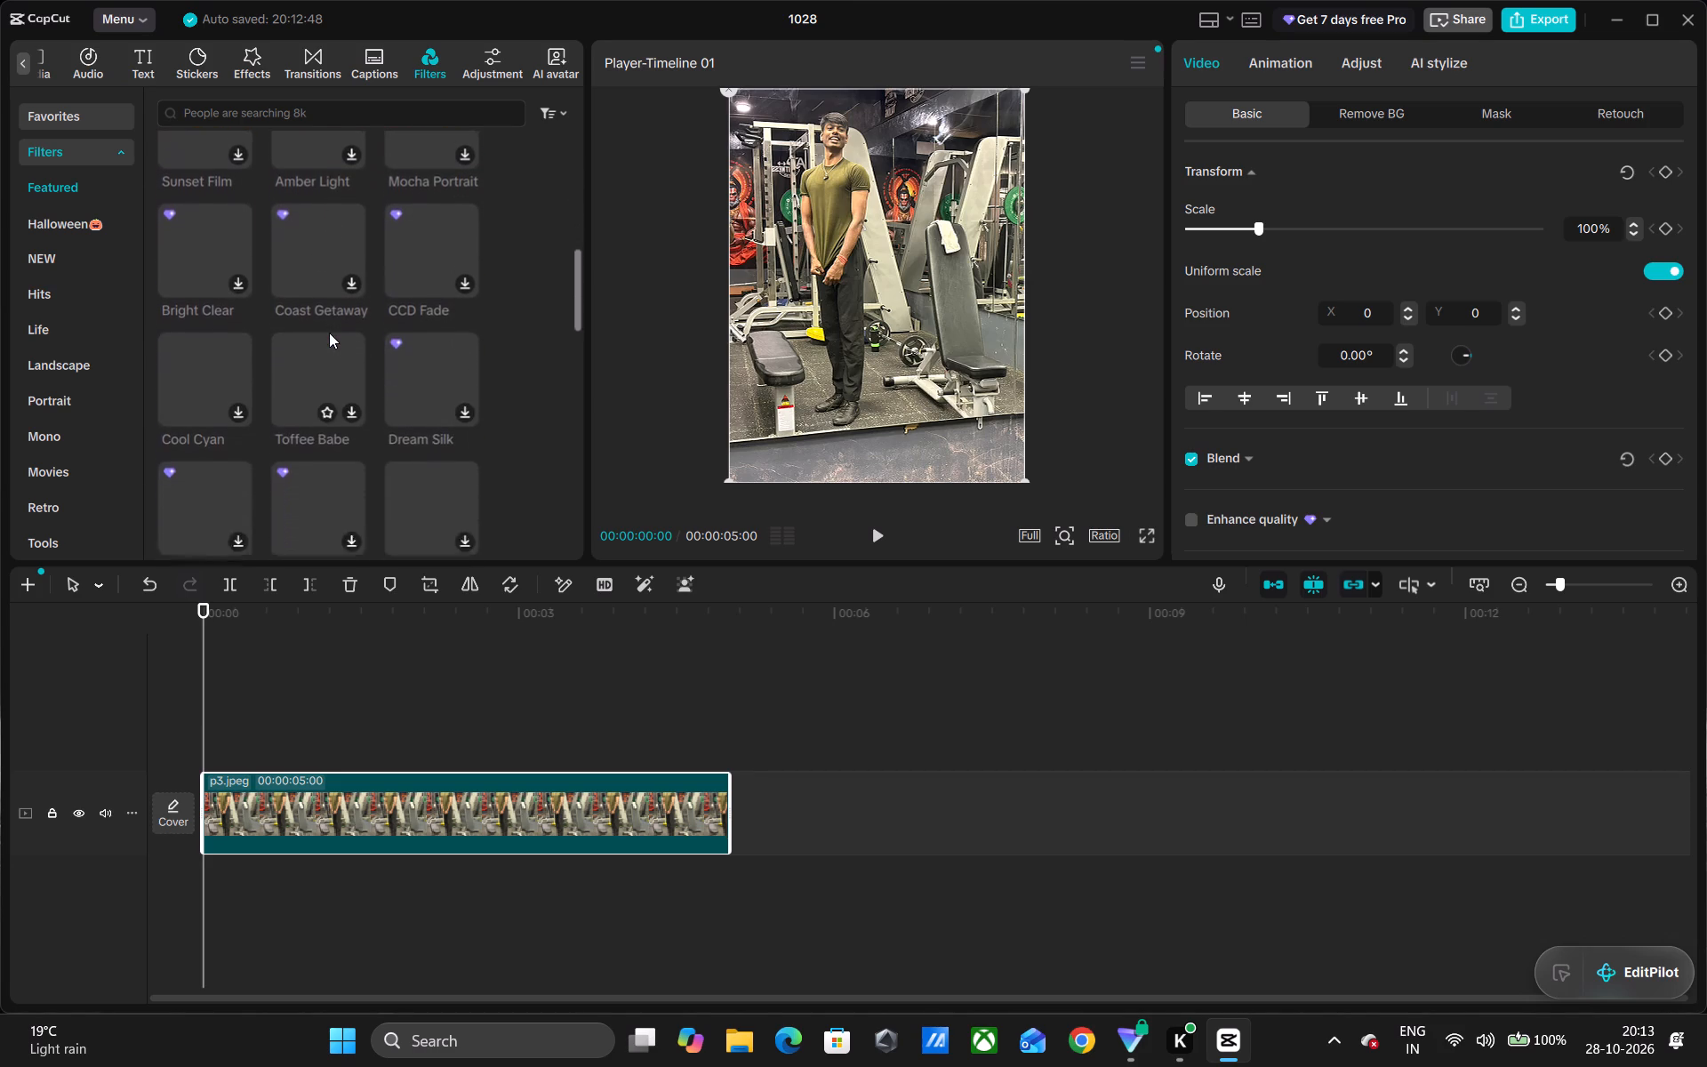
{"action": "scroll", "coordinate": [329, 333], "scroll_direction": "down", "scroll_amount": 1}
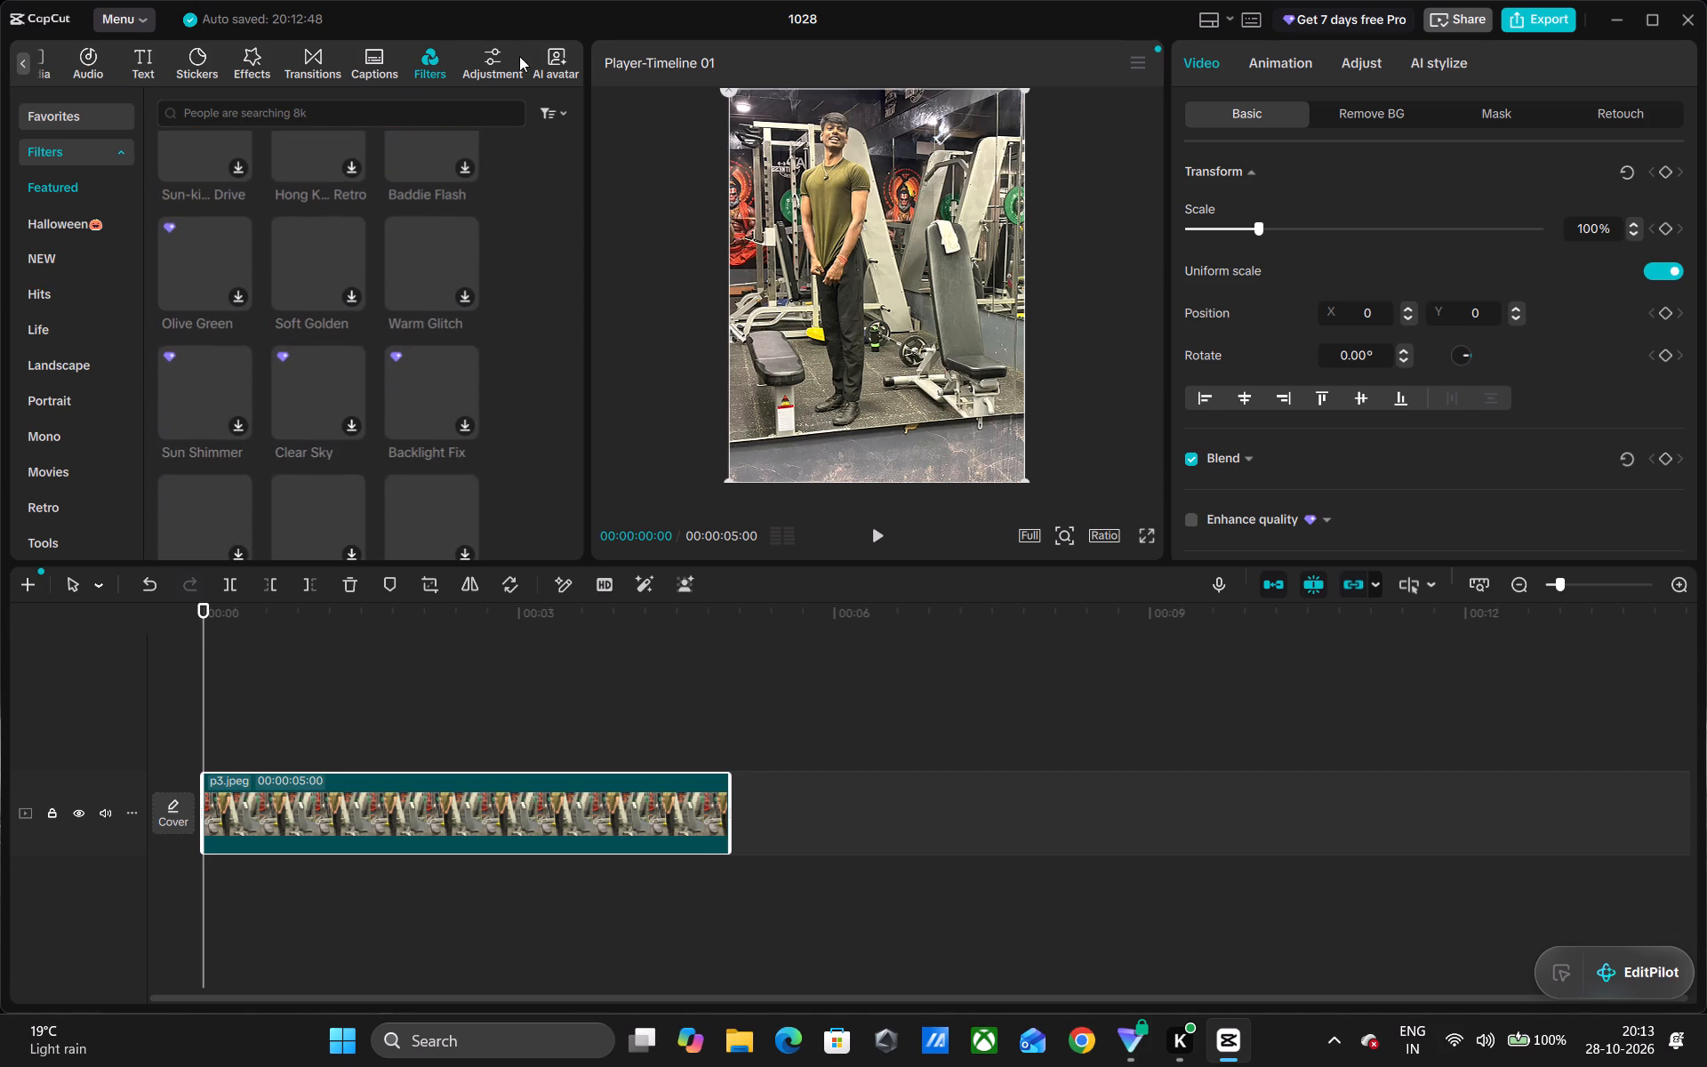
Look through the trending body effects and download the Battle BG effect.
{"action": "left_click", "coordinate": [237, 54]}
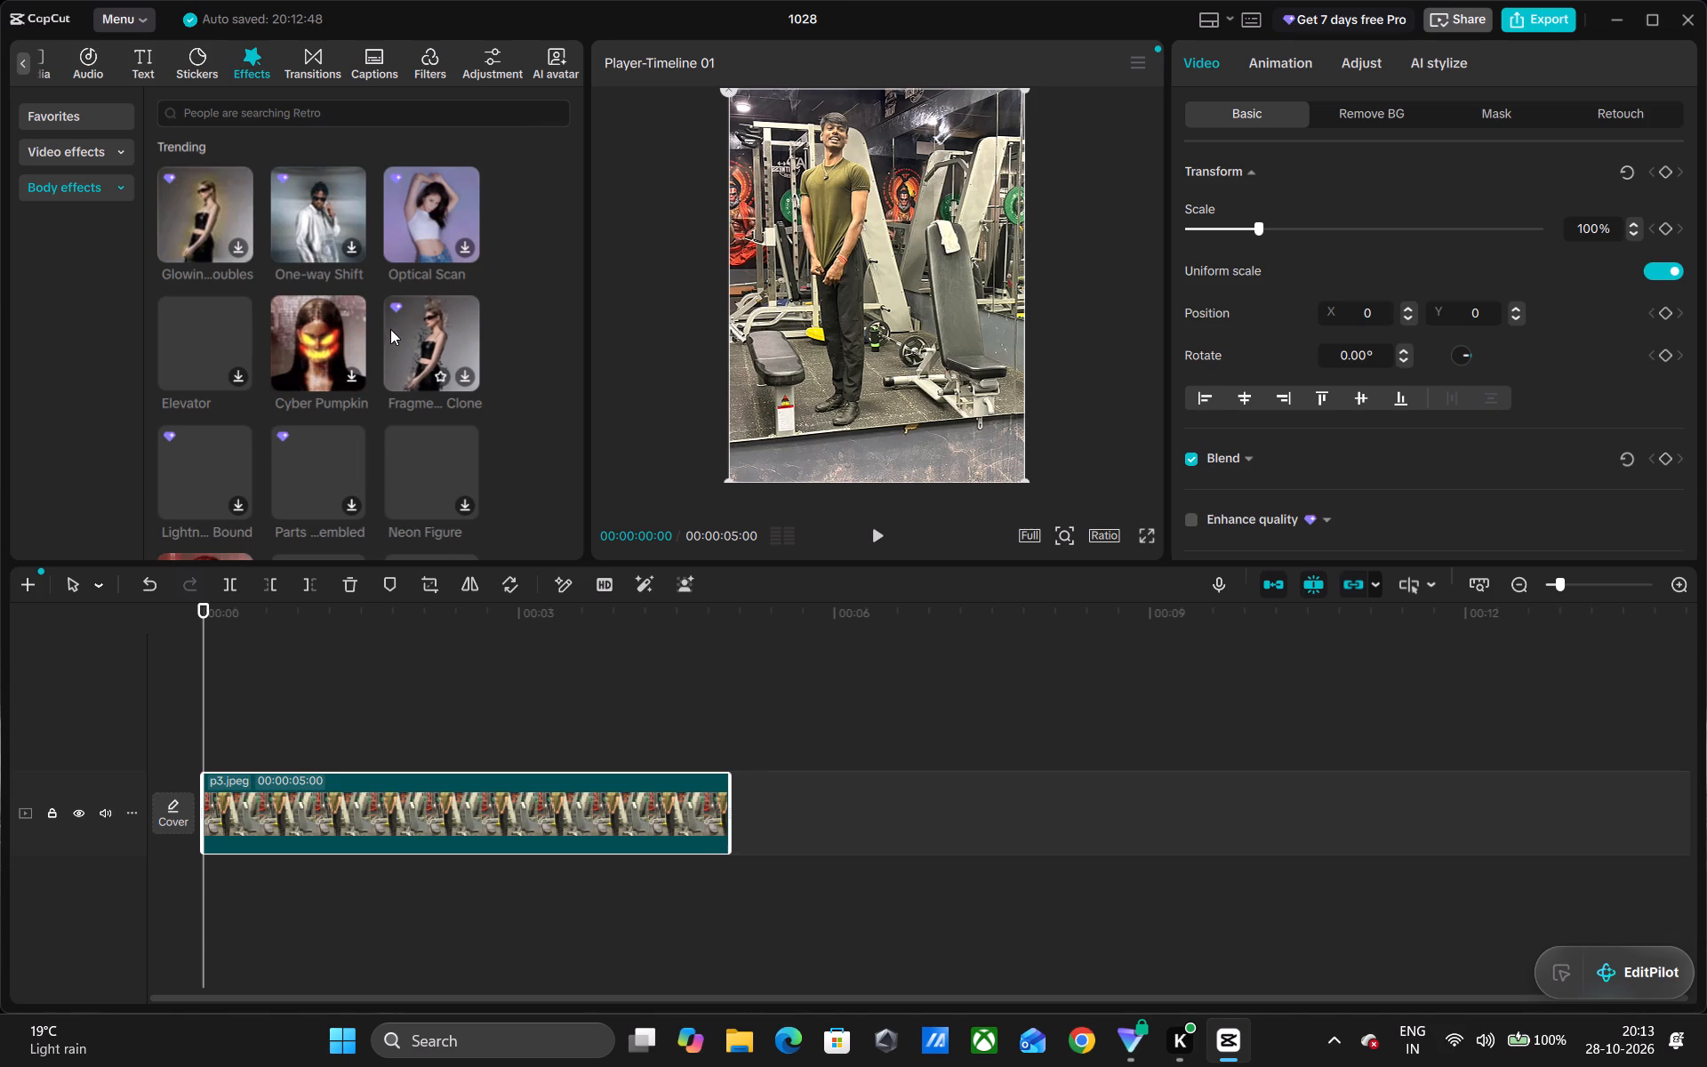
{"action": "scroll", "coordinate": [345, 417], "scroll_direction": "down", "scroll_amount": 1}
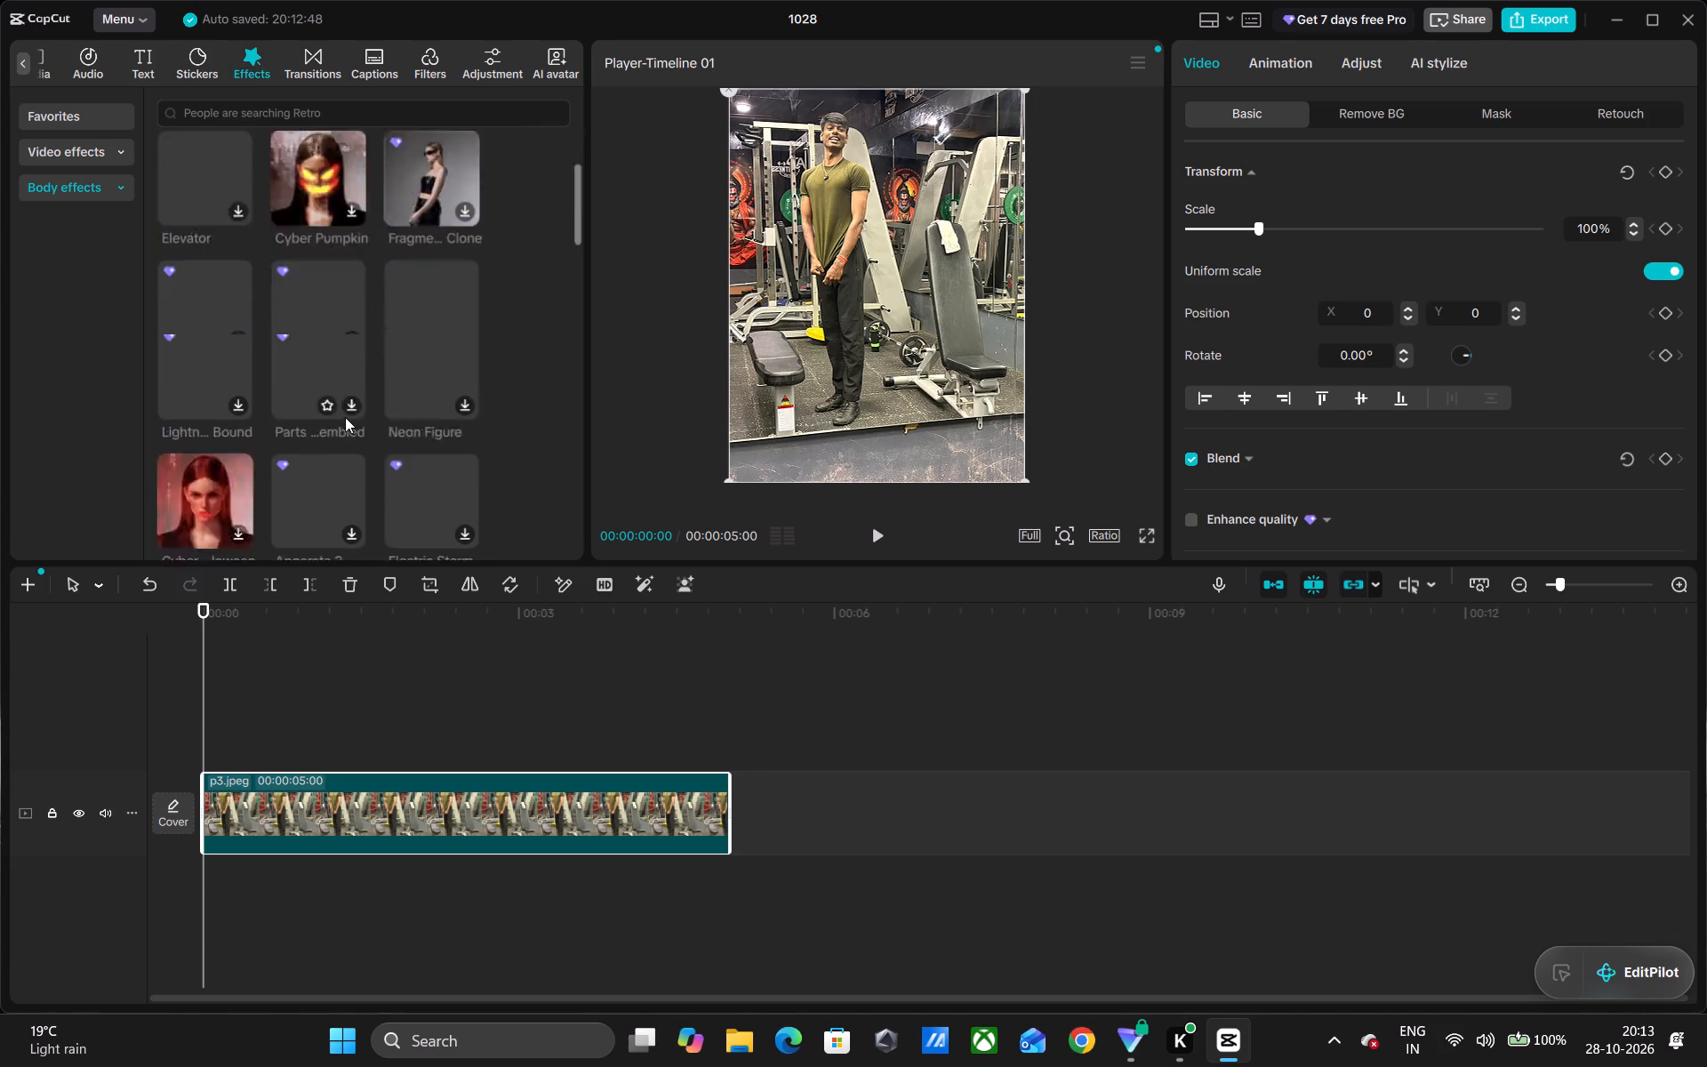
{"action": "scroll", "coordinate": [345, 417], "scroll_direction": "down", "scroll_amount": 1}
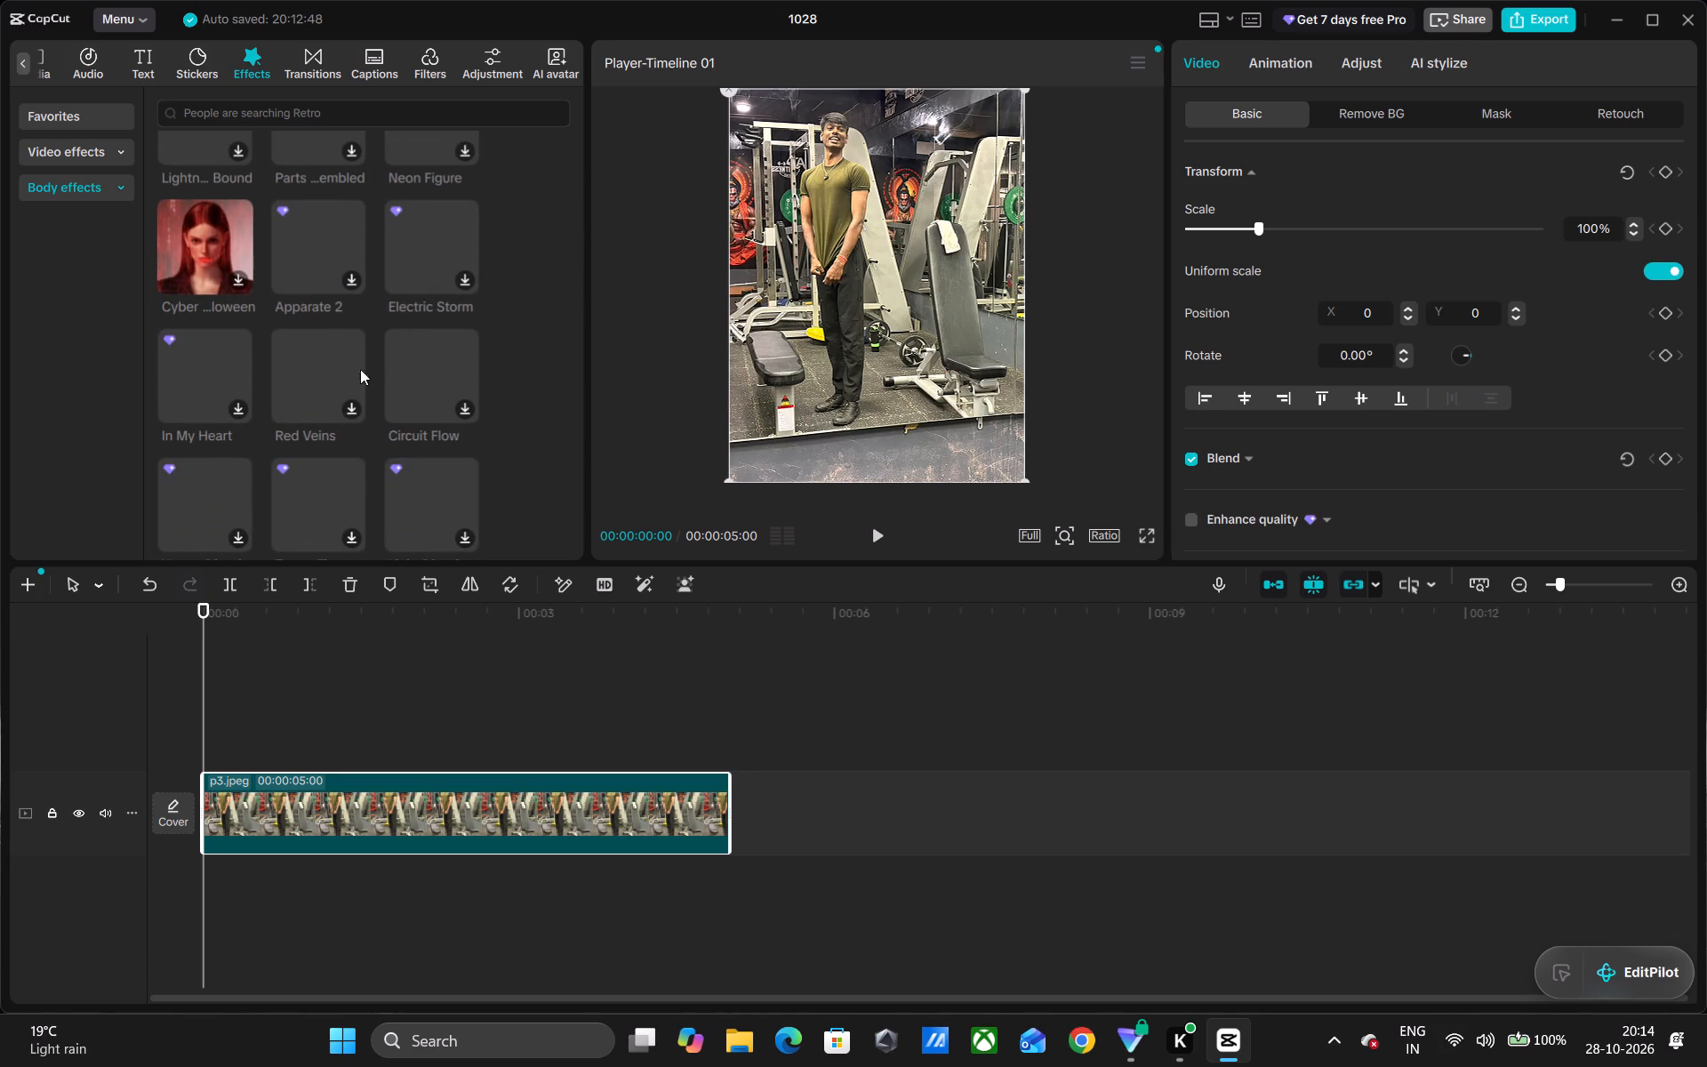
{"action": "scroll", "coordinate": [341, 396], "scroll_direction": "down", "scroll_amount": 4}
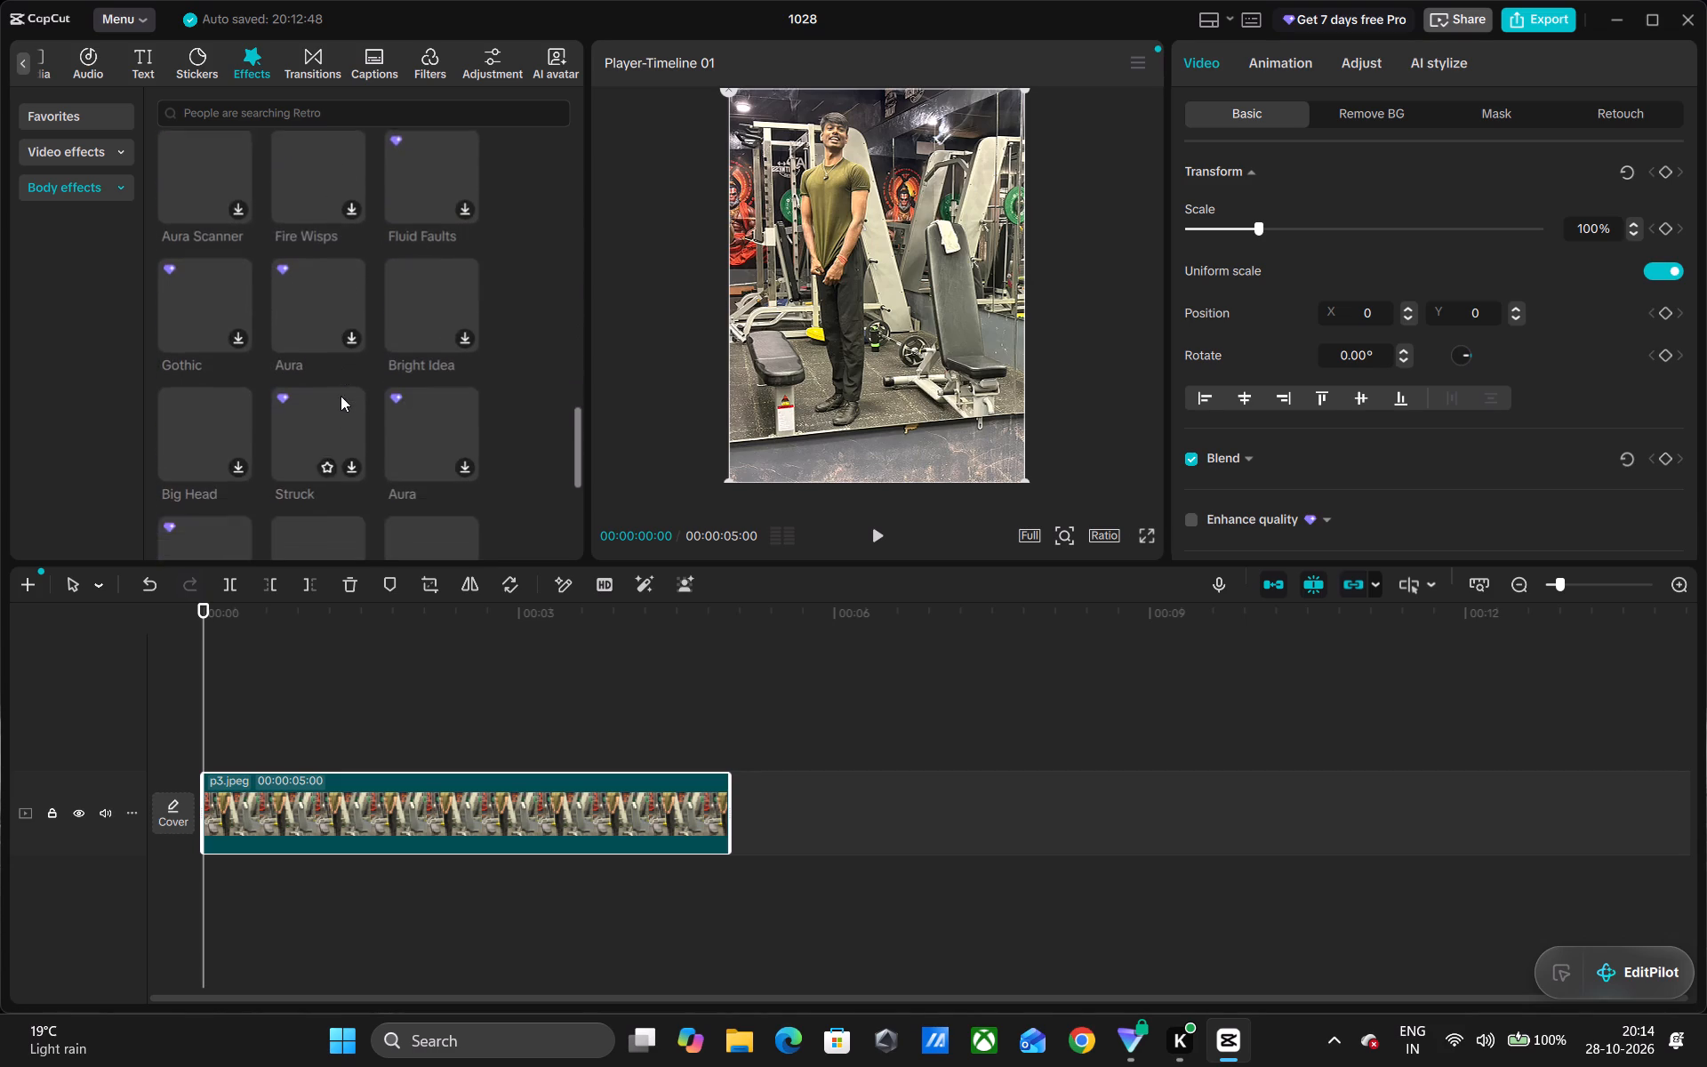
{"action": "scroll", "coordinate": [341, 396], "scroll_direction": "down", "scroll_amount": 2}
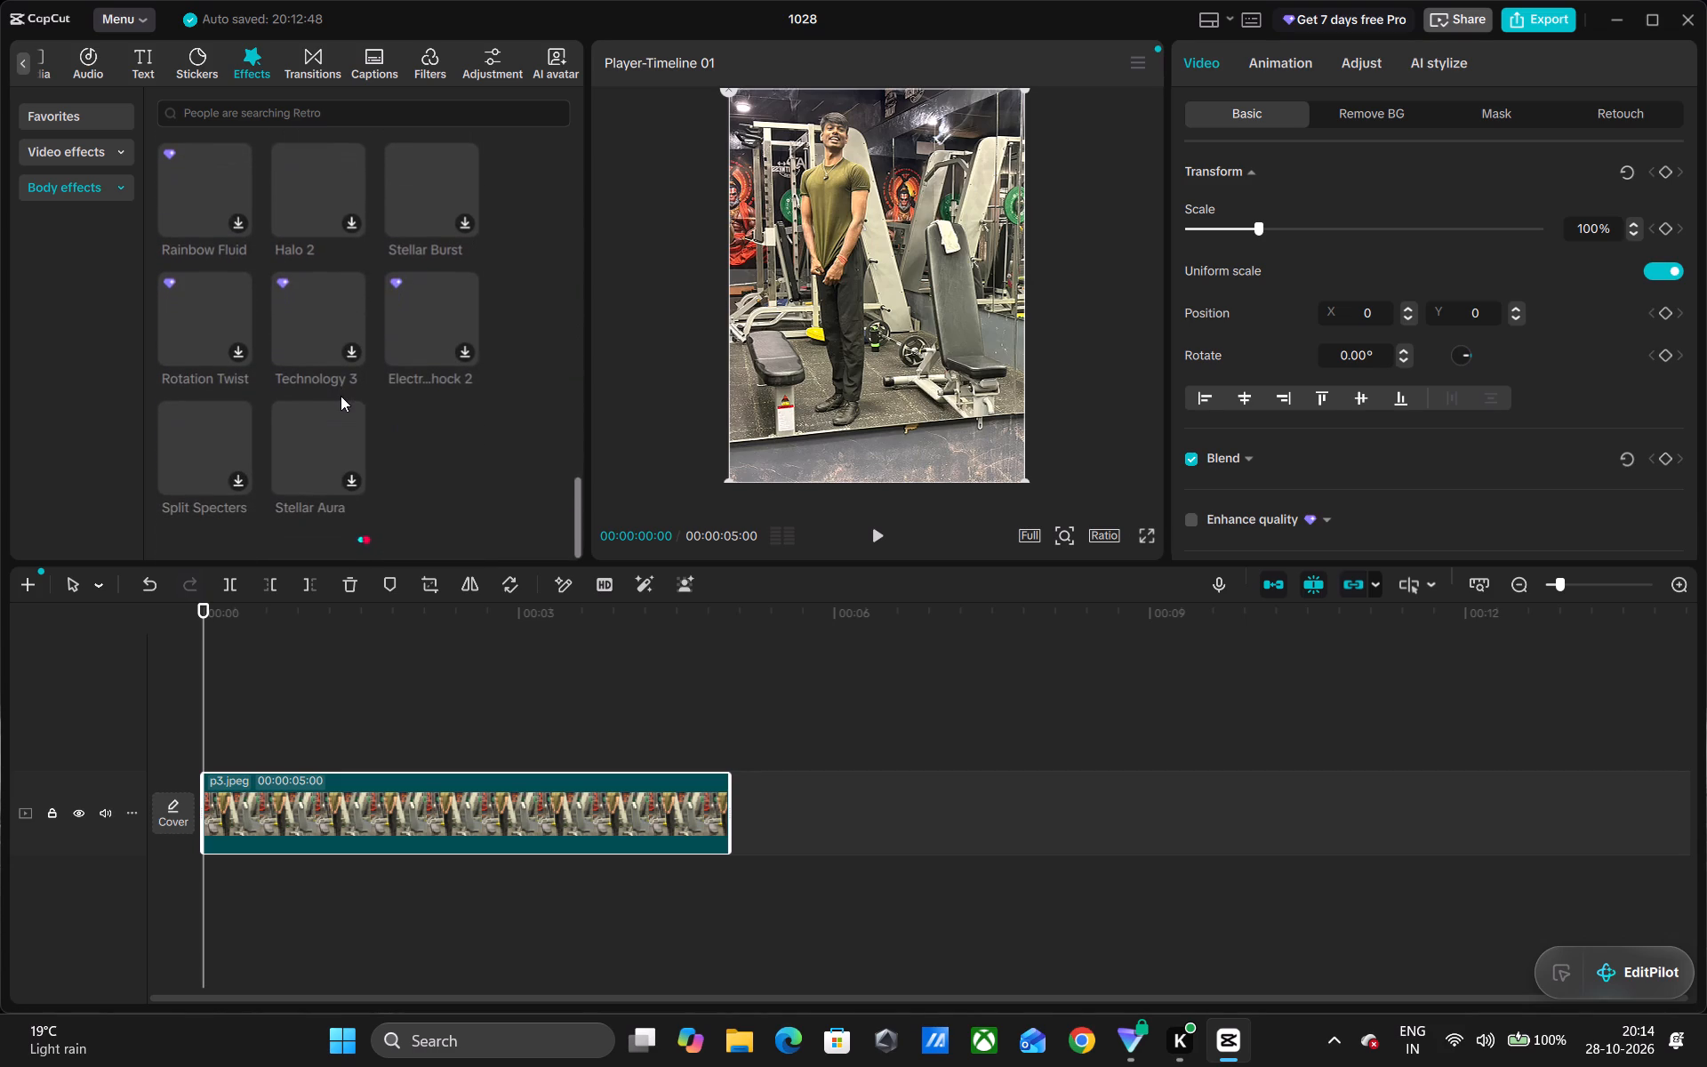
{"action": "scroll", "coordinate": [341, 396], "scroll_direction": "down", "scroll_amount": 1}
{"action": "scroll", "coordinate": [341, 396], "scroll_direction": "right", "scroll_amount": 1}
{"action": "scroll", "coordinate": [341, 396], "scroll_direction": "up", "scroll_amount": 1}
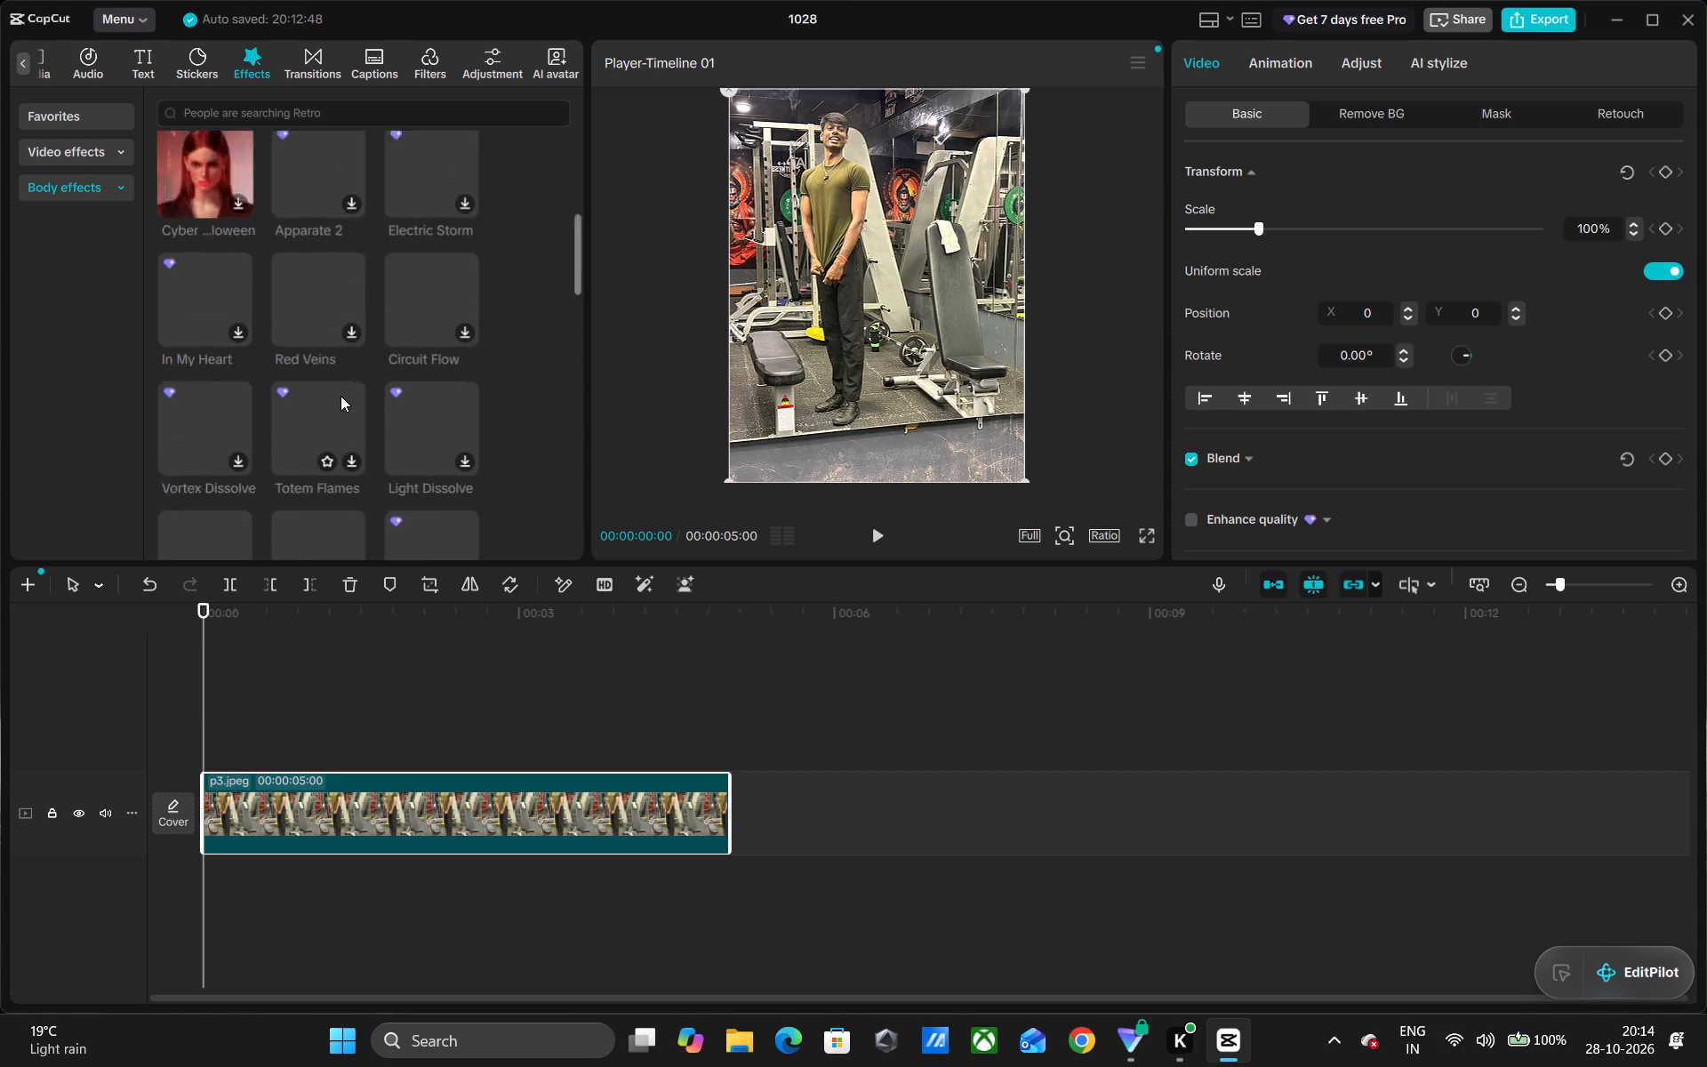
{"action": "scroll", "coordinate": [341, 396], "scroll_direction": "up", "scroll_amount": 1}
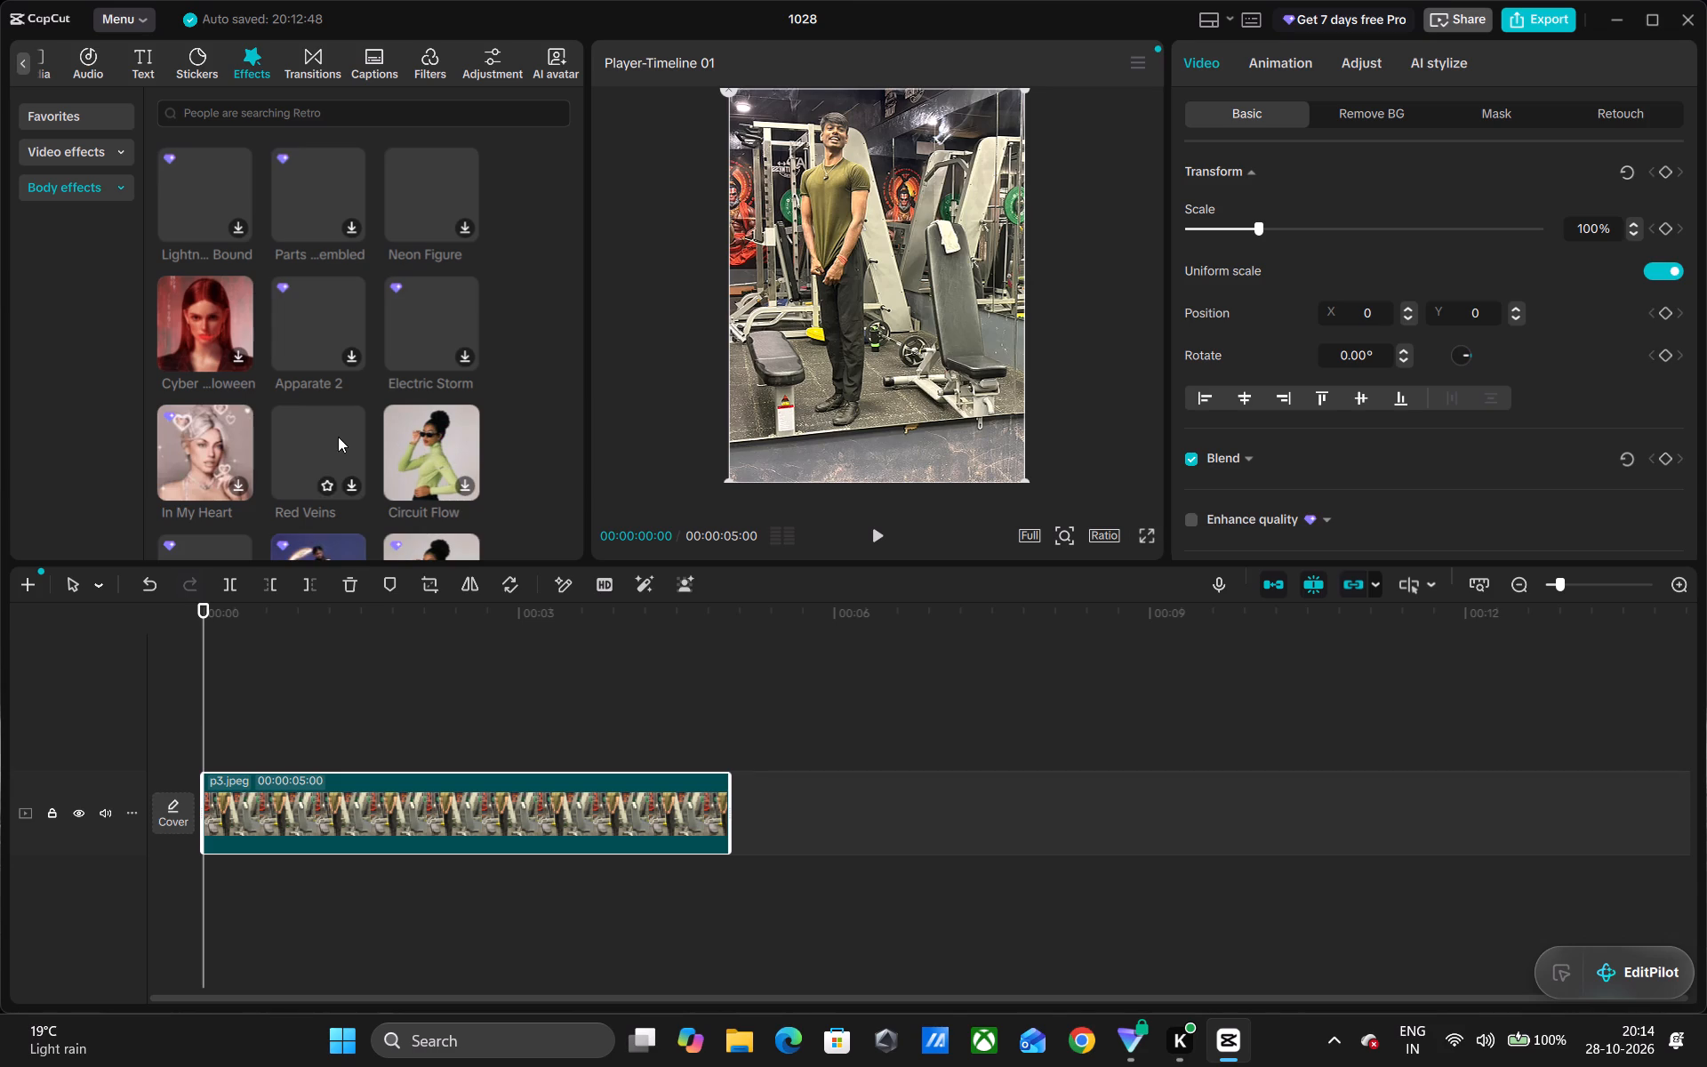
{"action": "scroll", "coordinate": [338, 437], "scroll_direction": "down", "scroll_amount": 1}
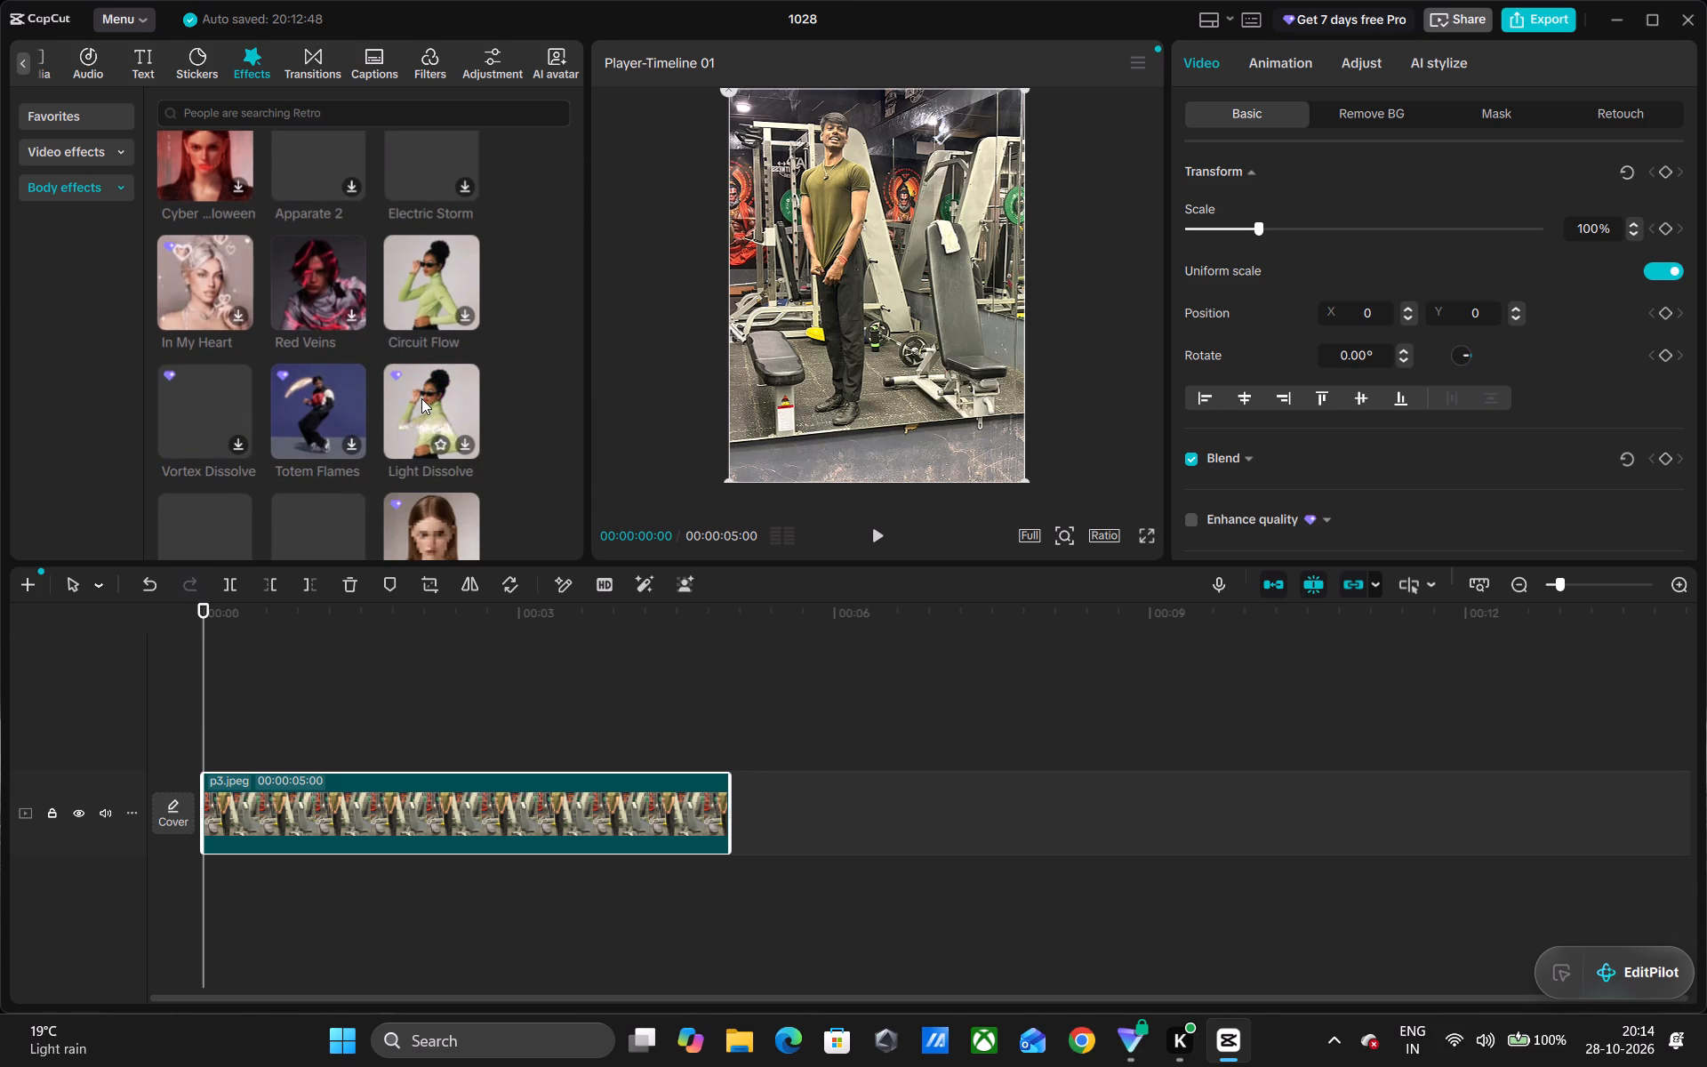
{"action": "scroll", "coordinate": [421, 398], "scroll_direction": "down", "scroll_amount": 1}
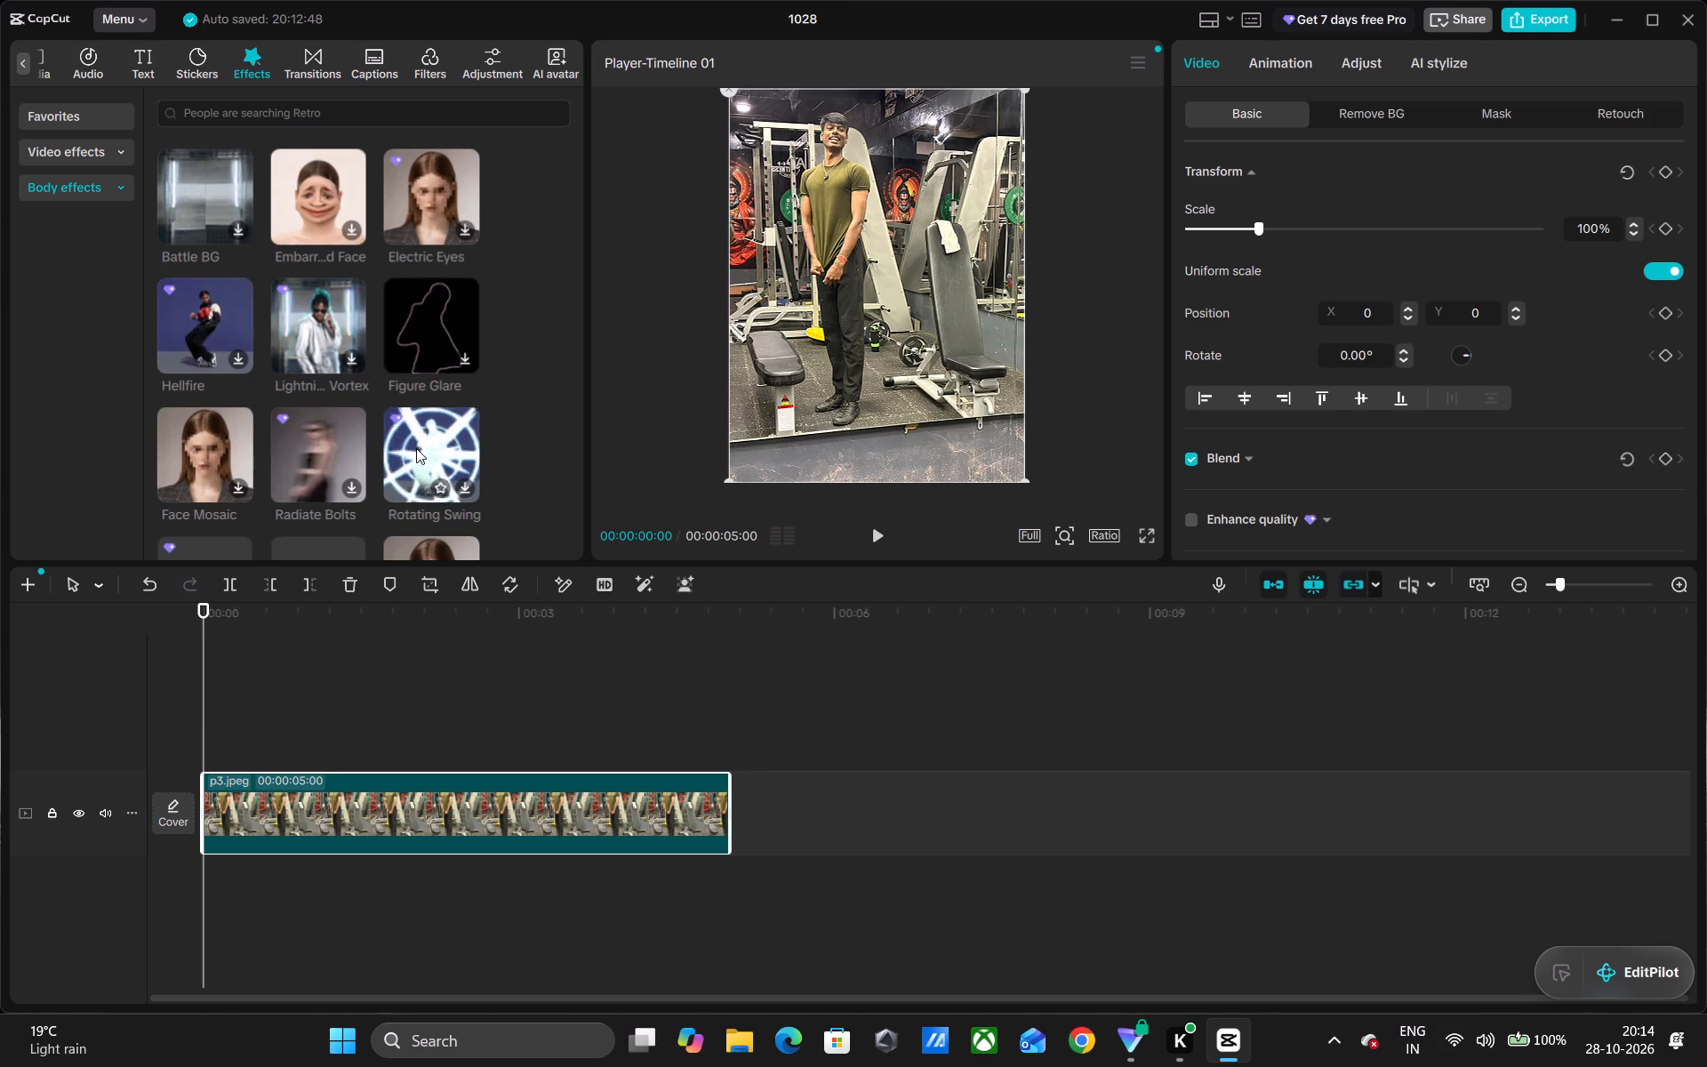
{"action": "left_click", "coordinate": [244, 224]}
{"action": "left_click", "coordinate": [244, 232]}
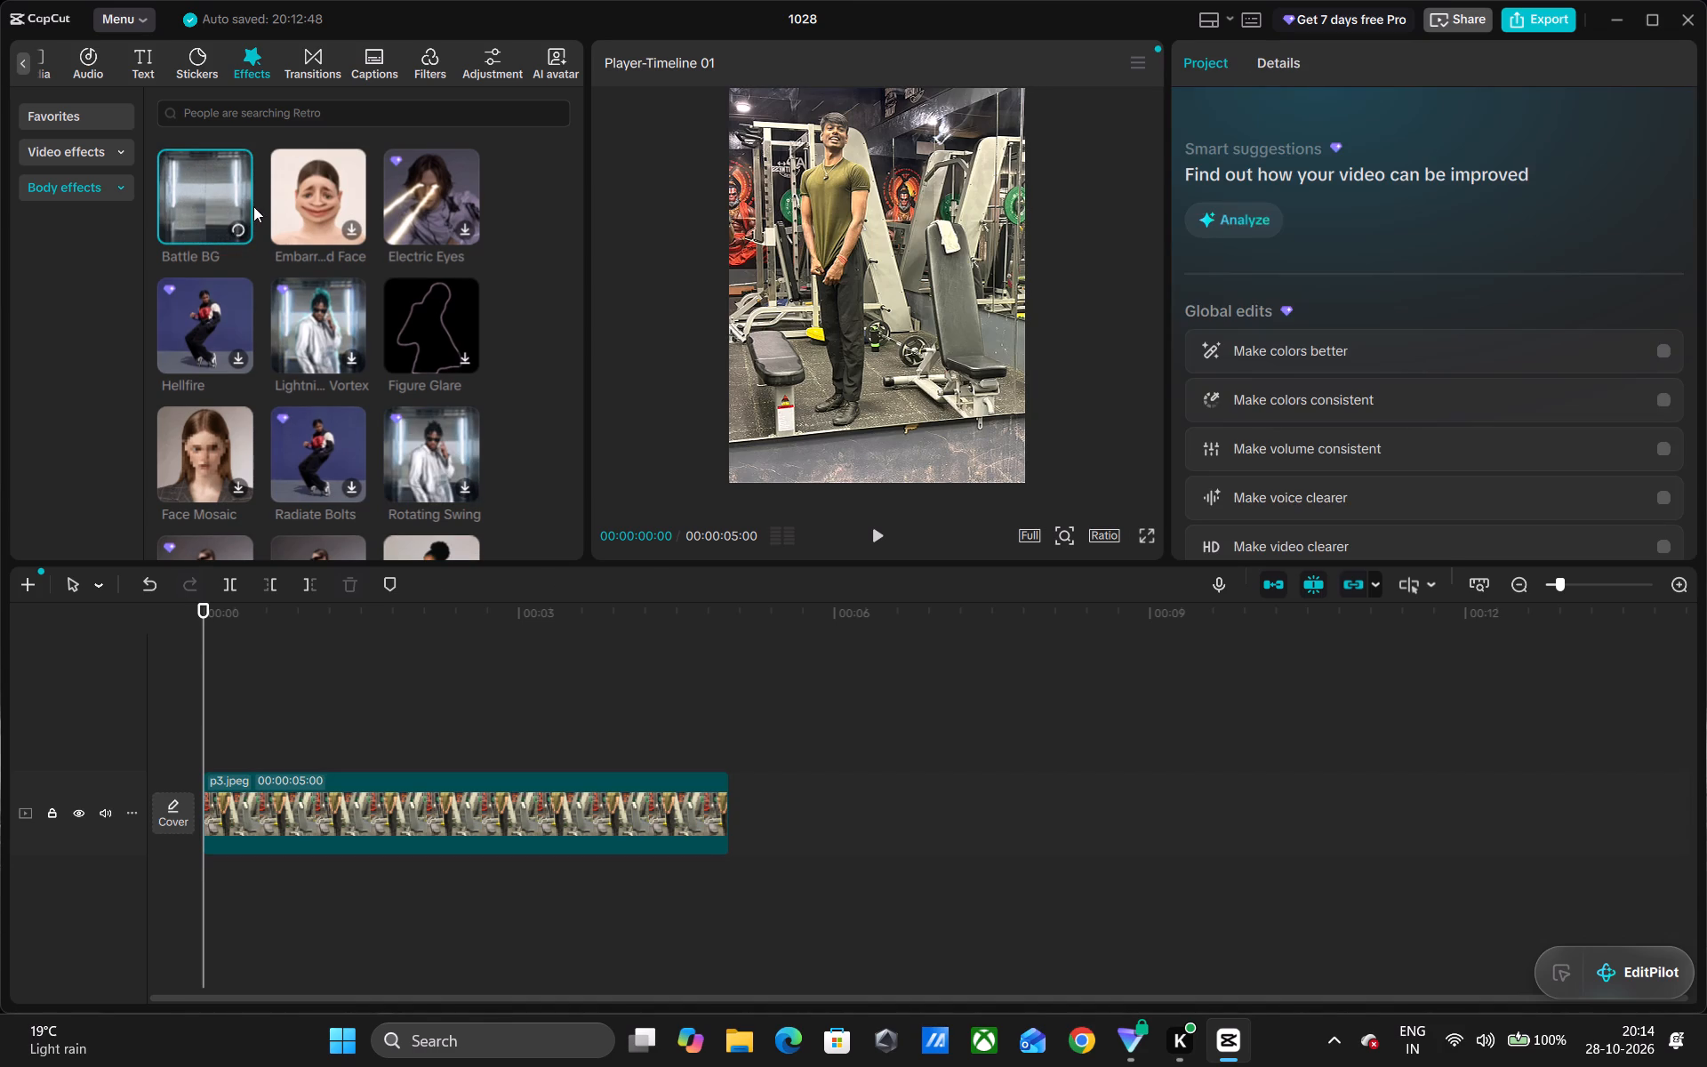
Look through the trending body effects again and download the Elevator effect.
{"action": "scroll", "coordinate": [247, 213], "scroll_direction": "up", "scroll_amount": 1}
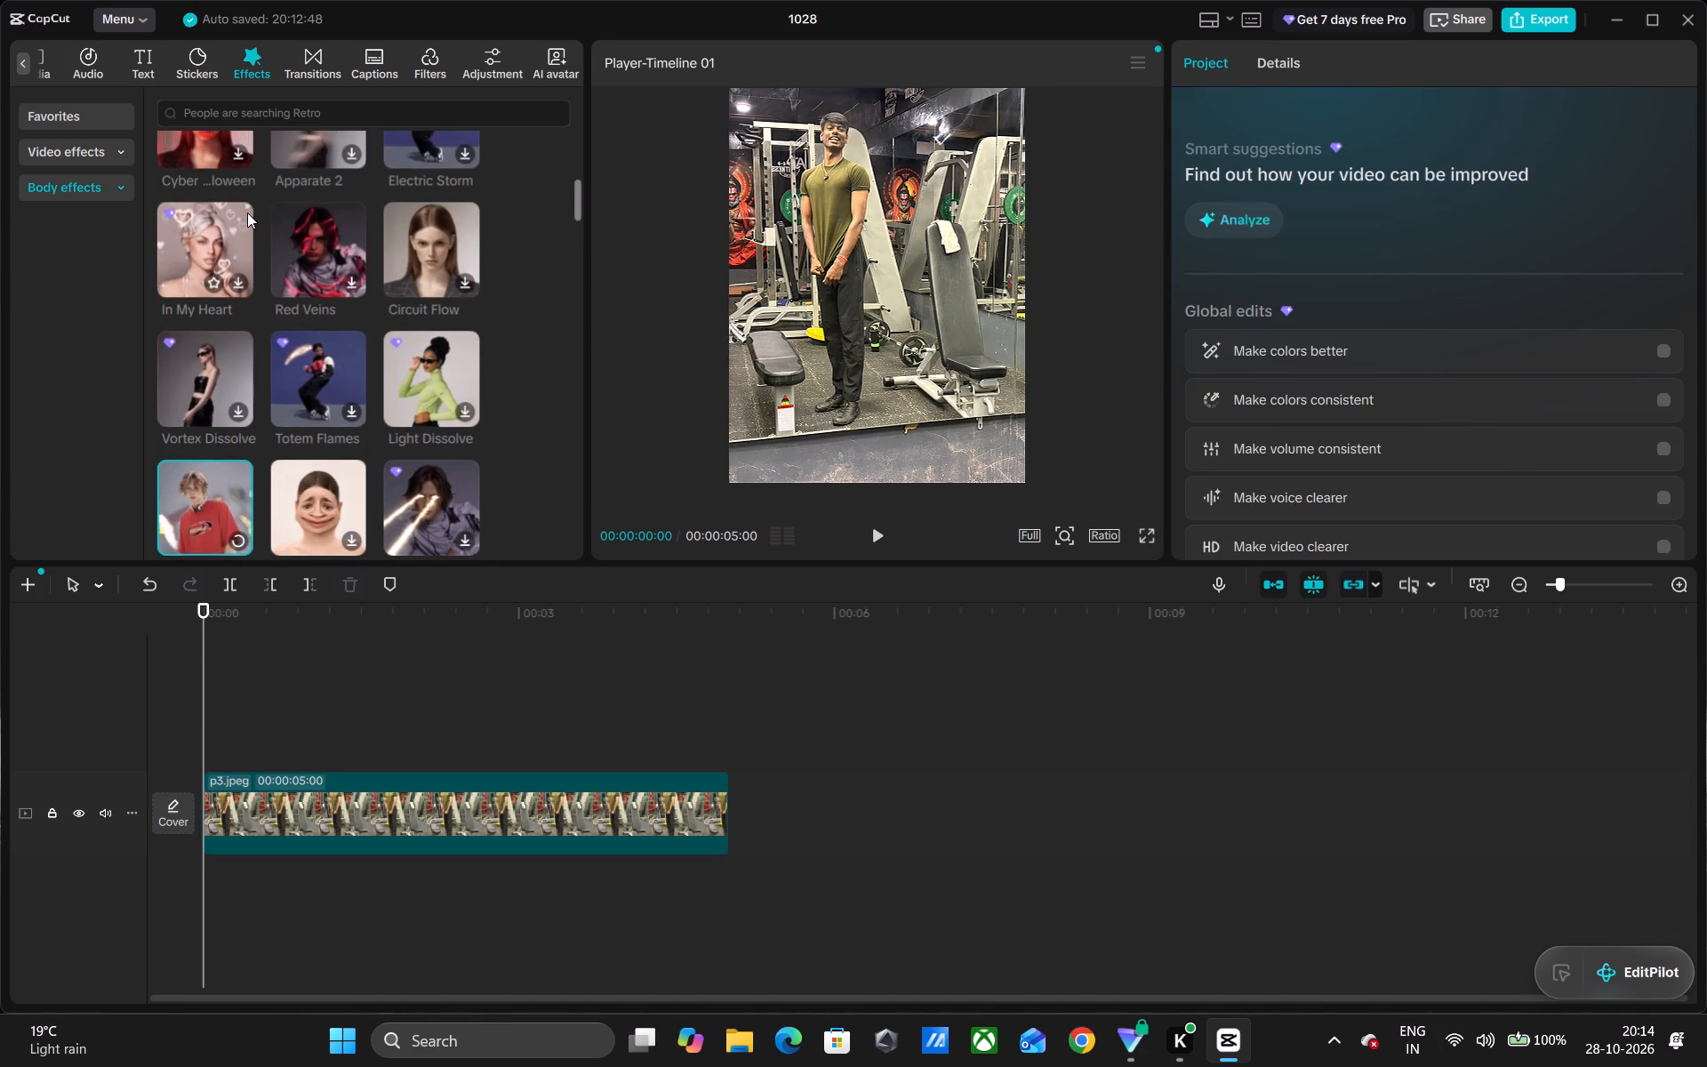
{"action": "scroll", "coordinate": [247, 213], "scroll_direction": "up", "scroll_amount": 2}
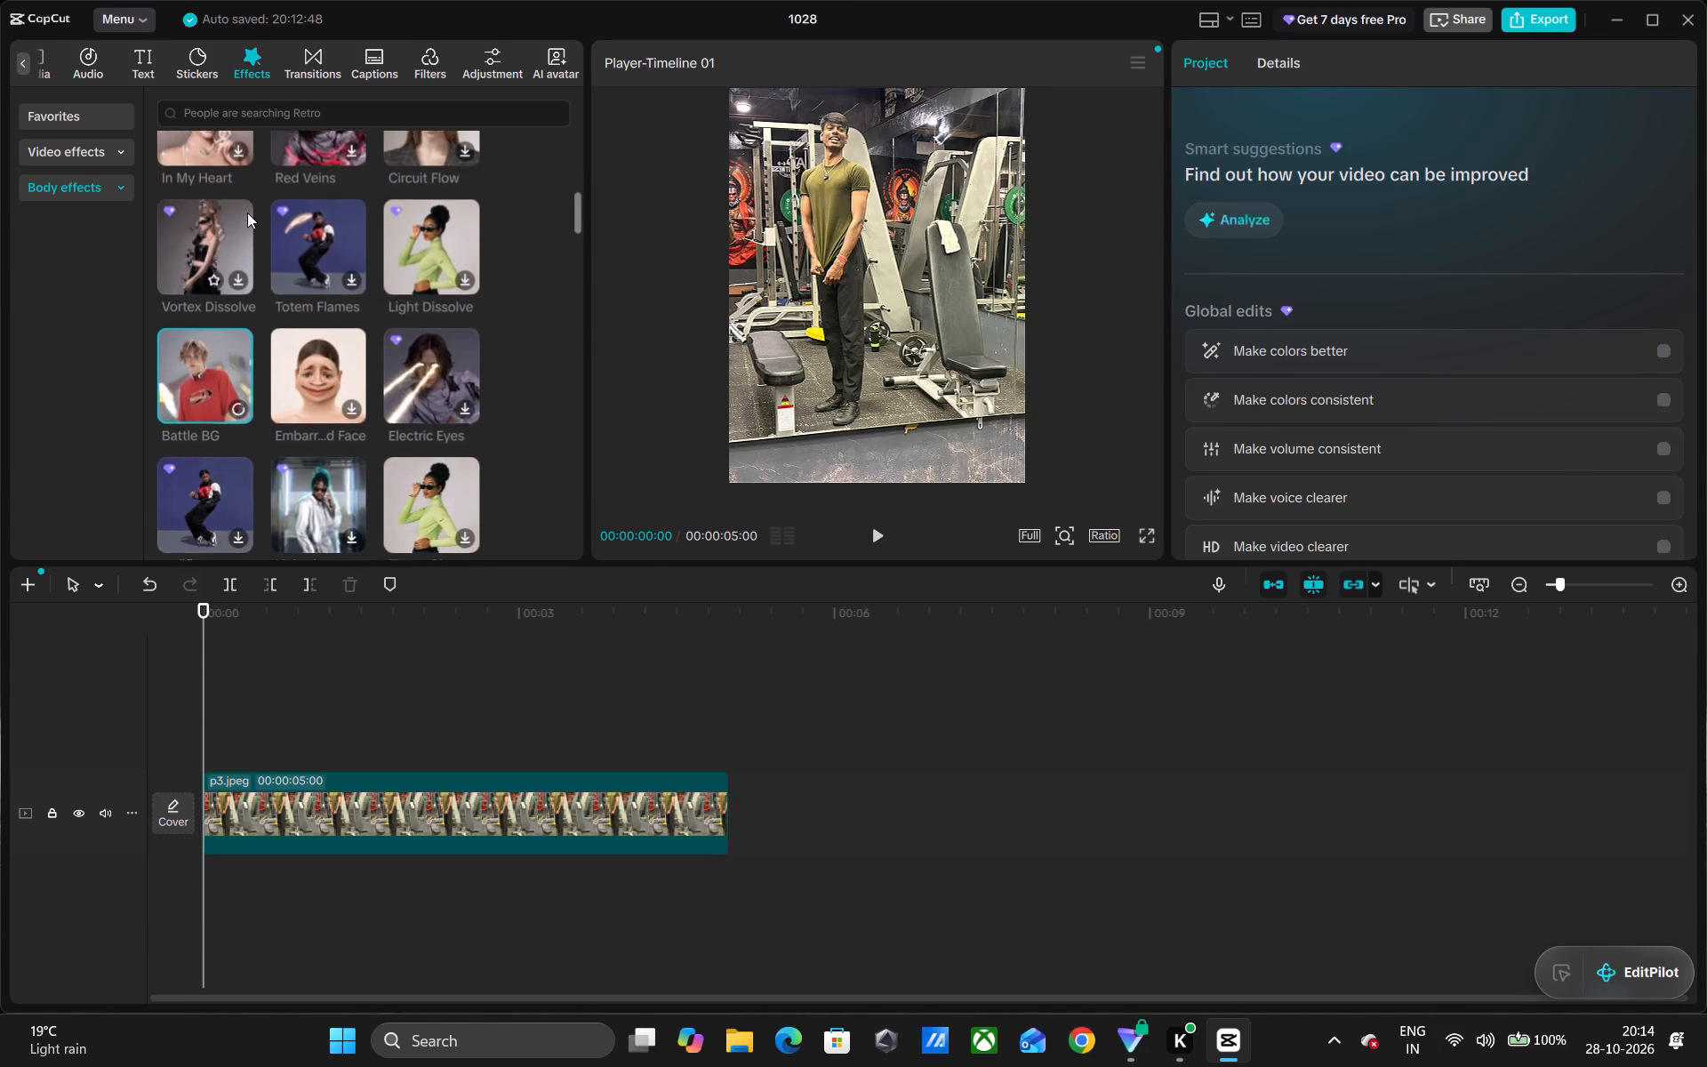
{"action": "scroll", "coordinate": [247, 213], "scroll_direction": "up", "scroll_amount": 1}
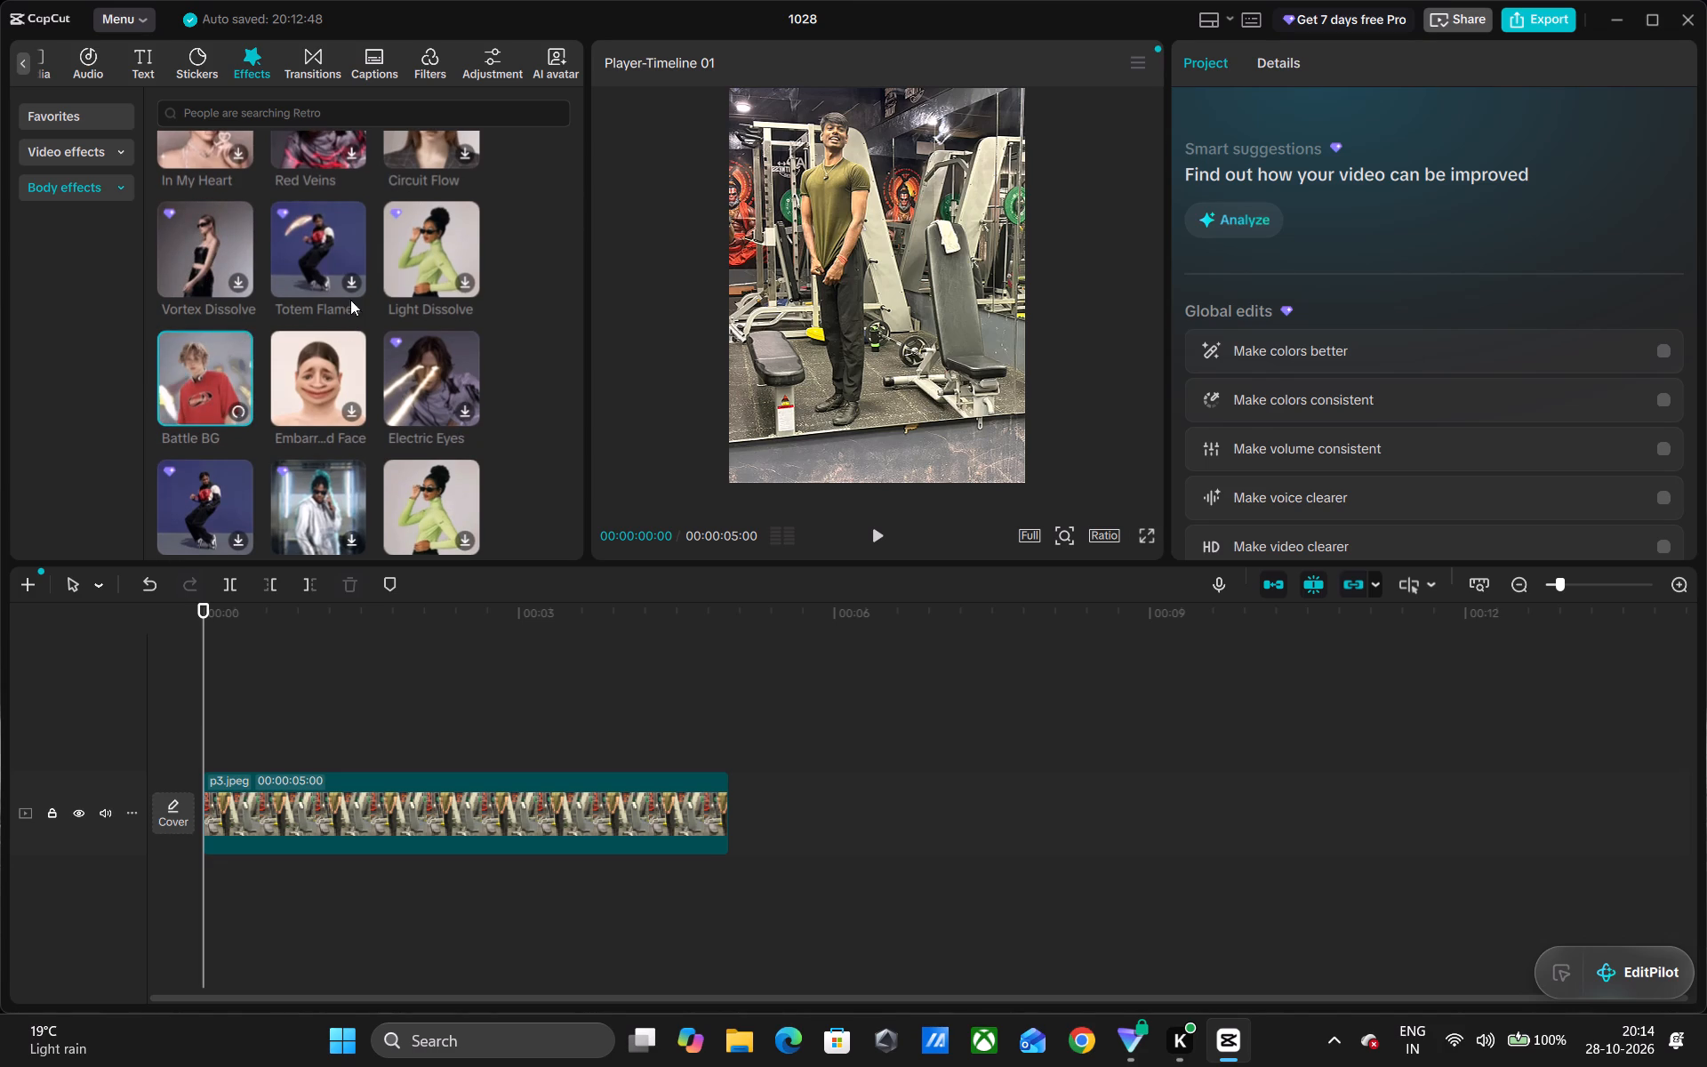
{"action": "scroll", "coordinate": [354, 265], "scroll_direction": "down", "scroll_amount": 1}
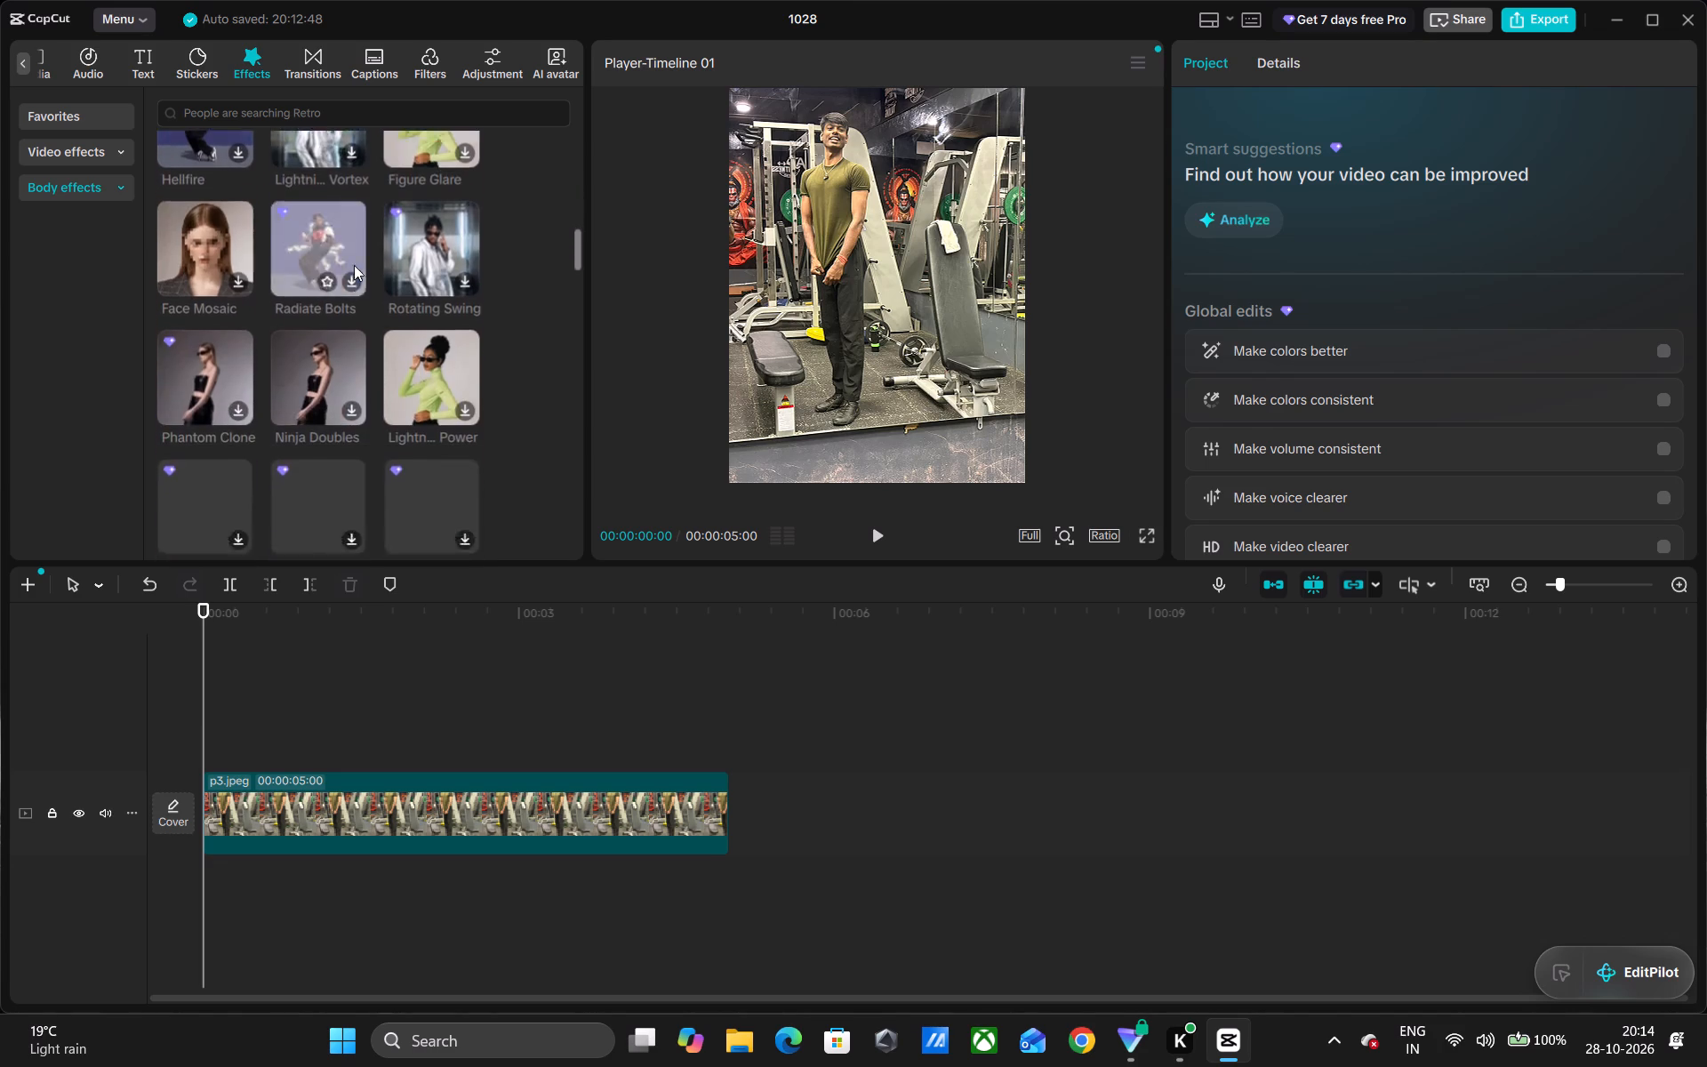
{"action": "scroll", "coordinate": [354, 265], "scroll_direction": "down", "scroll_amount": 1}
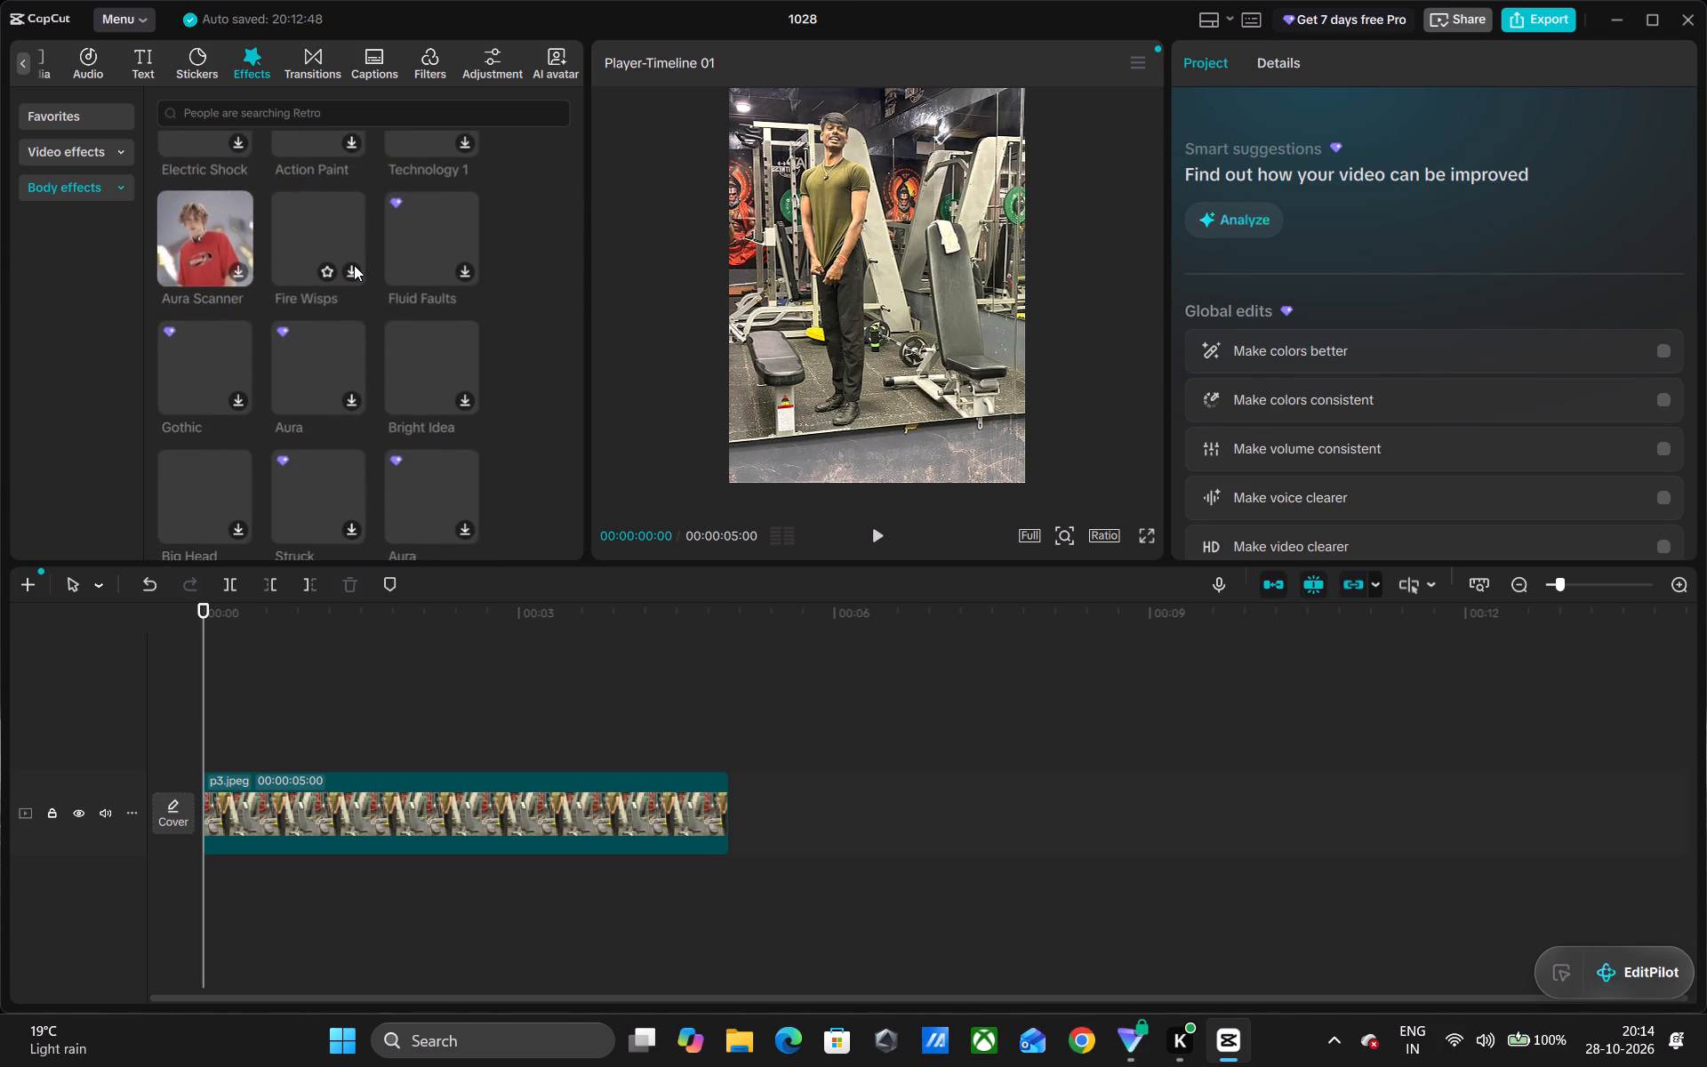
{"action": "scroll", "coordinate": [354, 265], "scroll_direction": "up", "scroll_amount": 1}
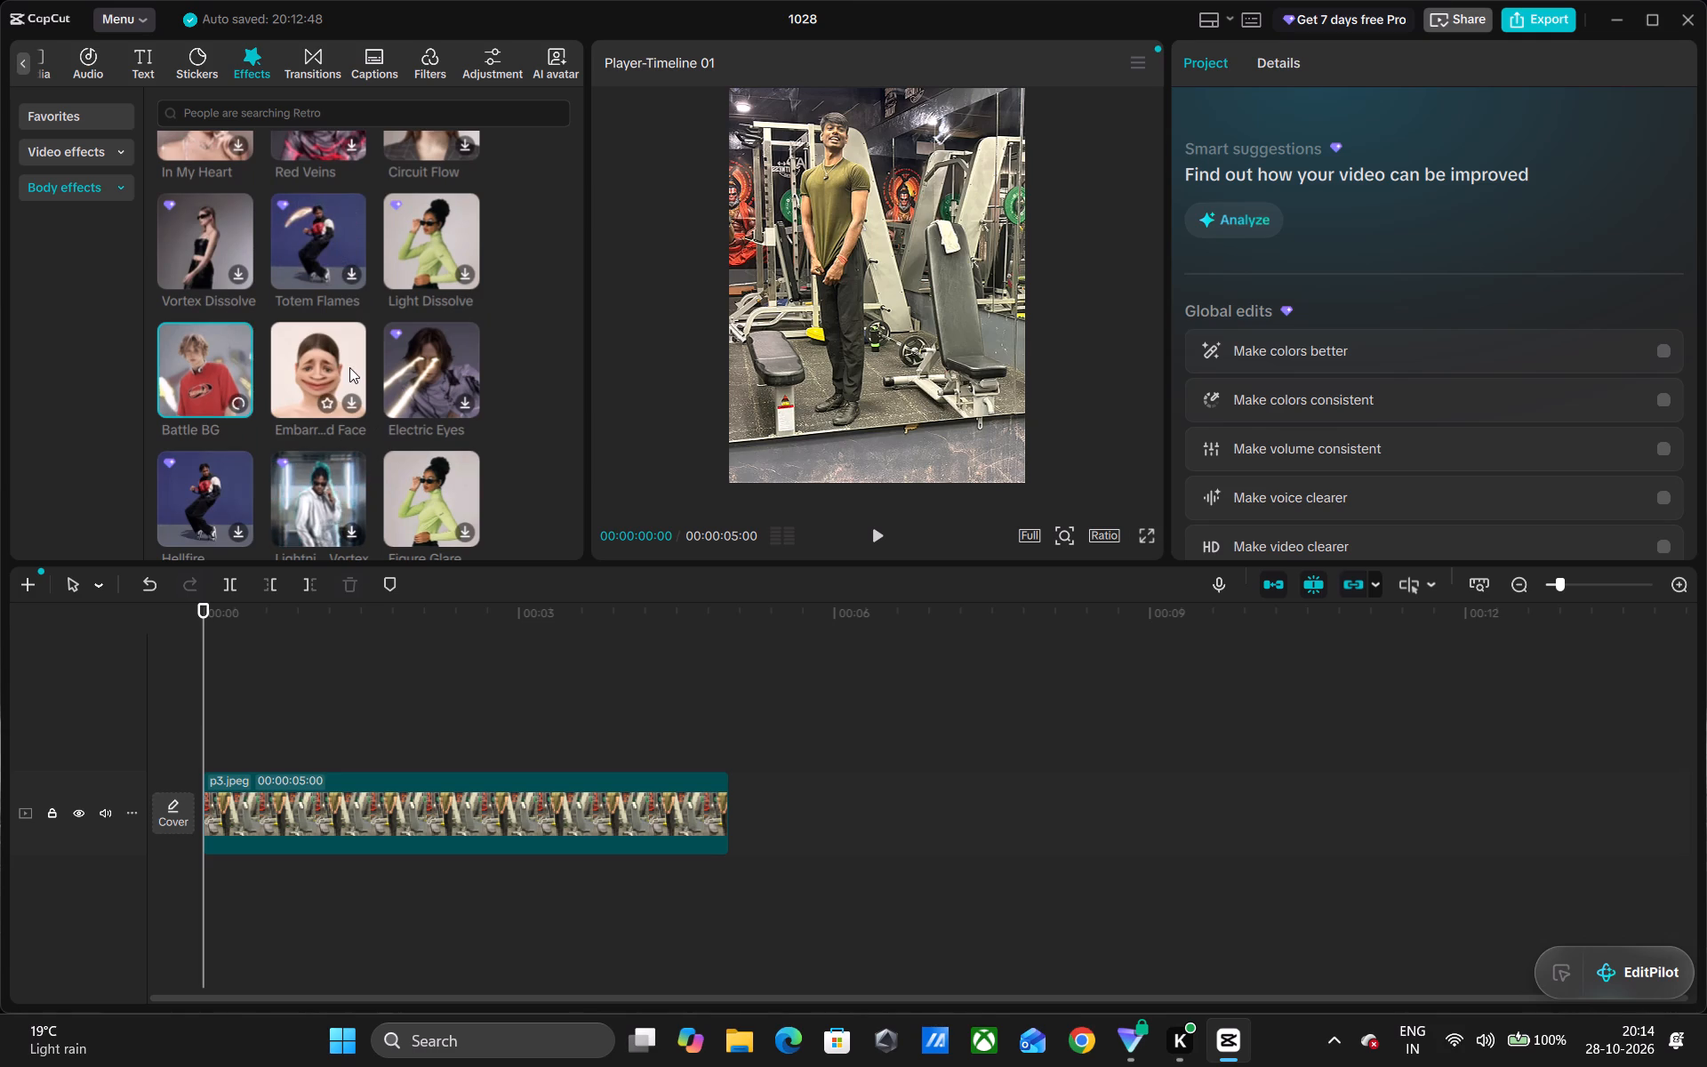
{"action": "scroll", "coordinate": [343, 265], "scroll_direction": "up", "scroll_amount": 1}
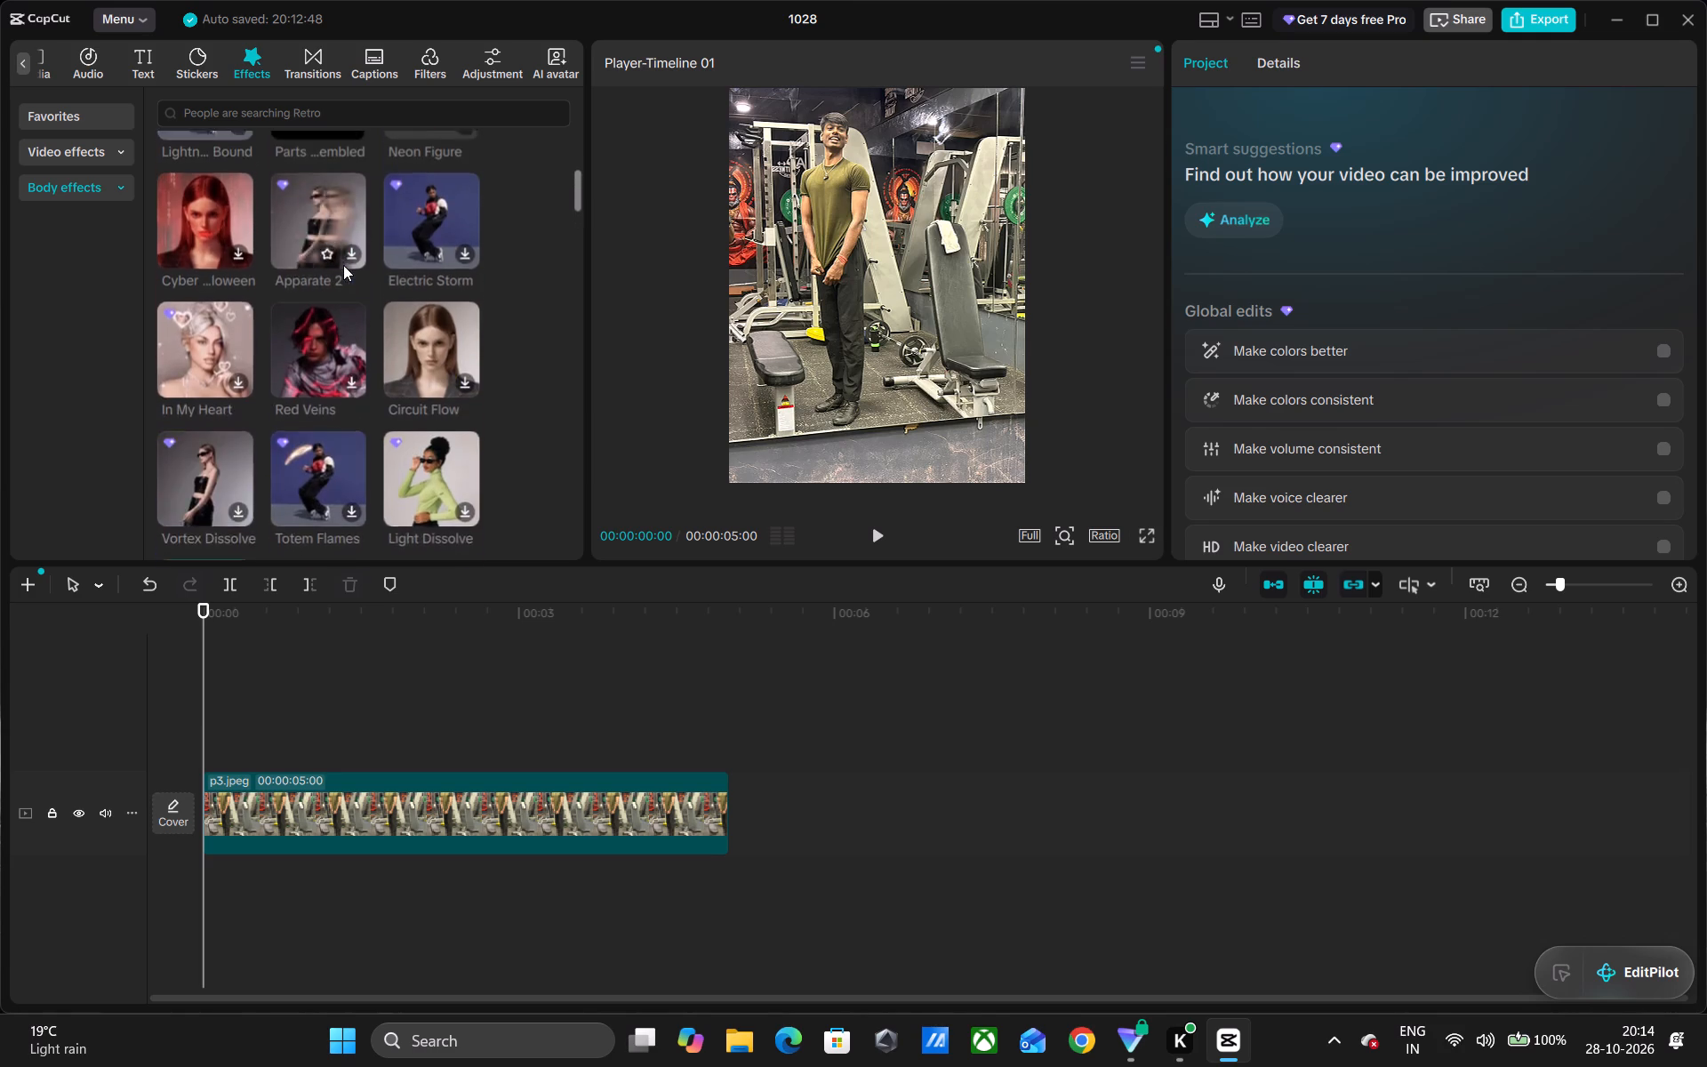
{"action": "scroll", "coordinate": [343, 265], "scroll_direction": "up", "scroll_amount": 1}
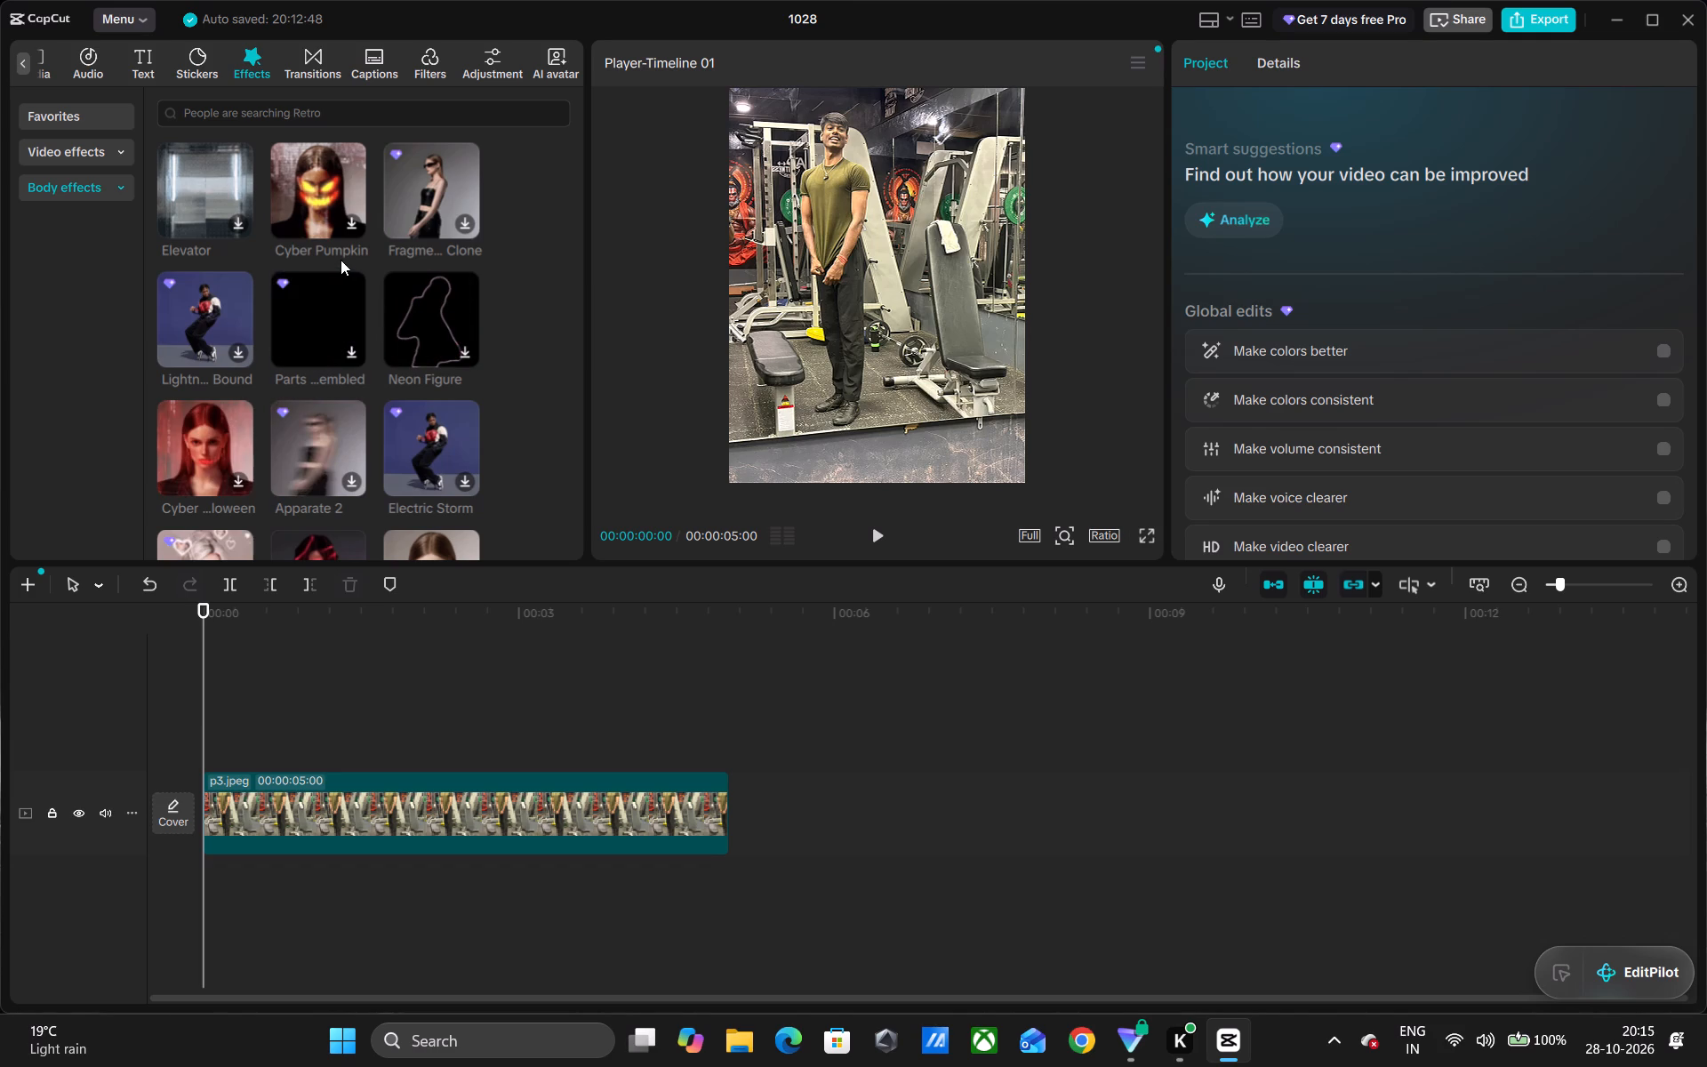
{"action": "scroll", "coordinate": [339, 260], "scroll_direction": "up", "scroll_amount": 1}
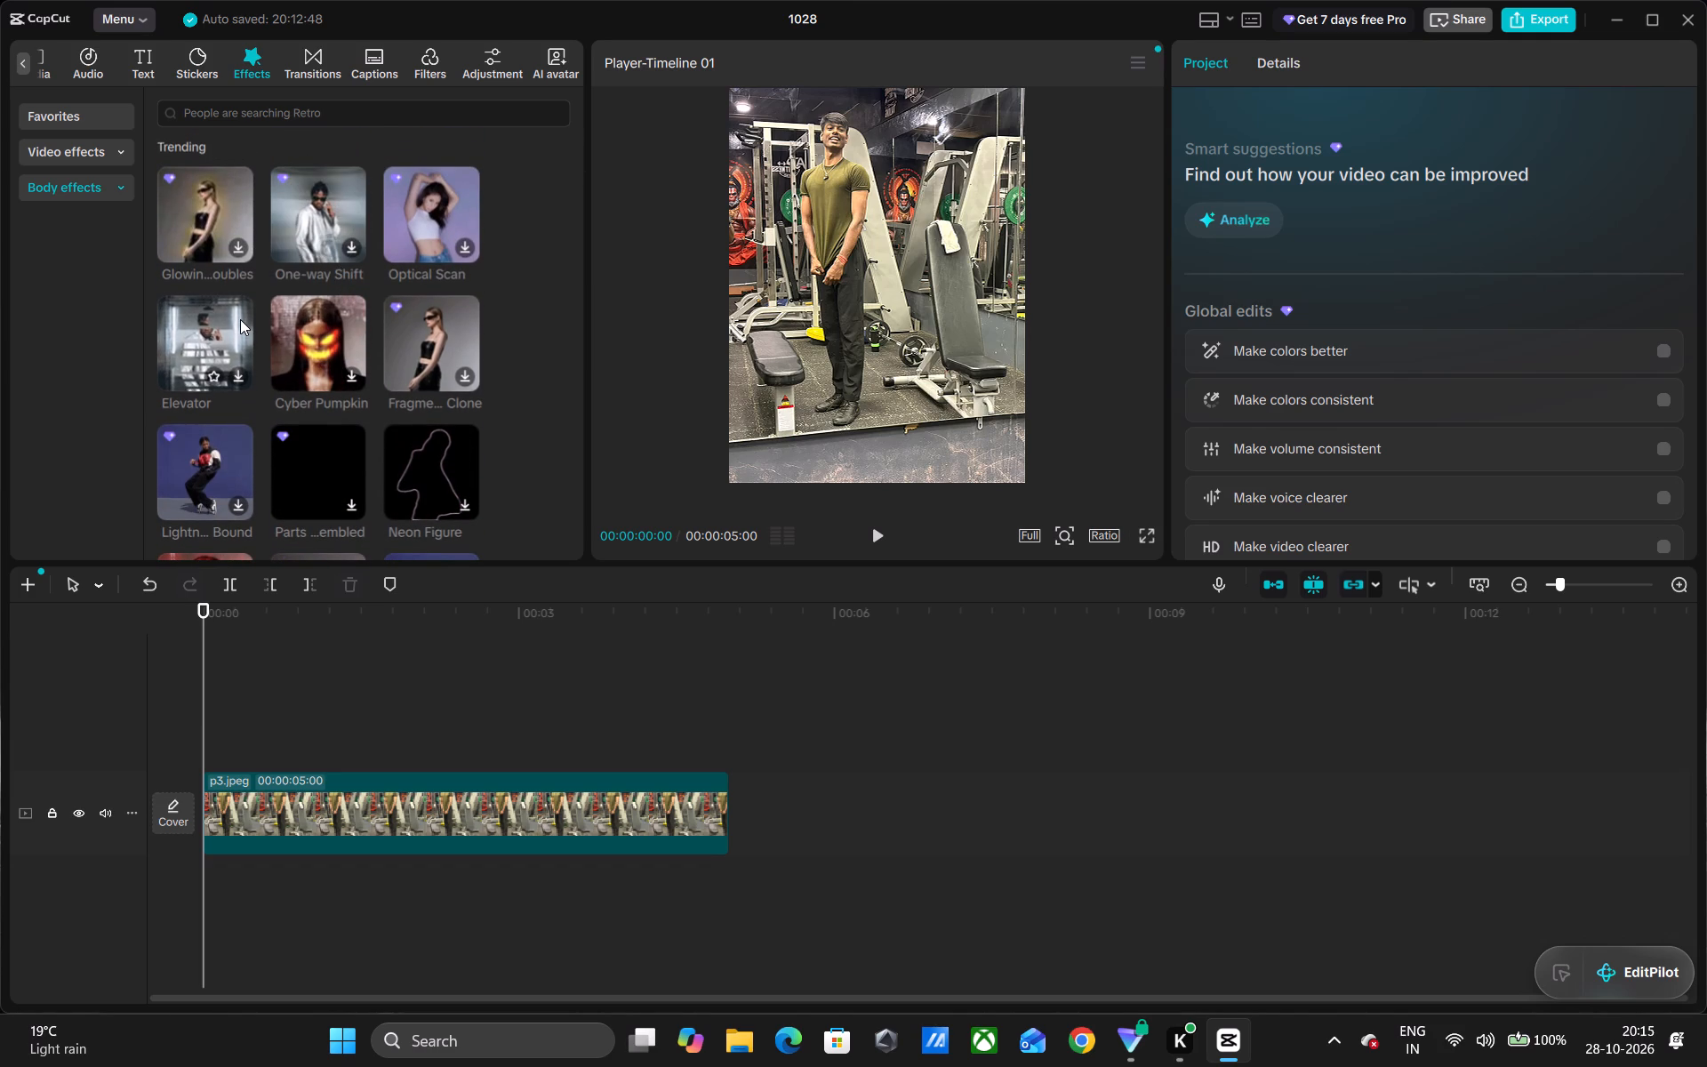
{"action": "left_click", "coordinate": [236, 371]}
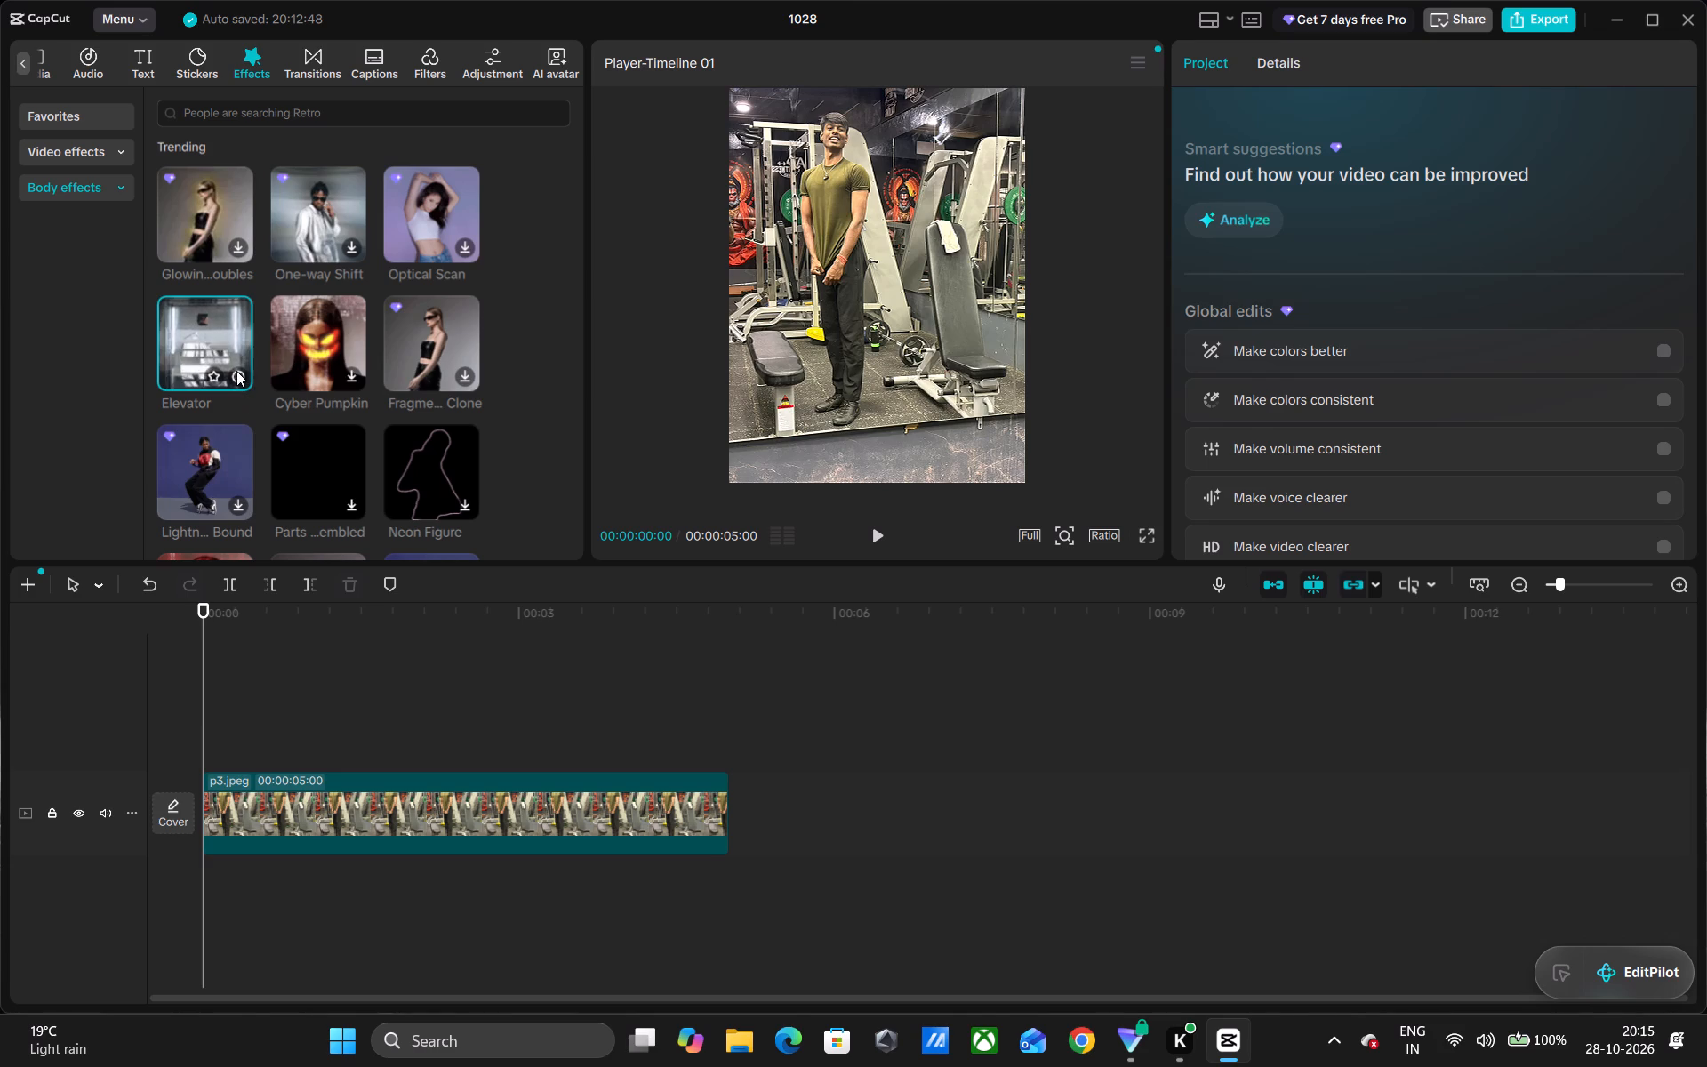
Look through the trending body effects for others that suit the photo, returning to the Elevator effect.
{"action": "left_click", "coordinate": [217, 327]}
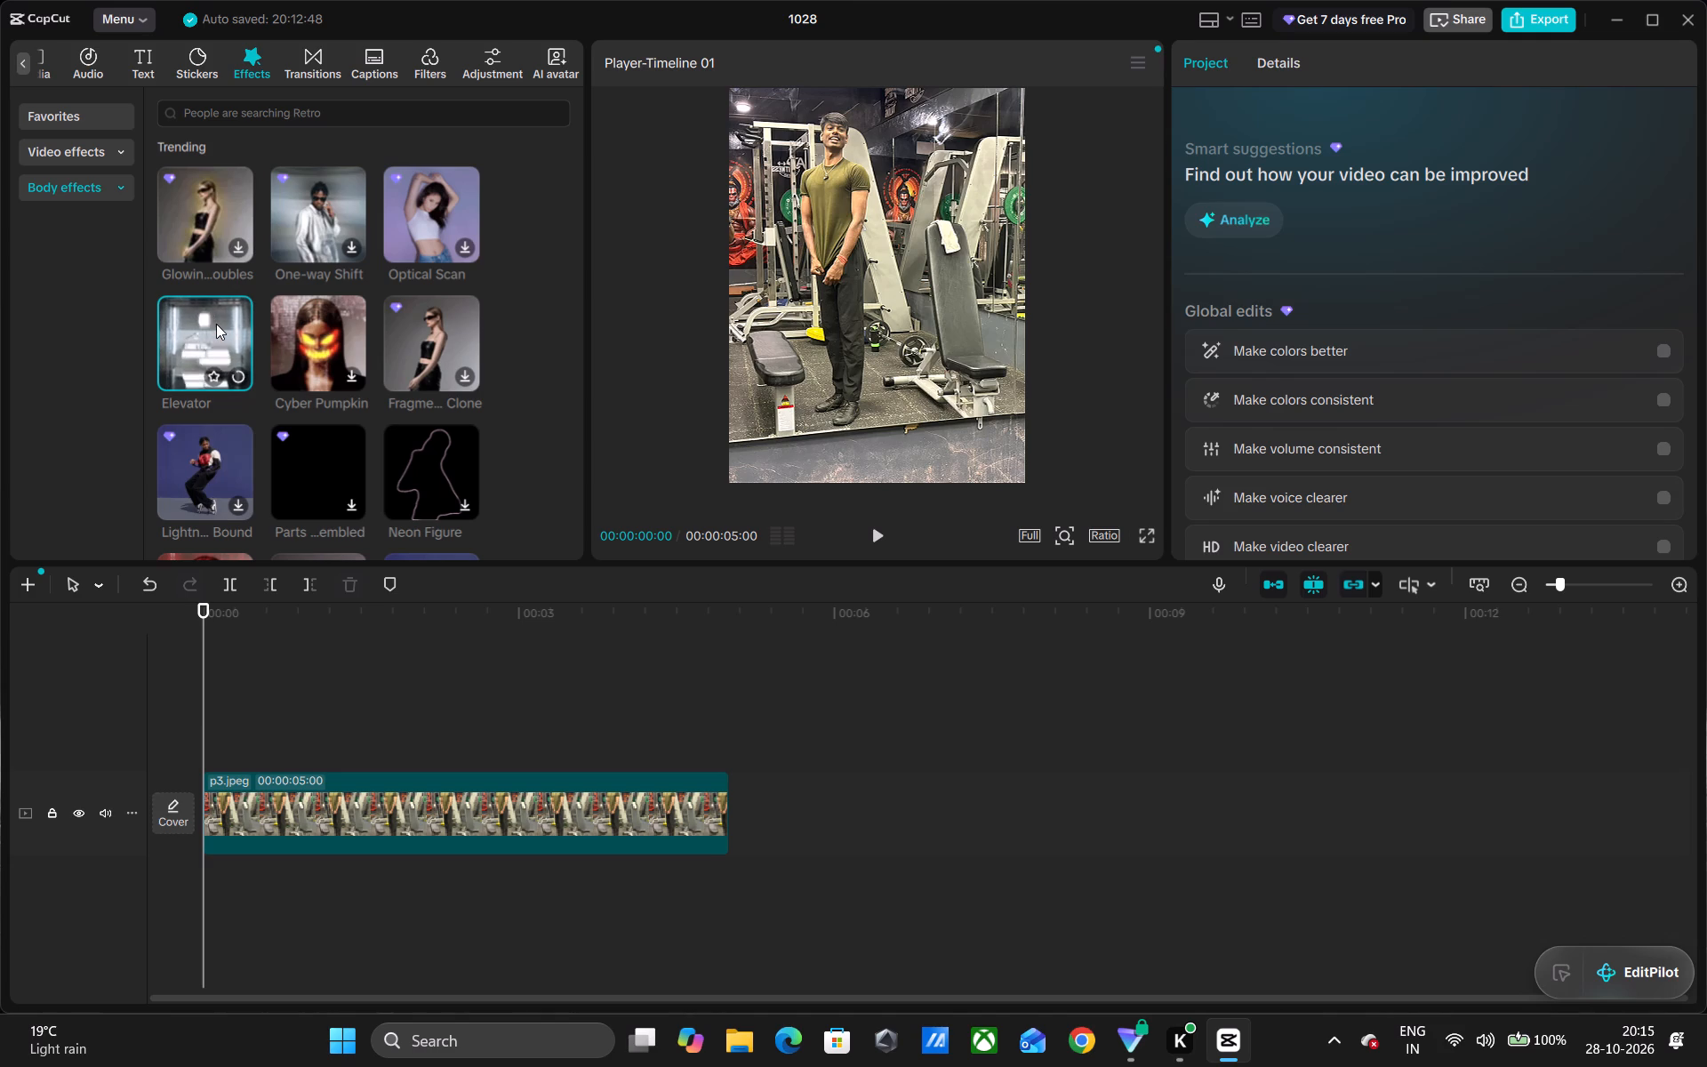
{"action": "scroll", "coordinate": [216, 324], "scroll_direction": "down", "scroll_amount": 1}
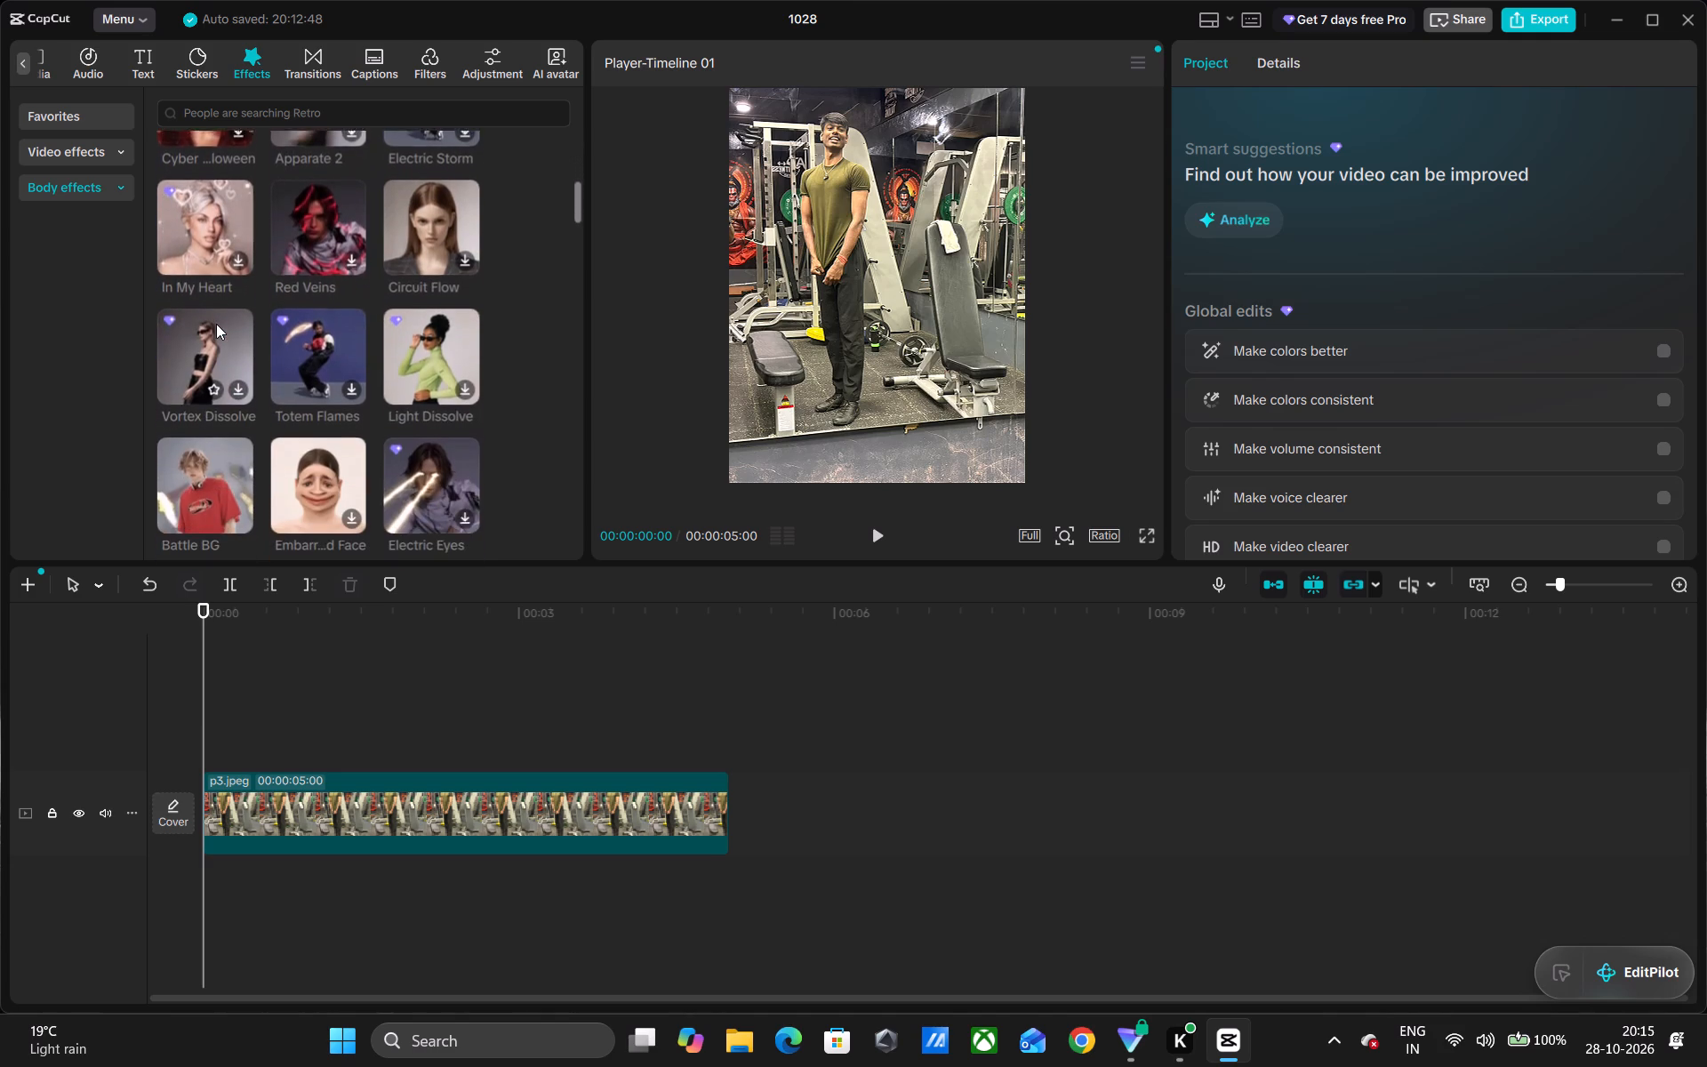
{"action": "scroll", "coordinate": [216, 324], "scroll_direction": "down", "scroll_amount": 1}
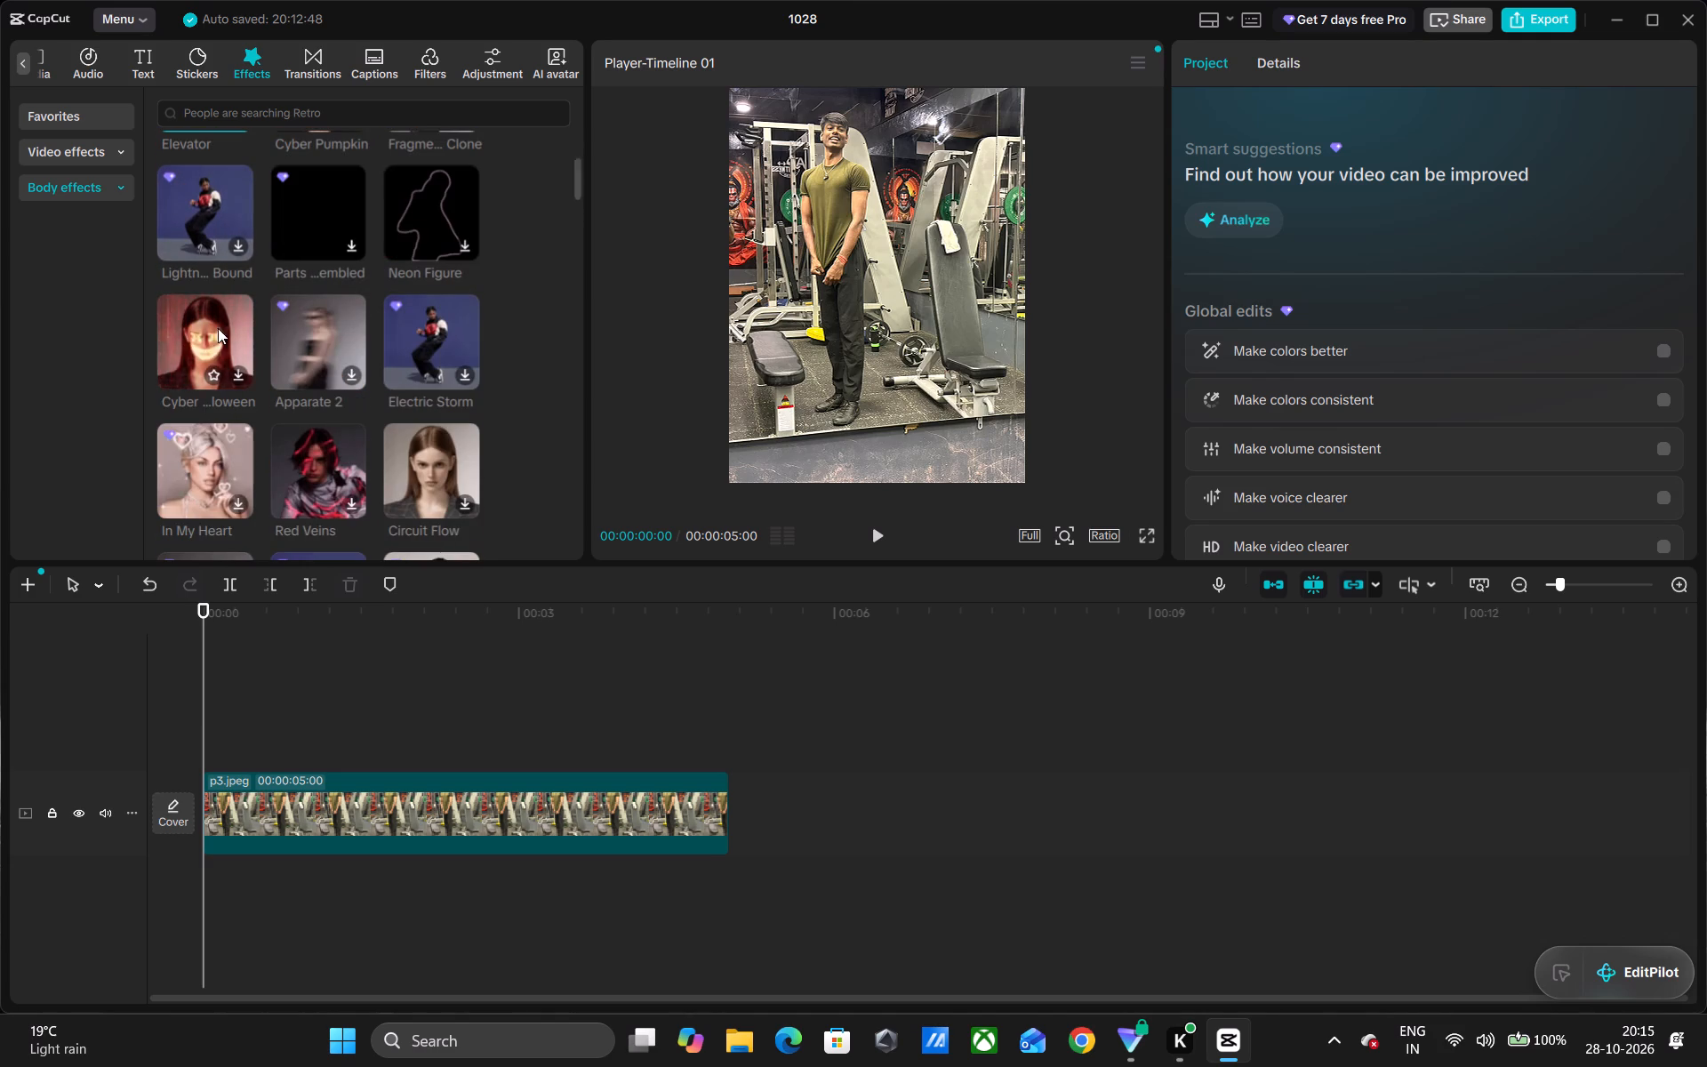
{"action": "scroll", "coordinate": [205, 373], "scroll_direction": "down", "scroll_amount": 1}
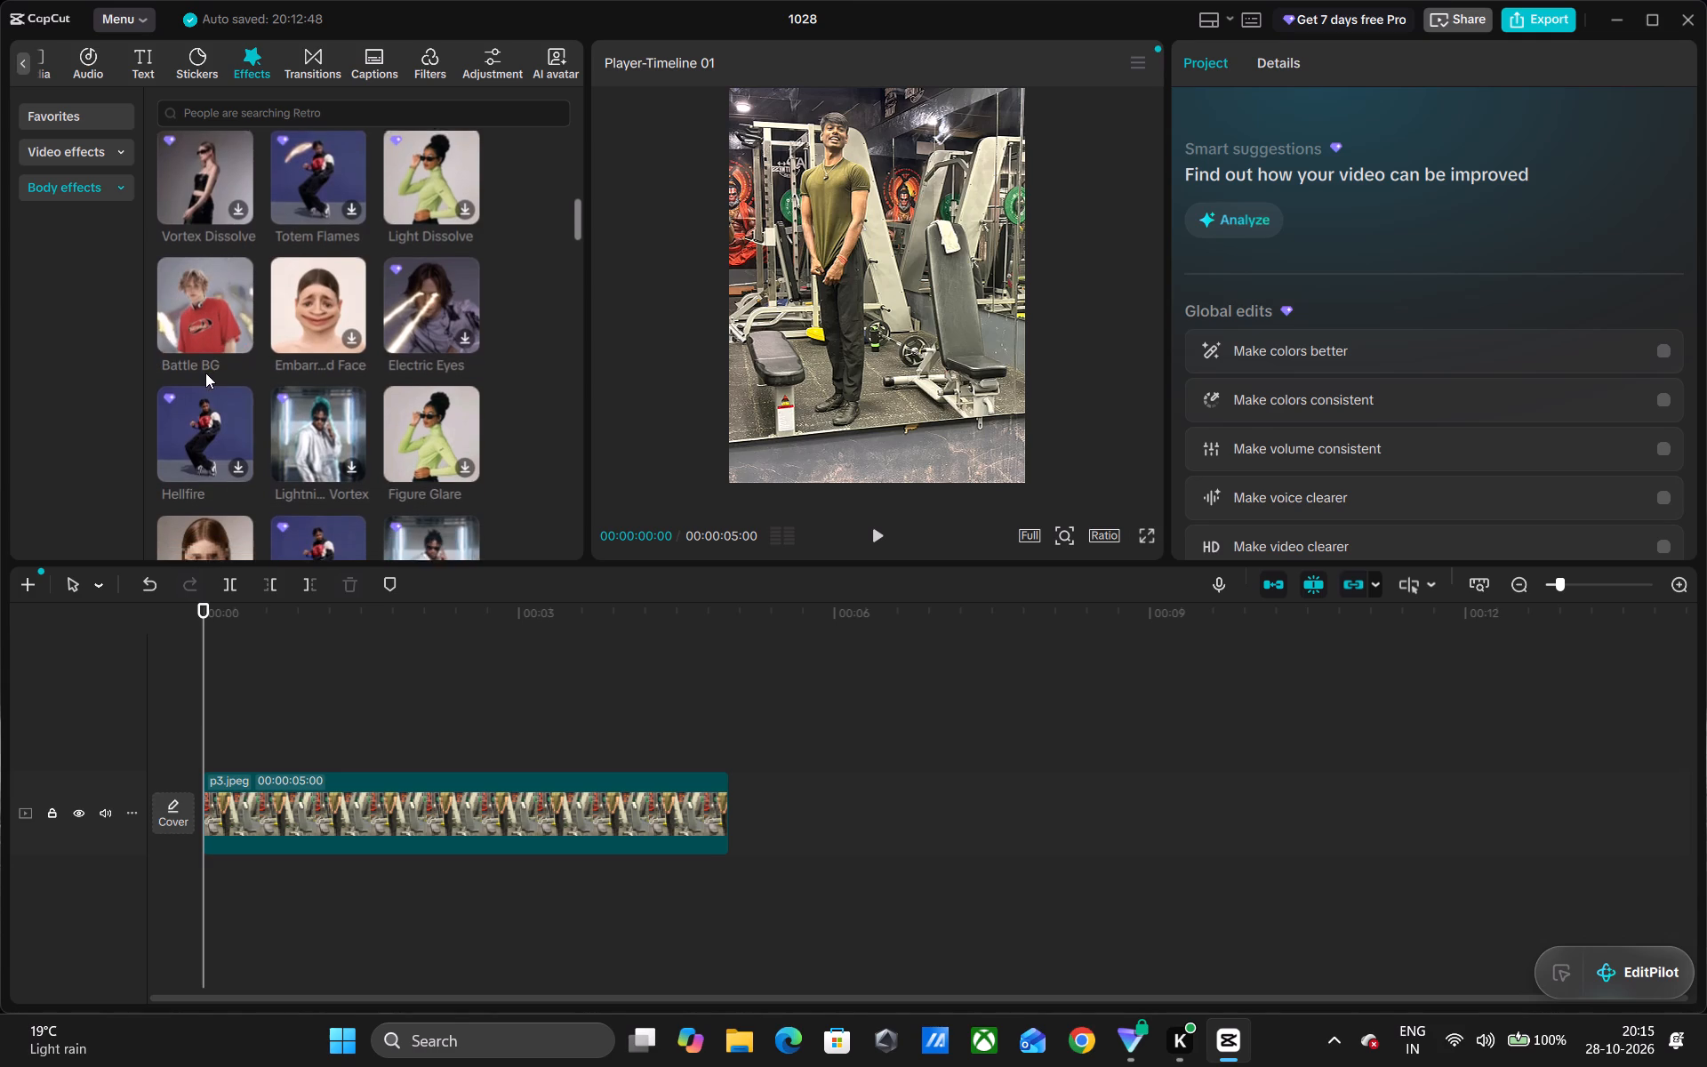
{"action": "scroll", "coordinate": [205, 373], "scroll_direction": "down", "scroll_amount": 2}
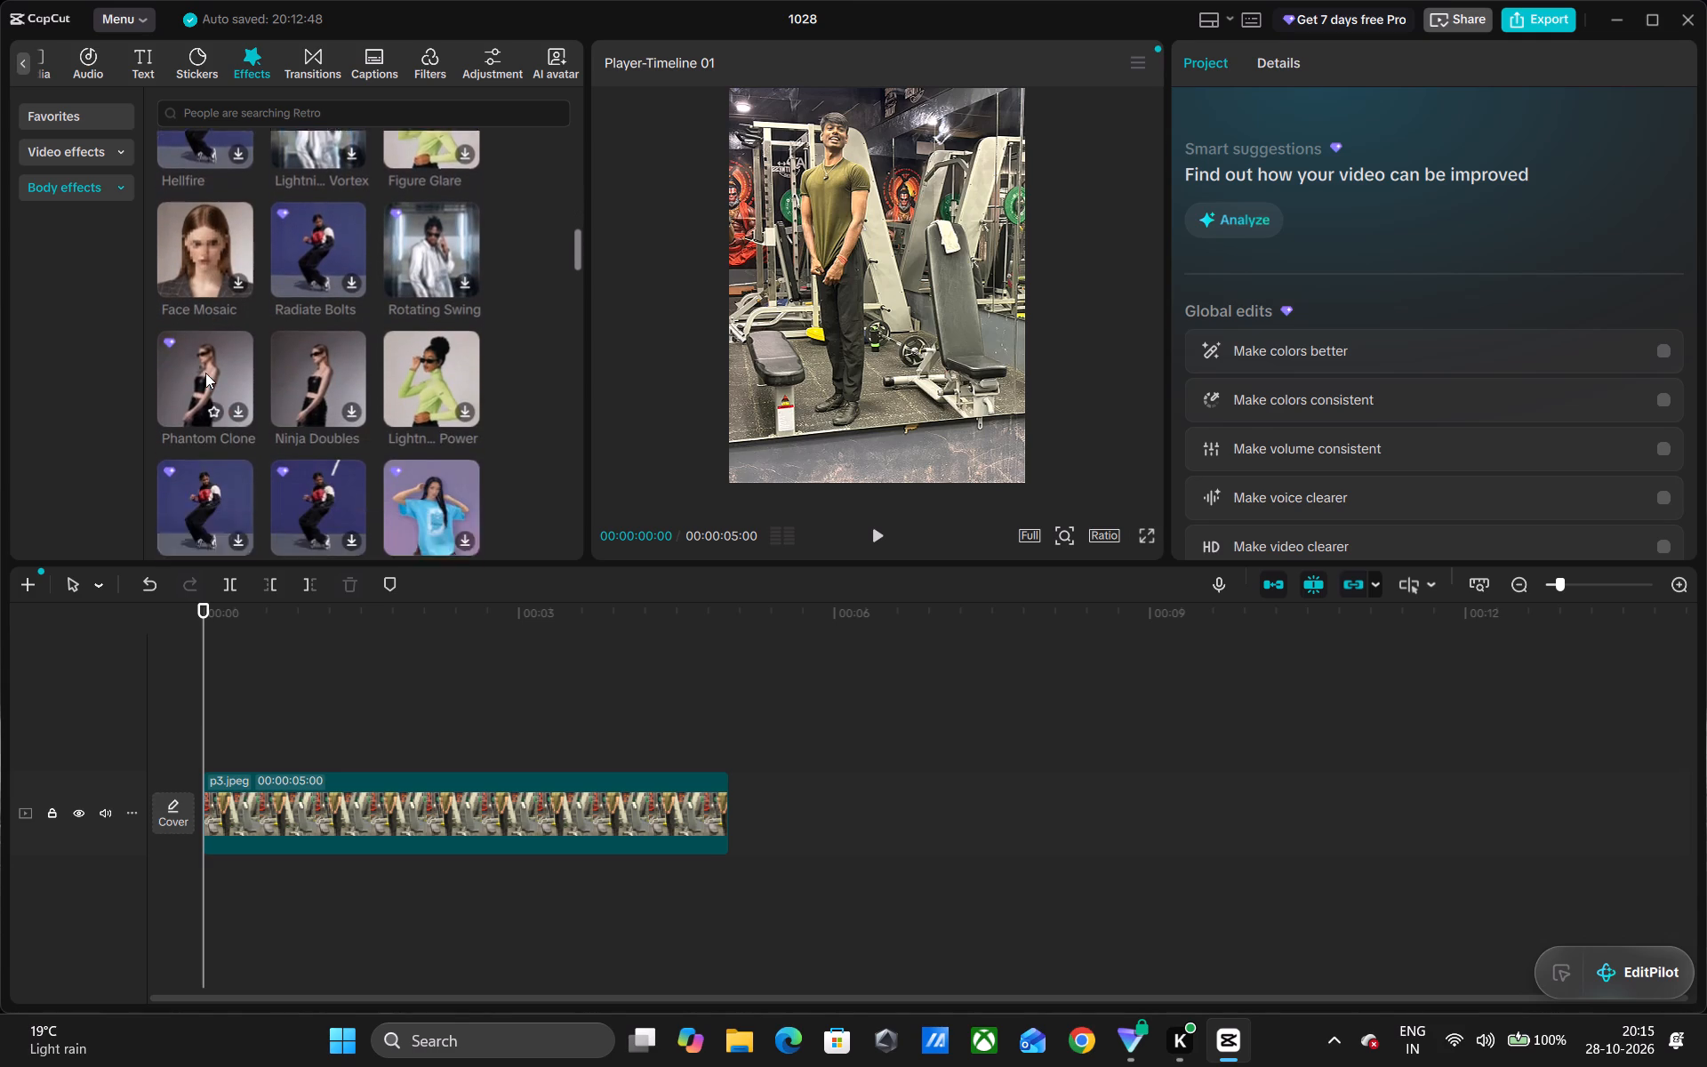
{"action": "scroll", "coordinate": [205, 373], "scroll_direction": "down", "scroll_amount": 2}
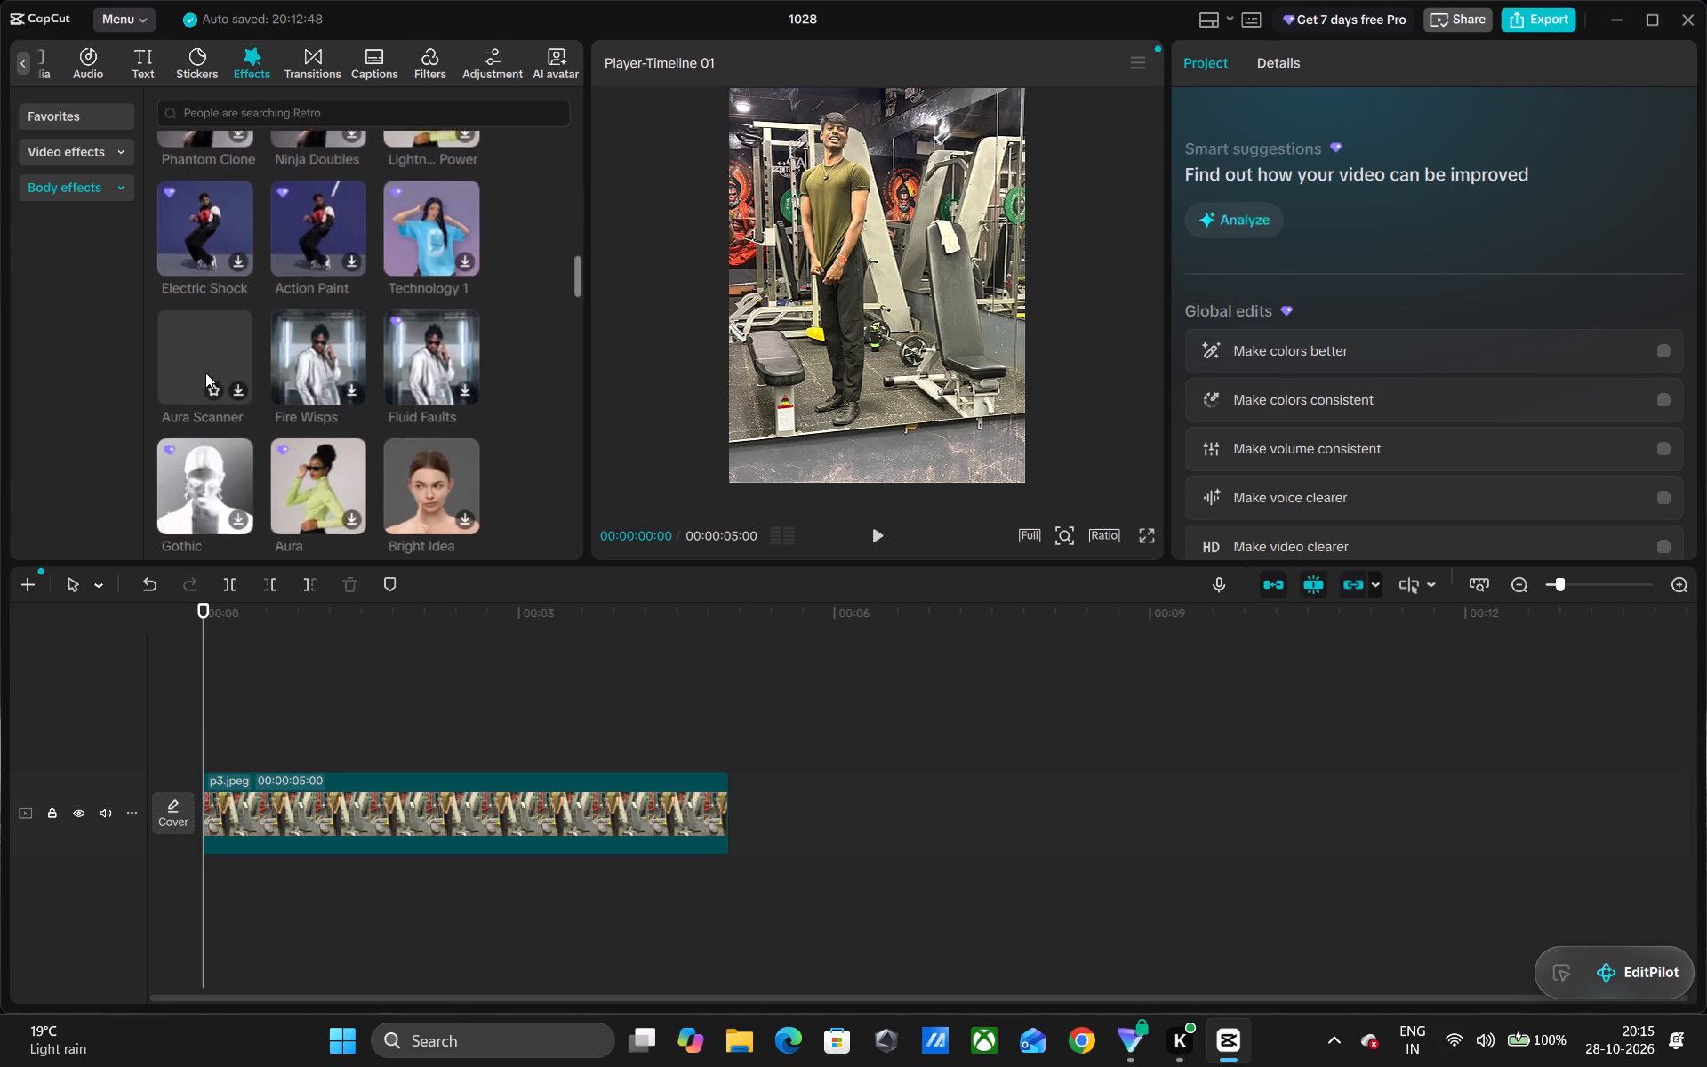
{"action": "scroll", "coordinate": [205, 373], "scroll_direction": "down", "scroll_amount": 1}
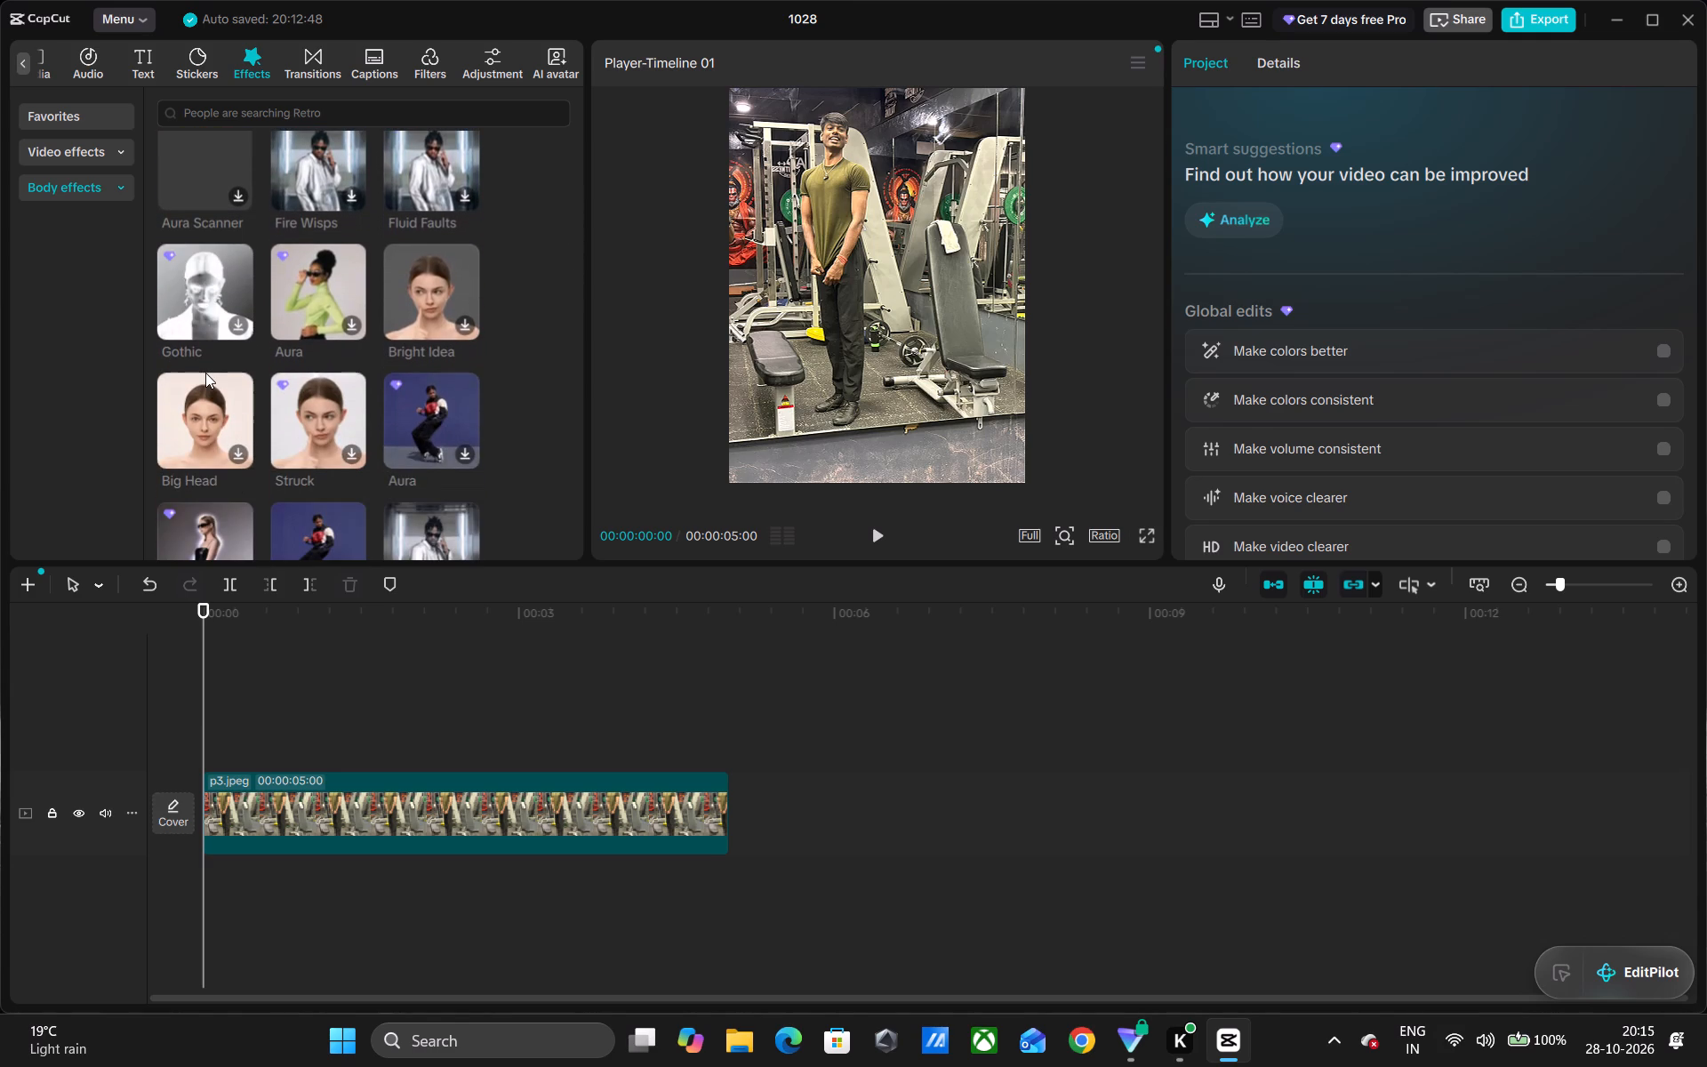
{"action": "scroll", "coordinate": [205, 373], "scroll_direction": "down", "scroll_amount": 1}
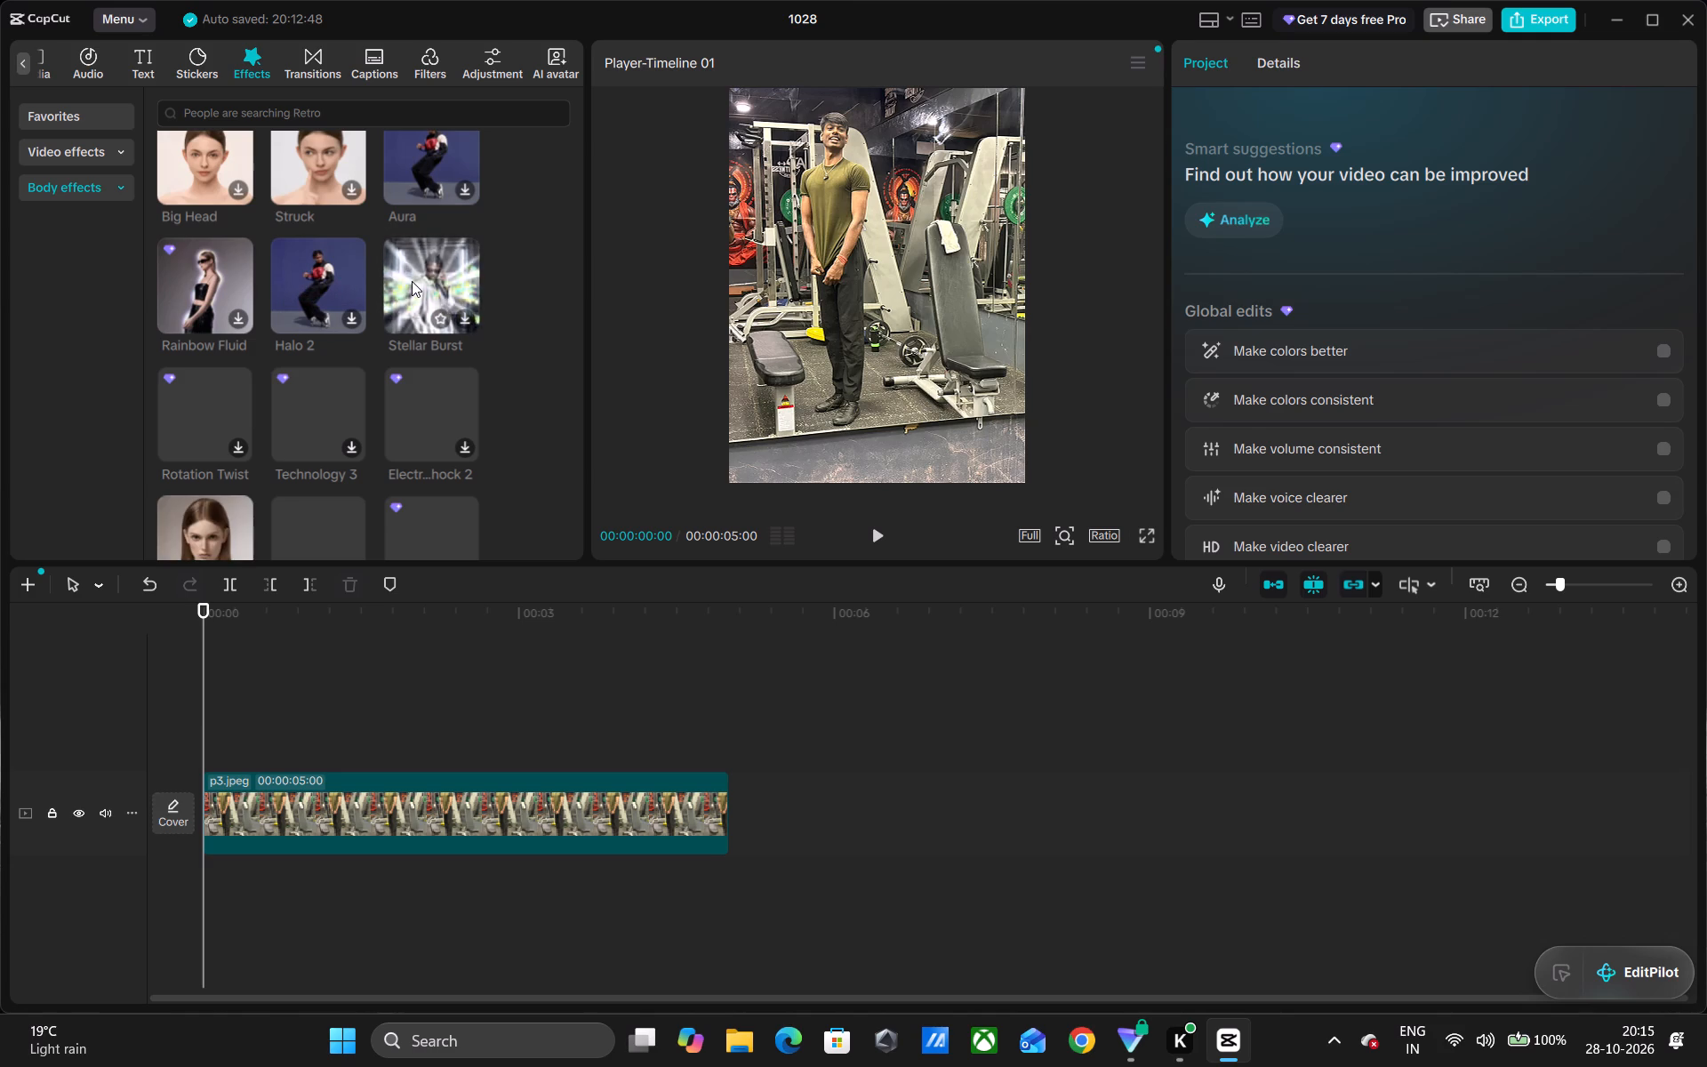
{"action": "scroll", "coordinate": [412, 281], "scroll_direction": "up", "scroll_amount": 2}
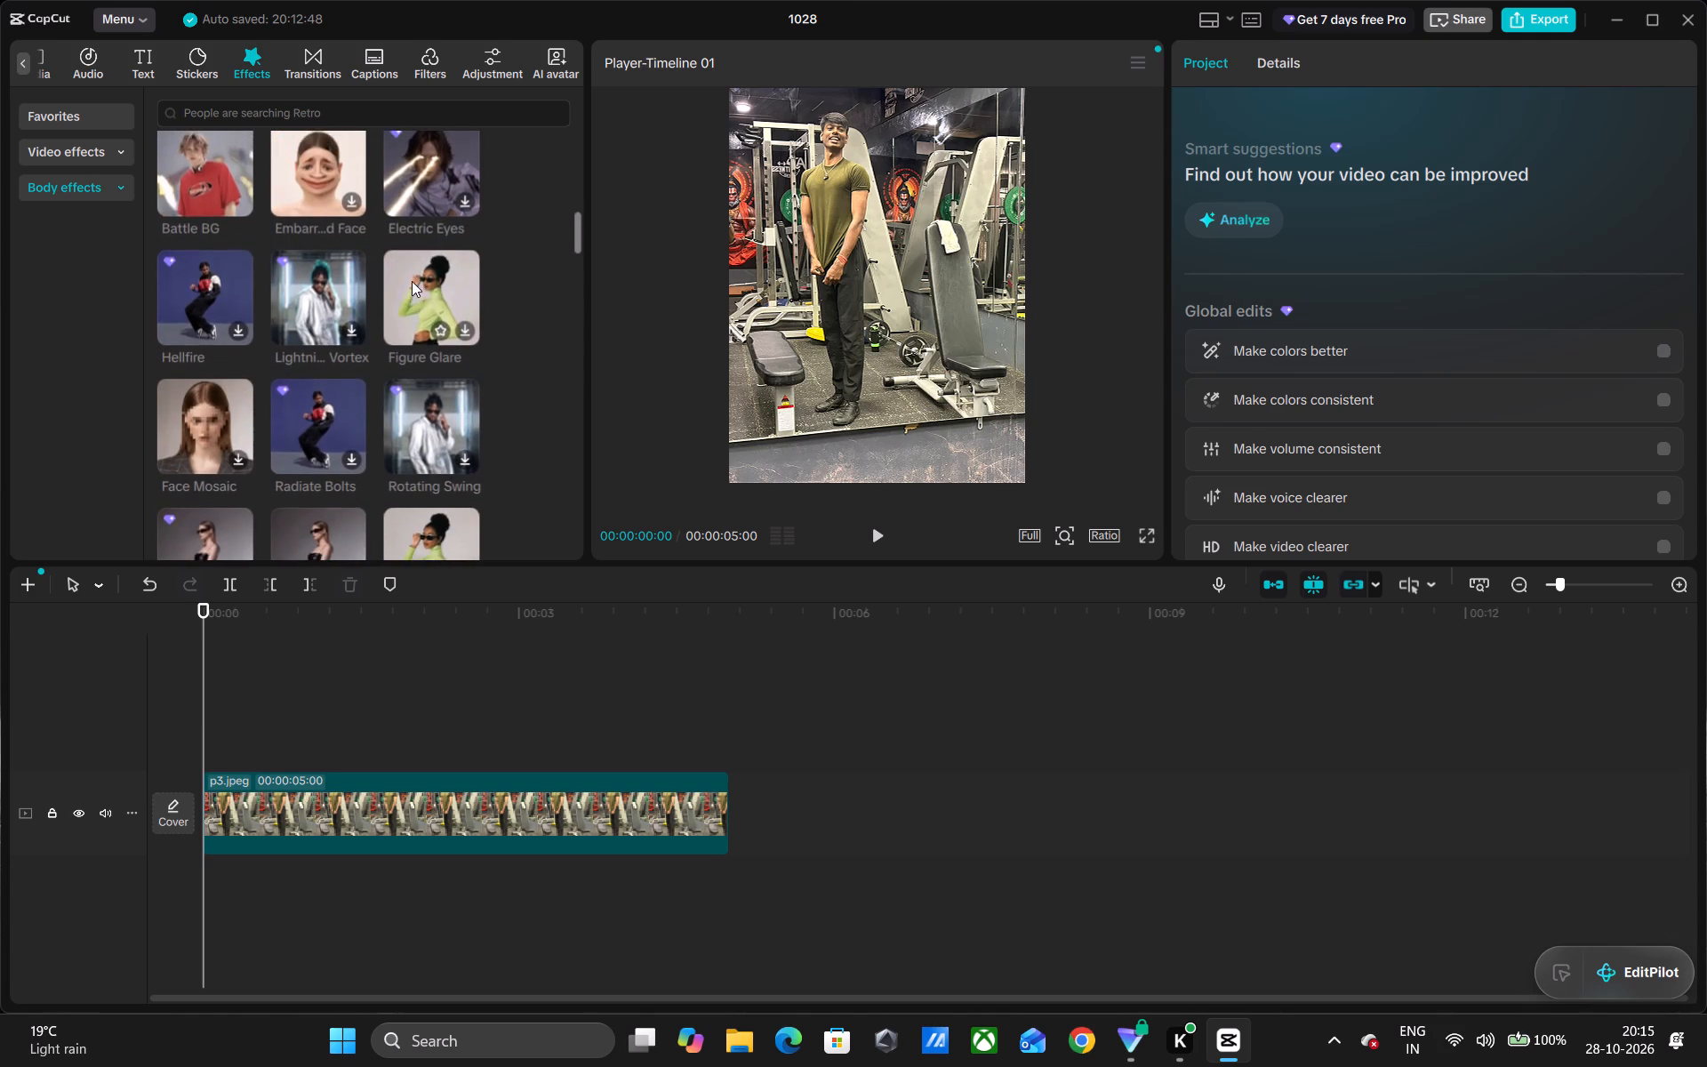
{"action": "scroll", "coordinate": [412, 281], "scroll_direction": "up", "scroll_amount": 1}
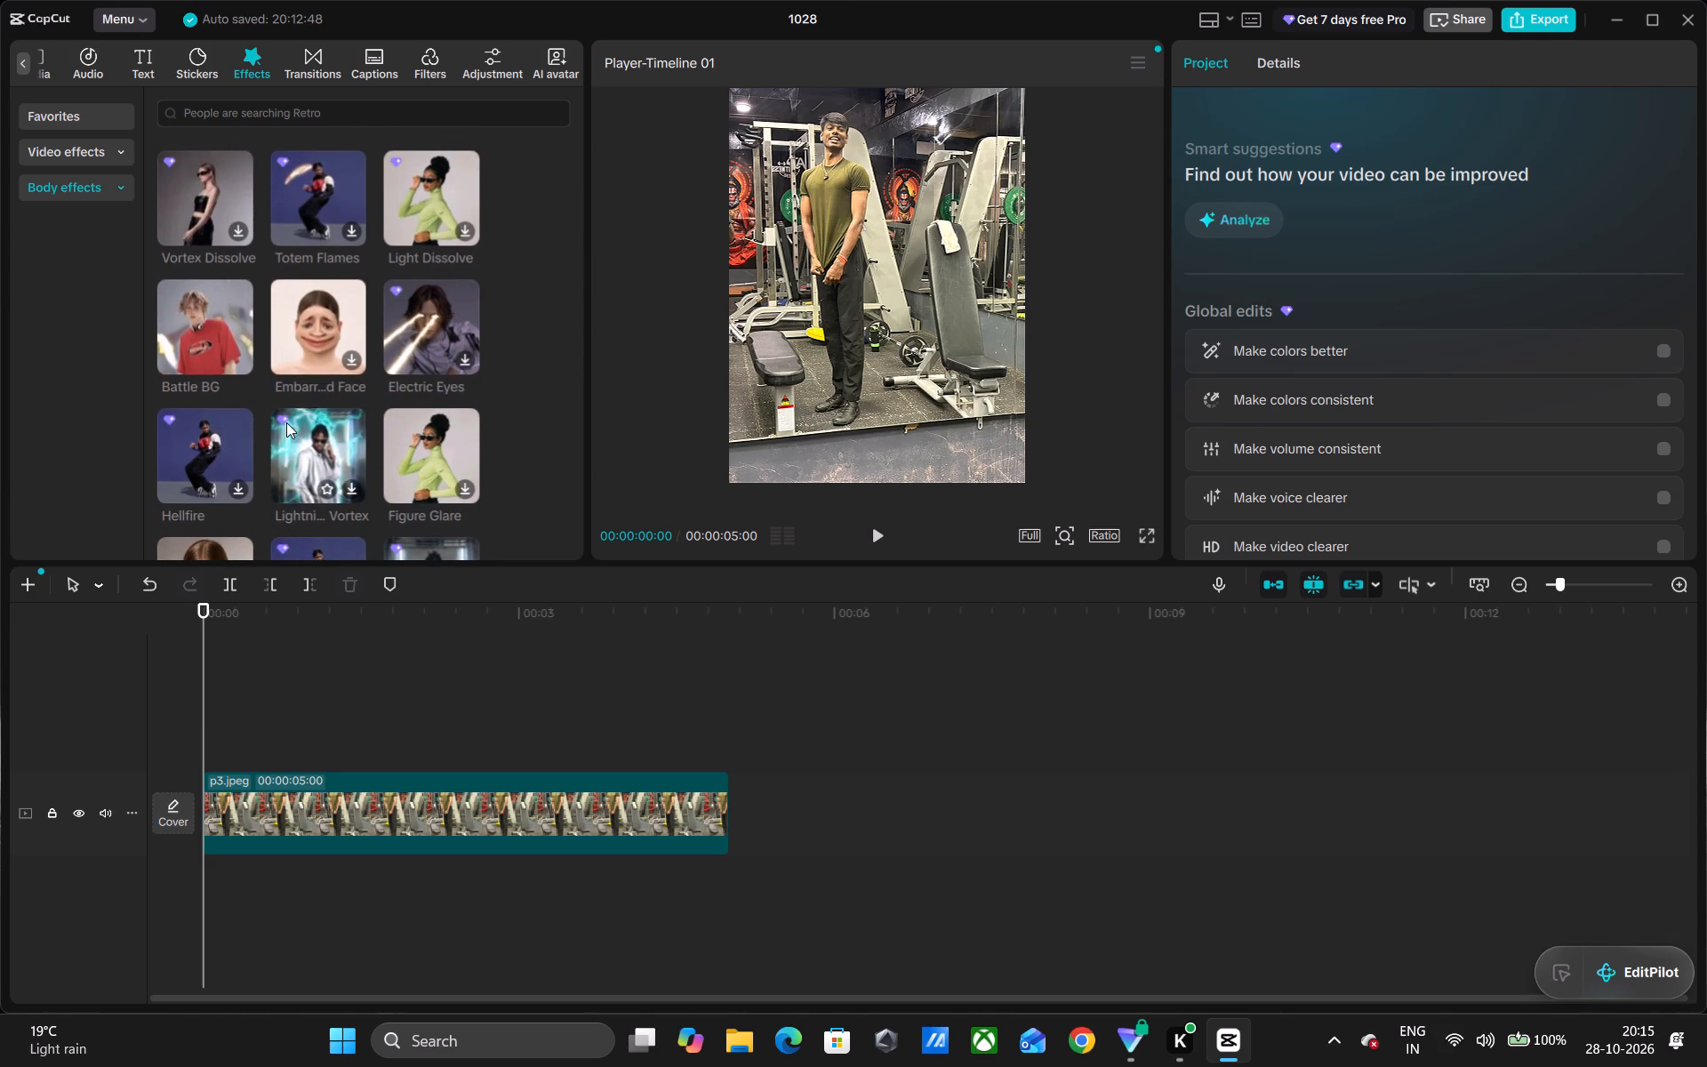
{"action": "scroll", "coordinate": [330, 329], "scroll_direction": "up", "scroll_amount": 1}
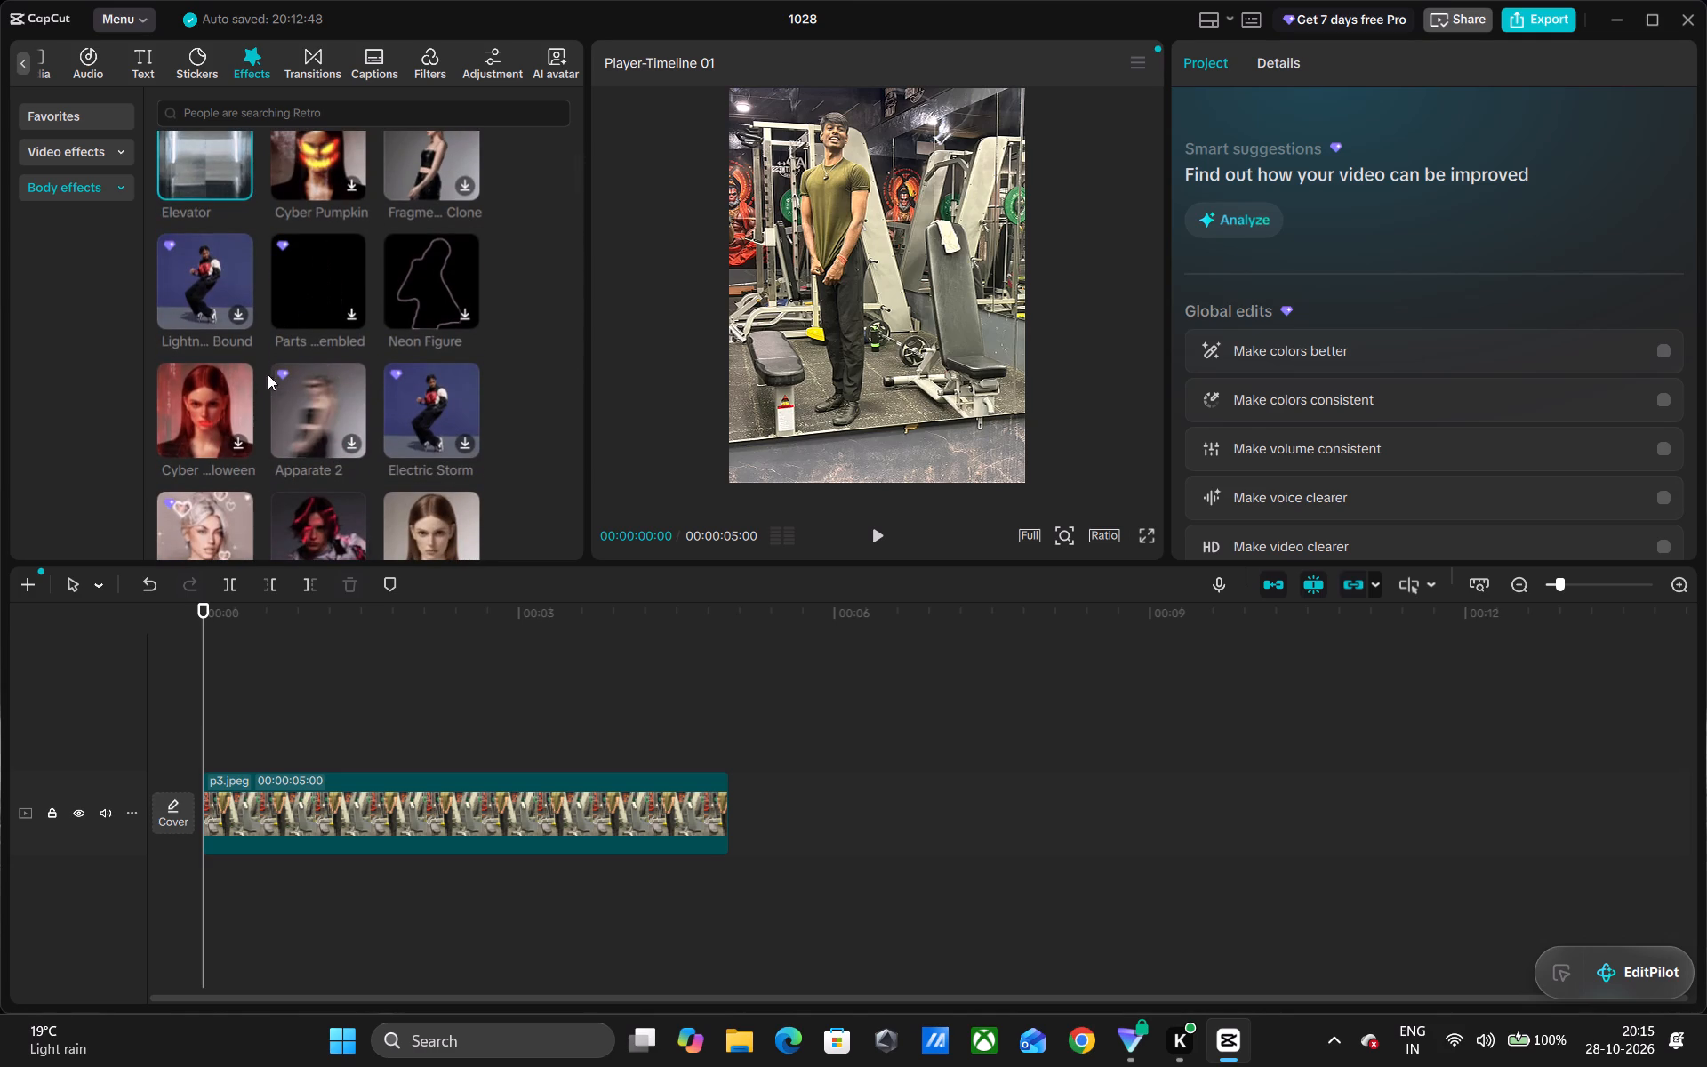
{"action": "scroll", "coordinate": [333, 284], "scroll_direction": "up", "scroll_amount": 1}
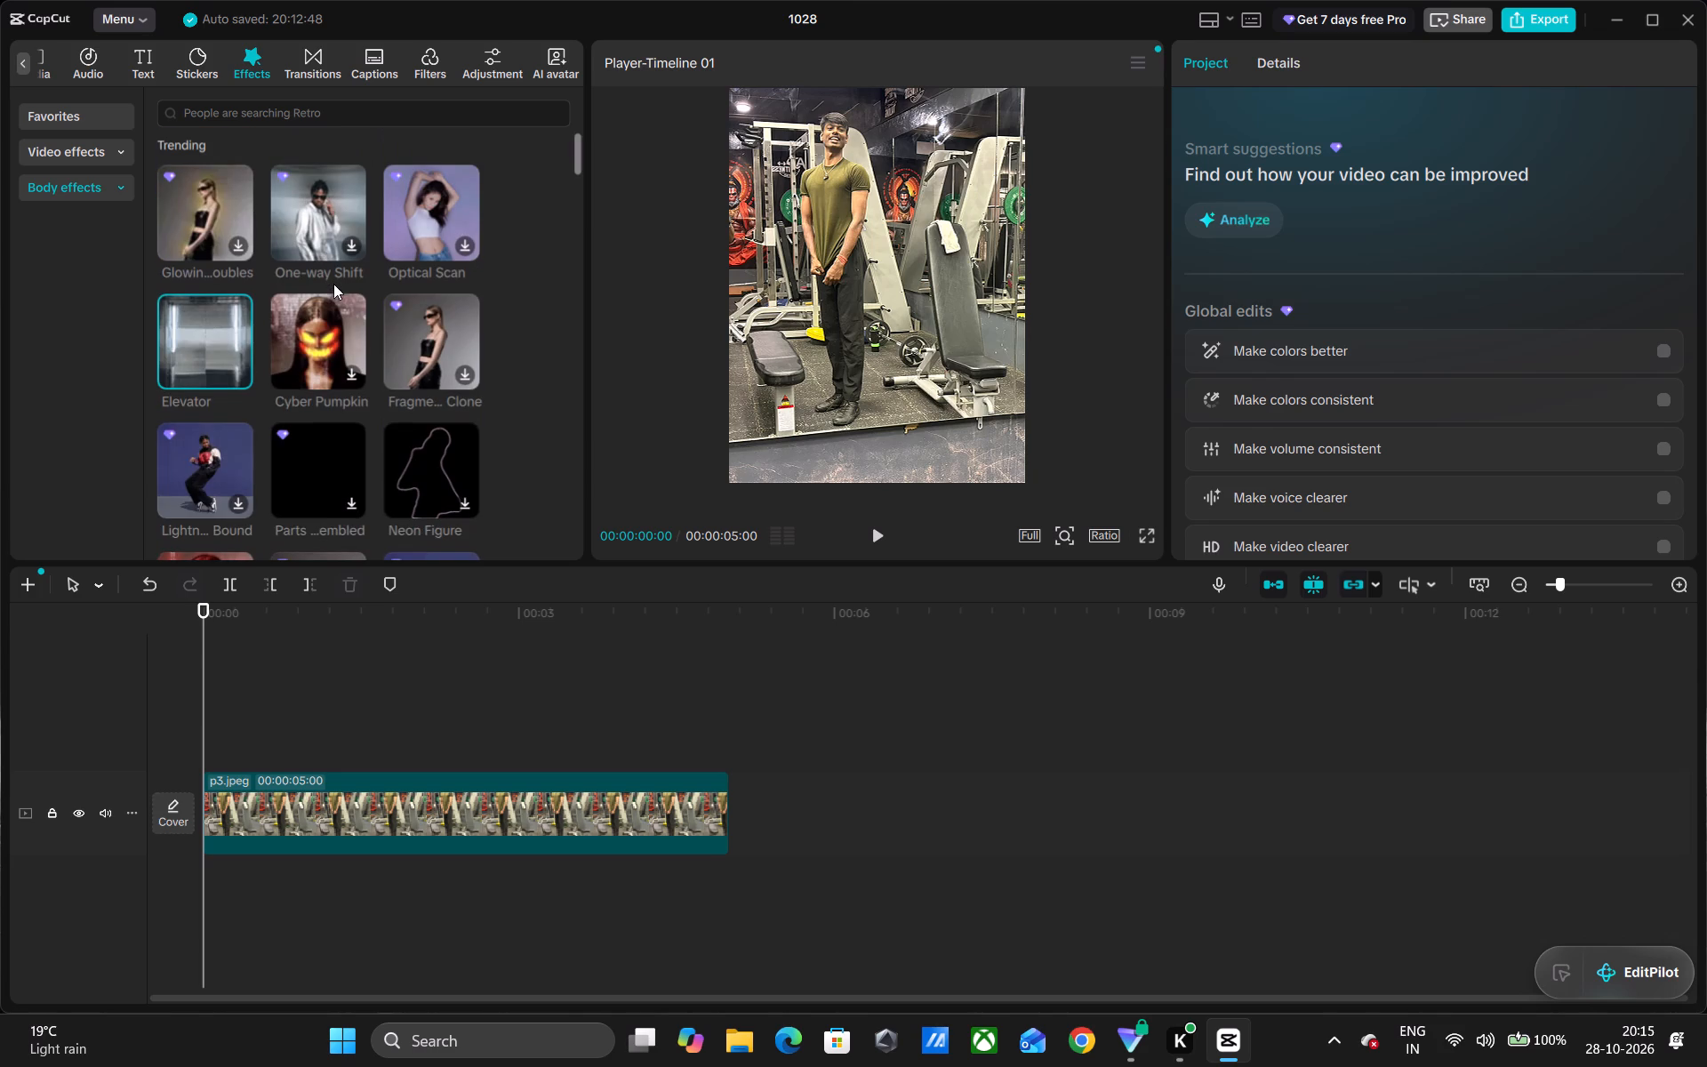
{"action": "scroll", "coordinate": [333, 284], "scroll_direction": "up", "scroll_amount": 1}
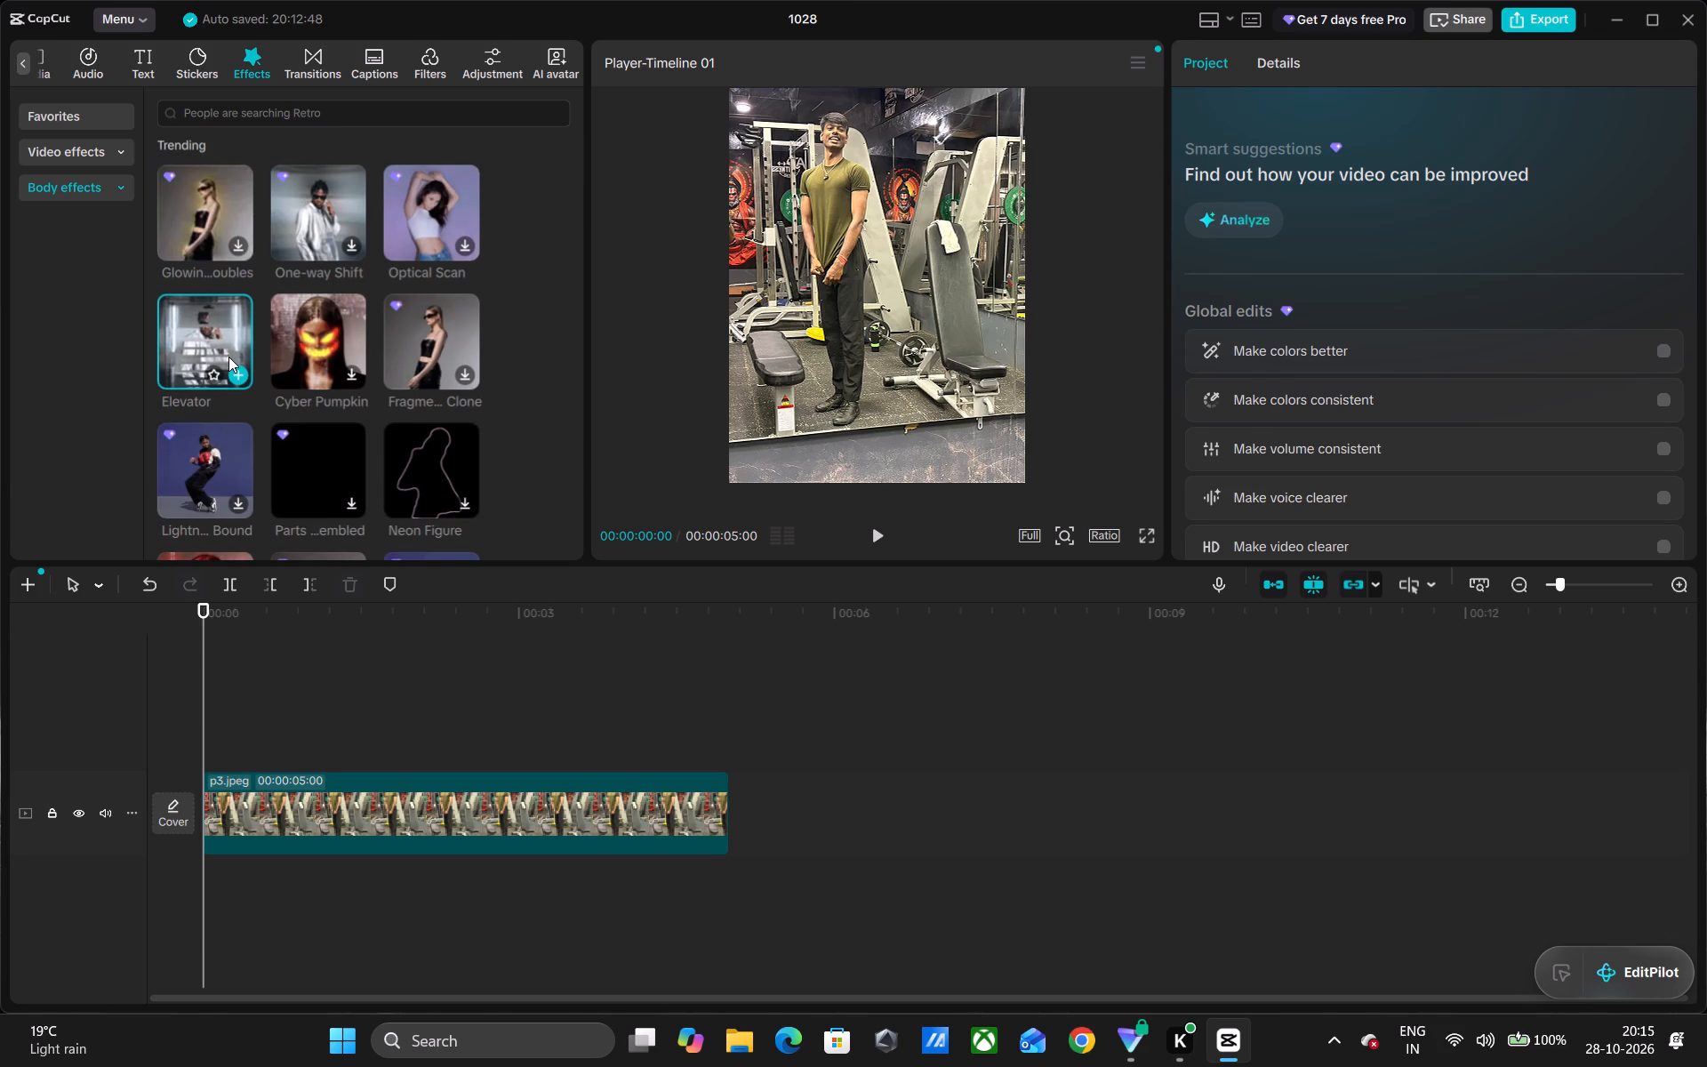
Preview the Elevator body effect on the gym photo.
{"action": "left_click", "coordinate": [228, 357]}
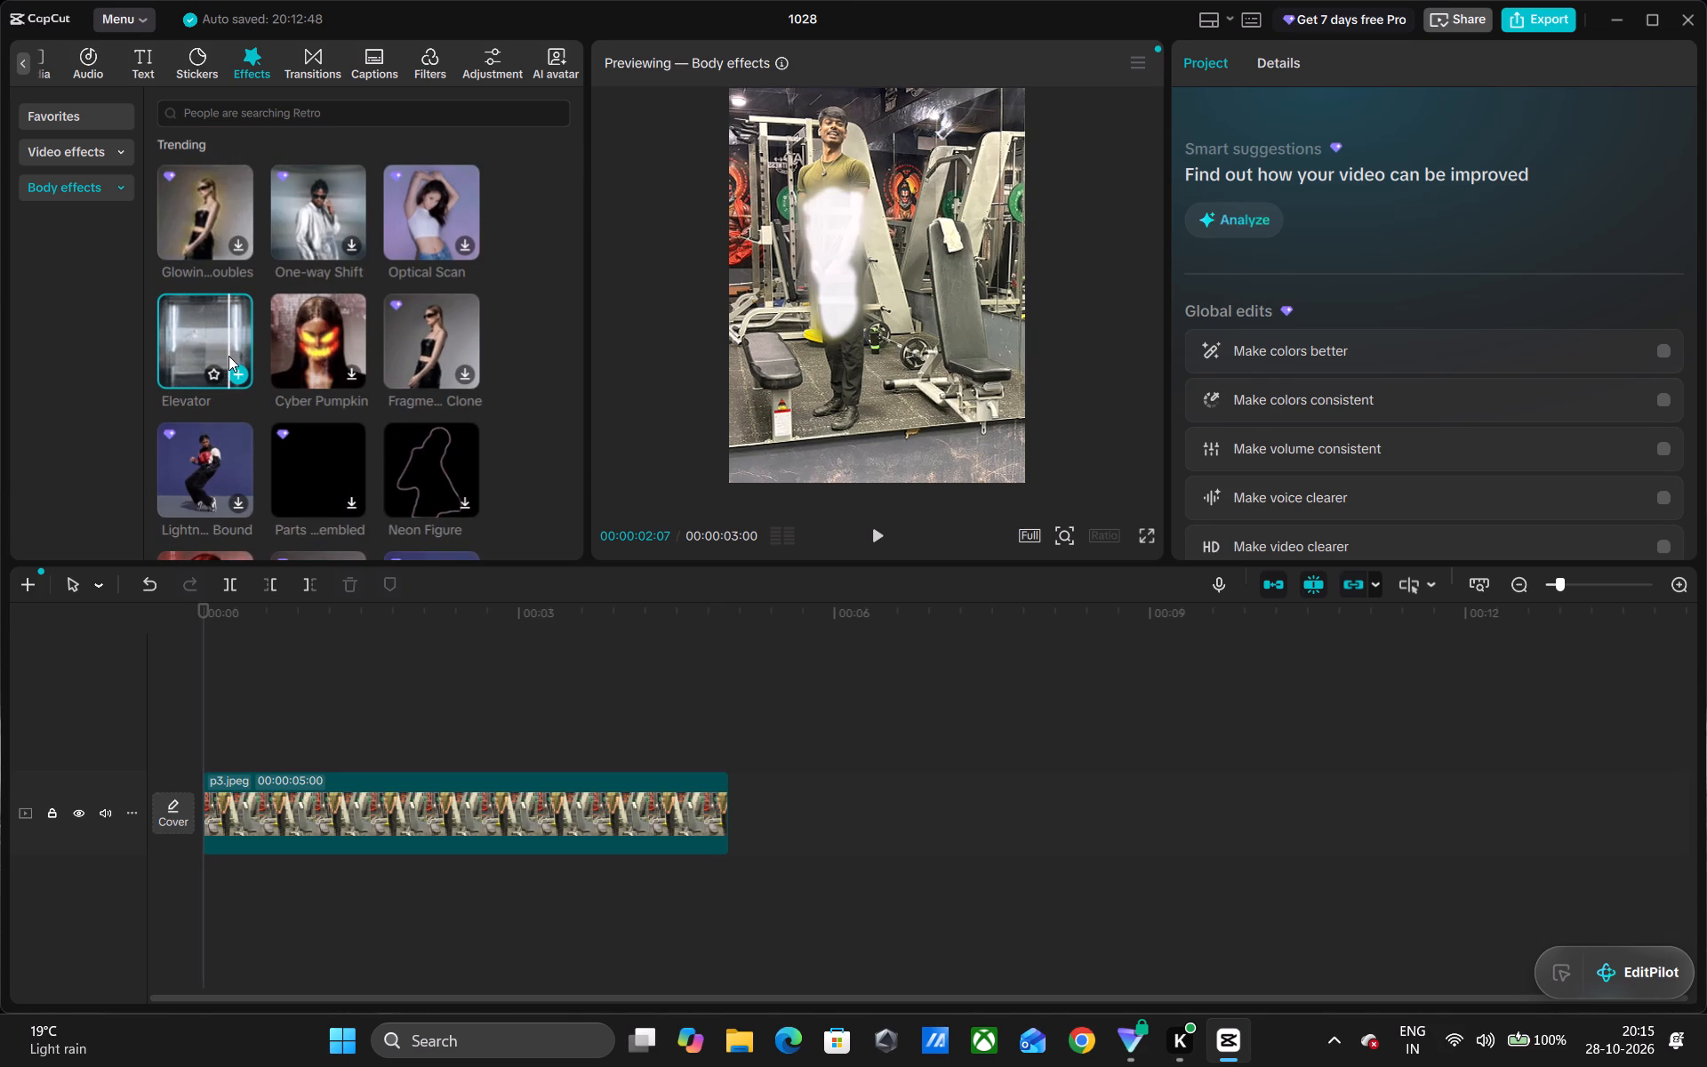
{"action": "left_click_drag", "start_coordinate": [825, 178], "coordinate": [823, 163]}
{"action": "left_click", "coordinate": [826, 194]}
{"action": "left_click_drag", "start_coordinate": [826, 211], "coordinate": [841, 283]}
{"action": "left_click", "coordinate": [212, 336]}
{"action": "double_click", "coordinate": [221, 342]}
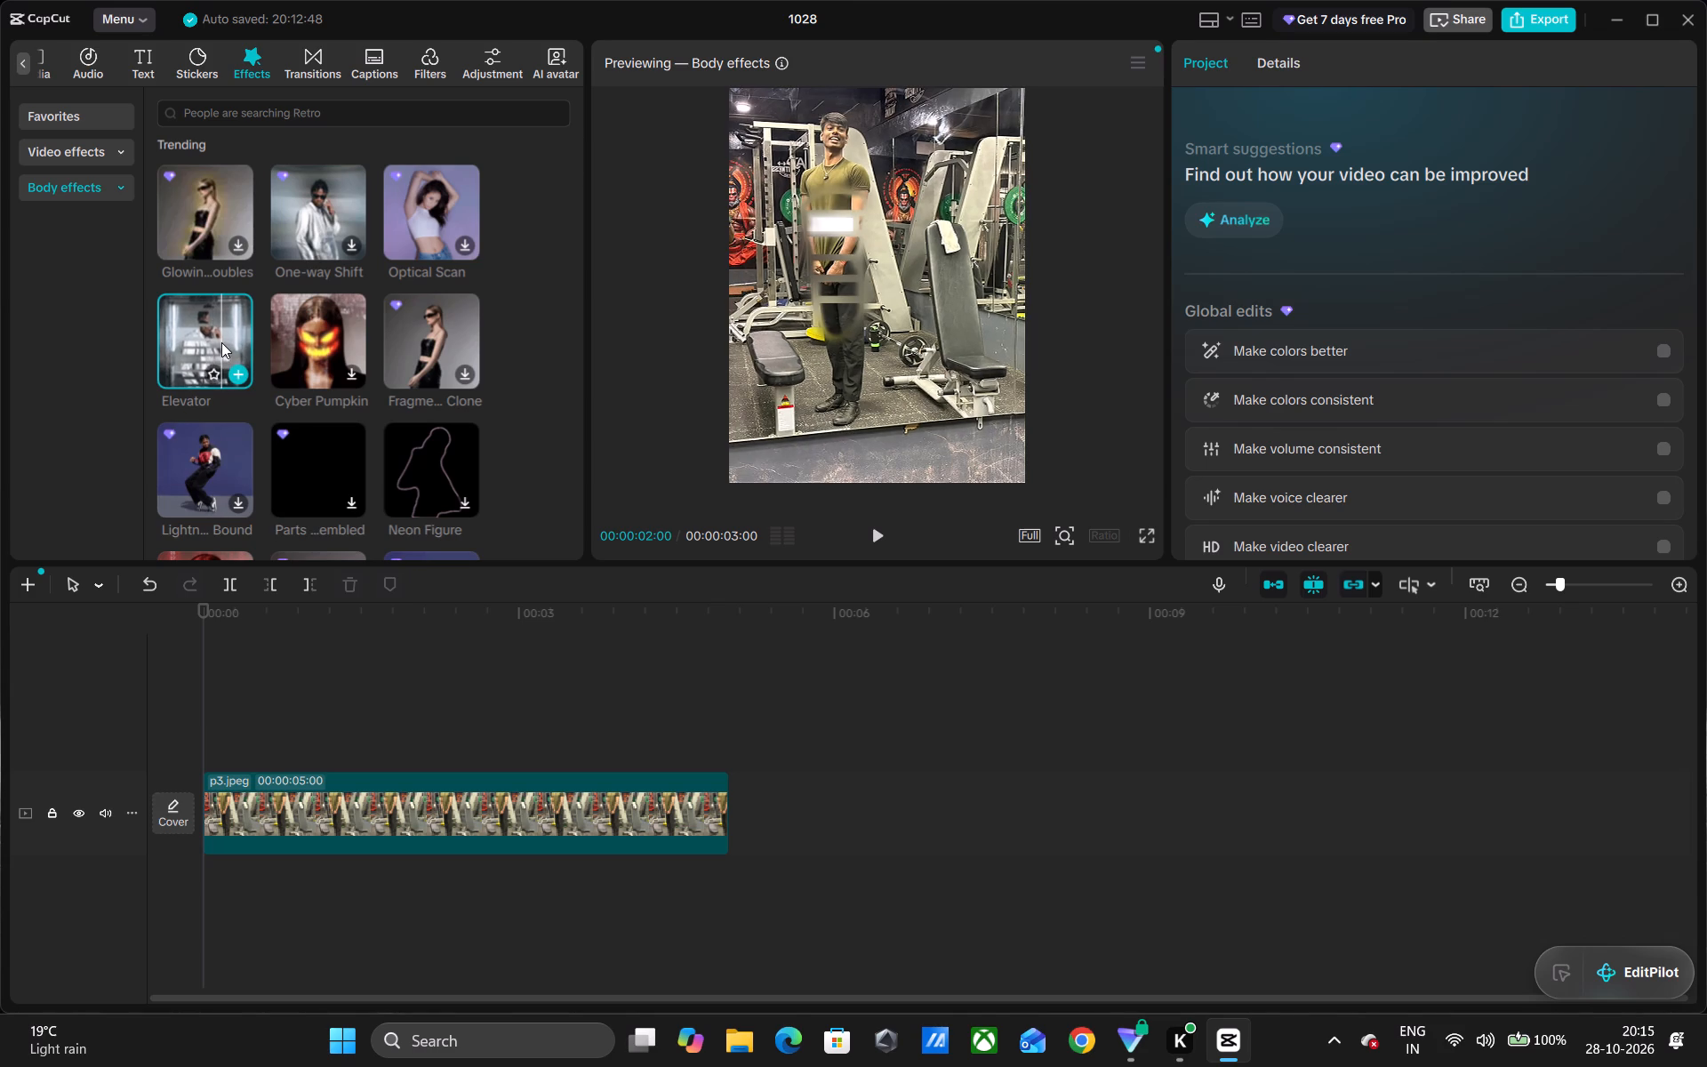
{"action": "left_click", "coordinate": [221, 342]}
{"action": "left_click_drag", "start_coordinate": [546, 735], "coordinate": [506, 730]}
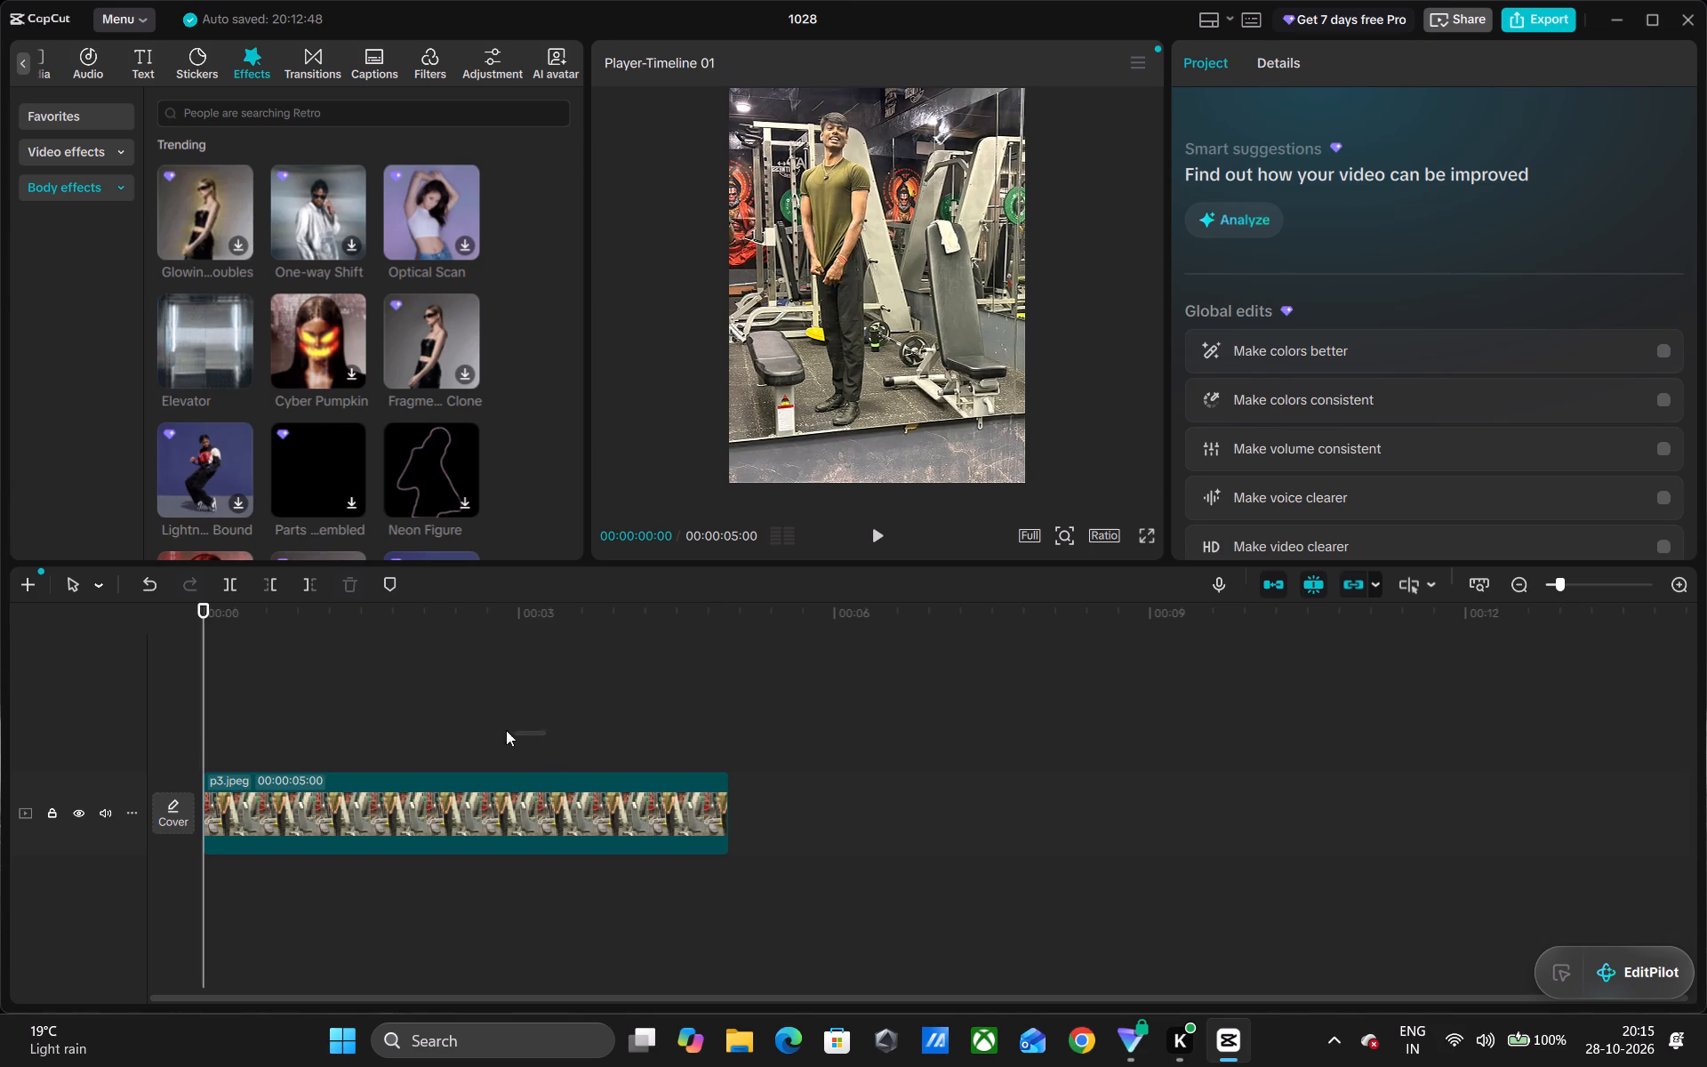
{"action": "left_click_drag", "start_coordinate": [506, 730], "coordinate": [477, 734]}
Mute the track holding the p3.jpeg clip.
{"action": "left_click", "coordinate": [108, 817]}
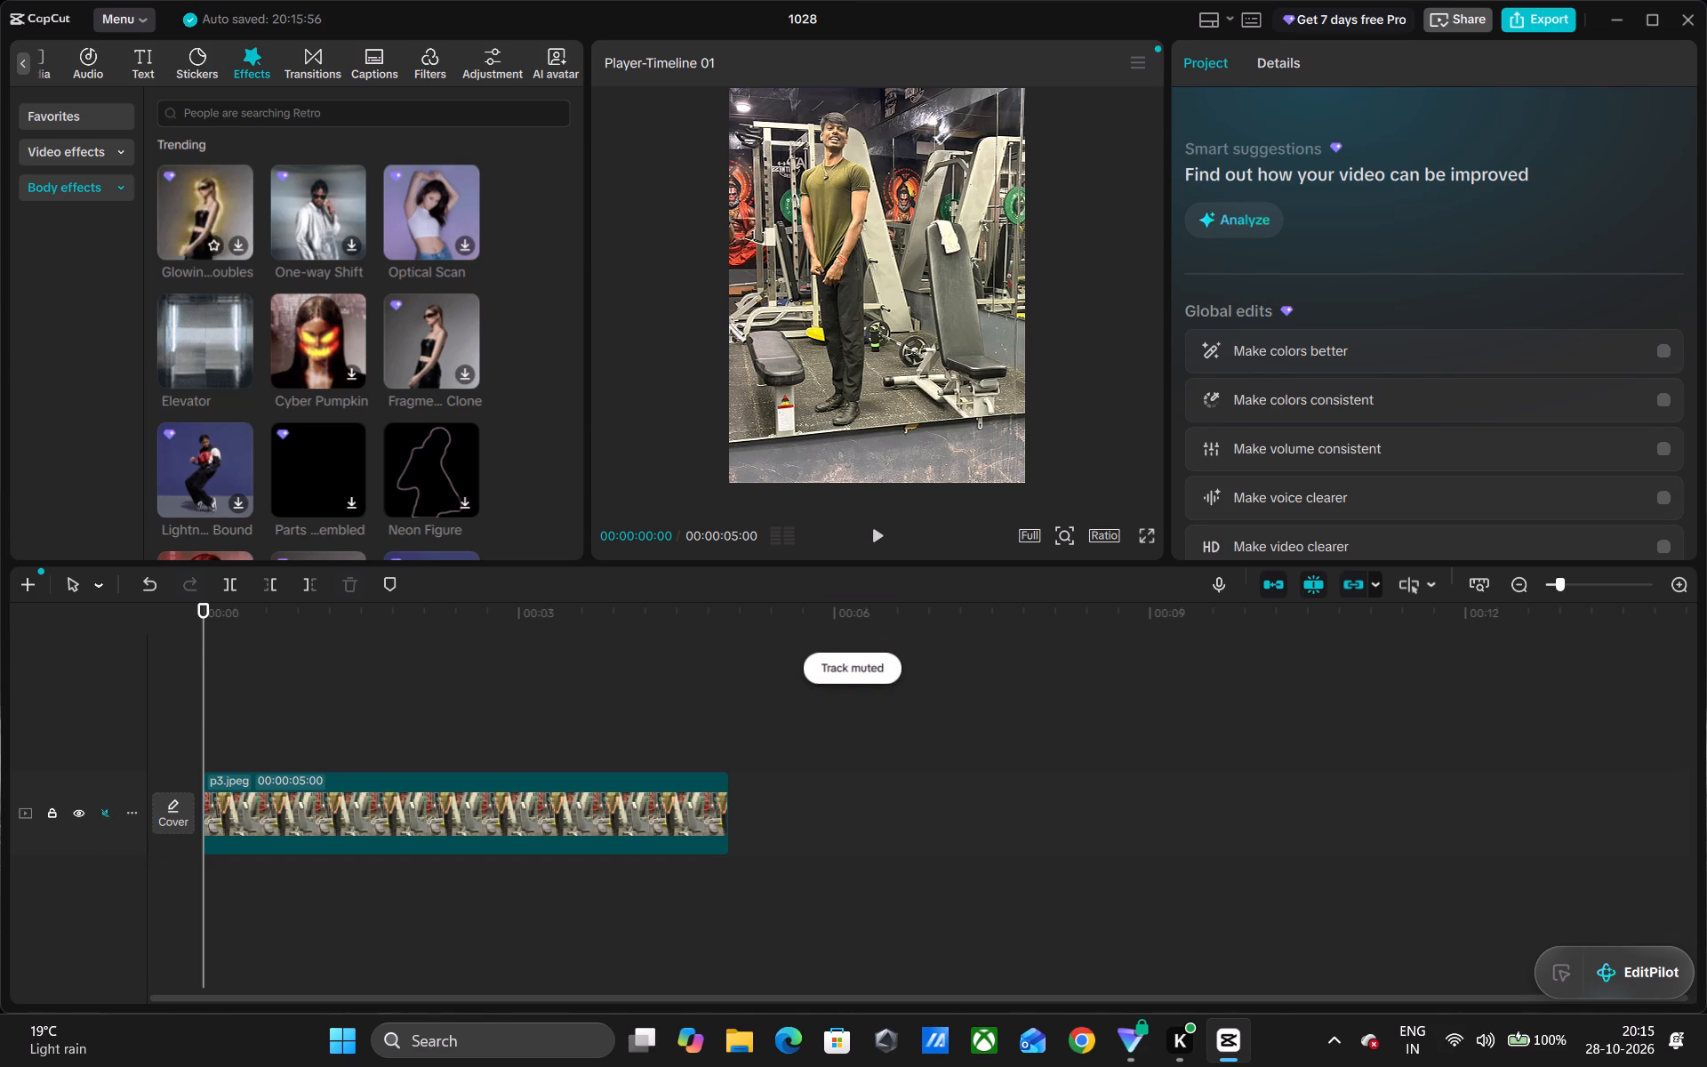
Preview the Elevator body effect from the 00:00:01:12 playhead position and move the playhead to 00:00:00:11.
{"action": "left_click", "coordinate": [1258, 781]}
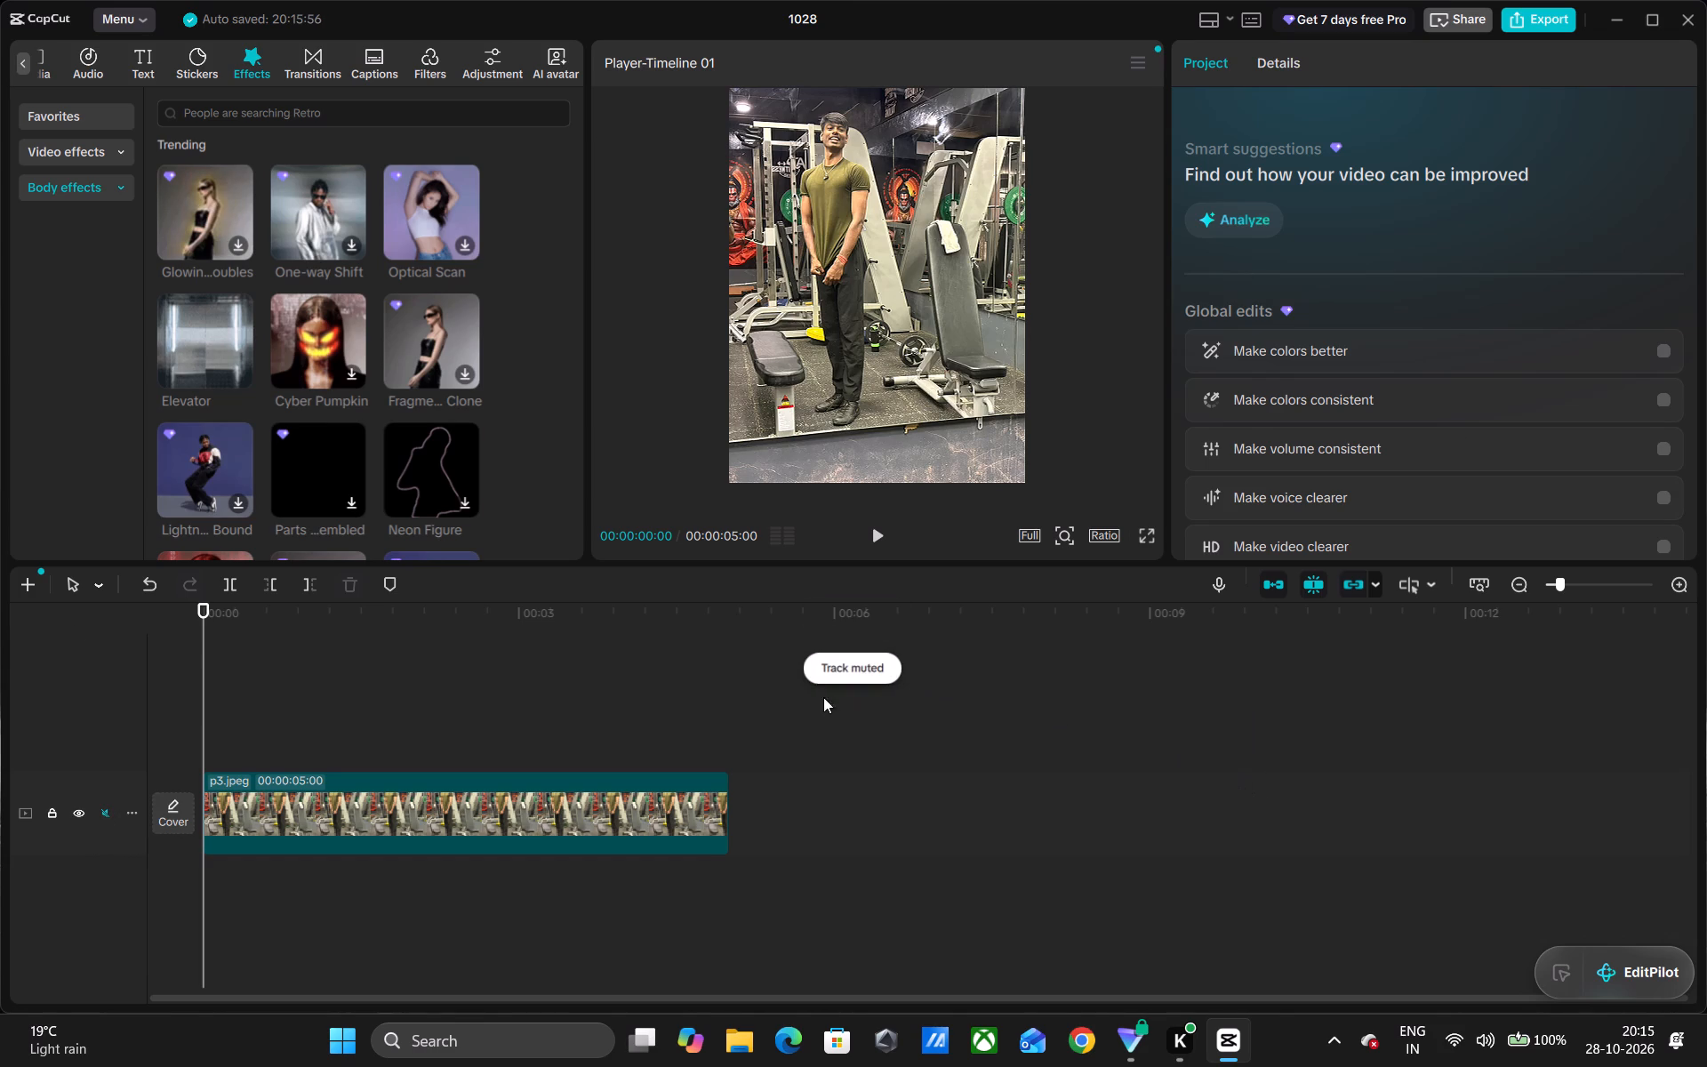
{"action": "left_click_drag", "start_coordinate": [734, 666], "coordinate": [726, 665]}
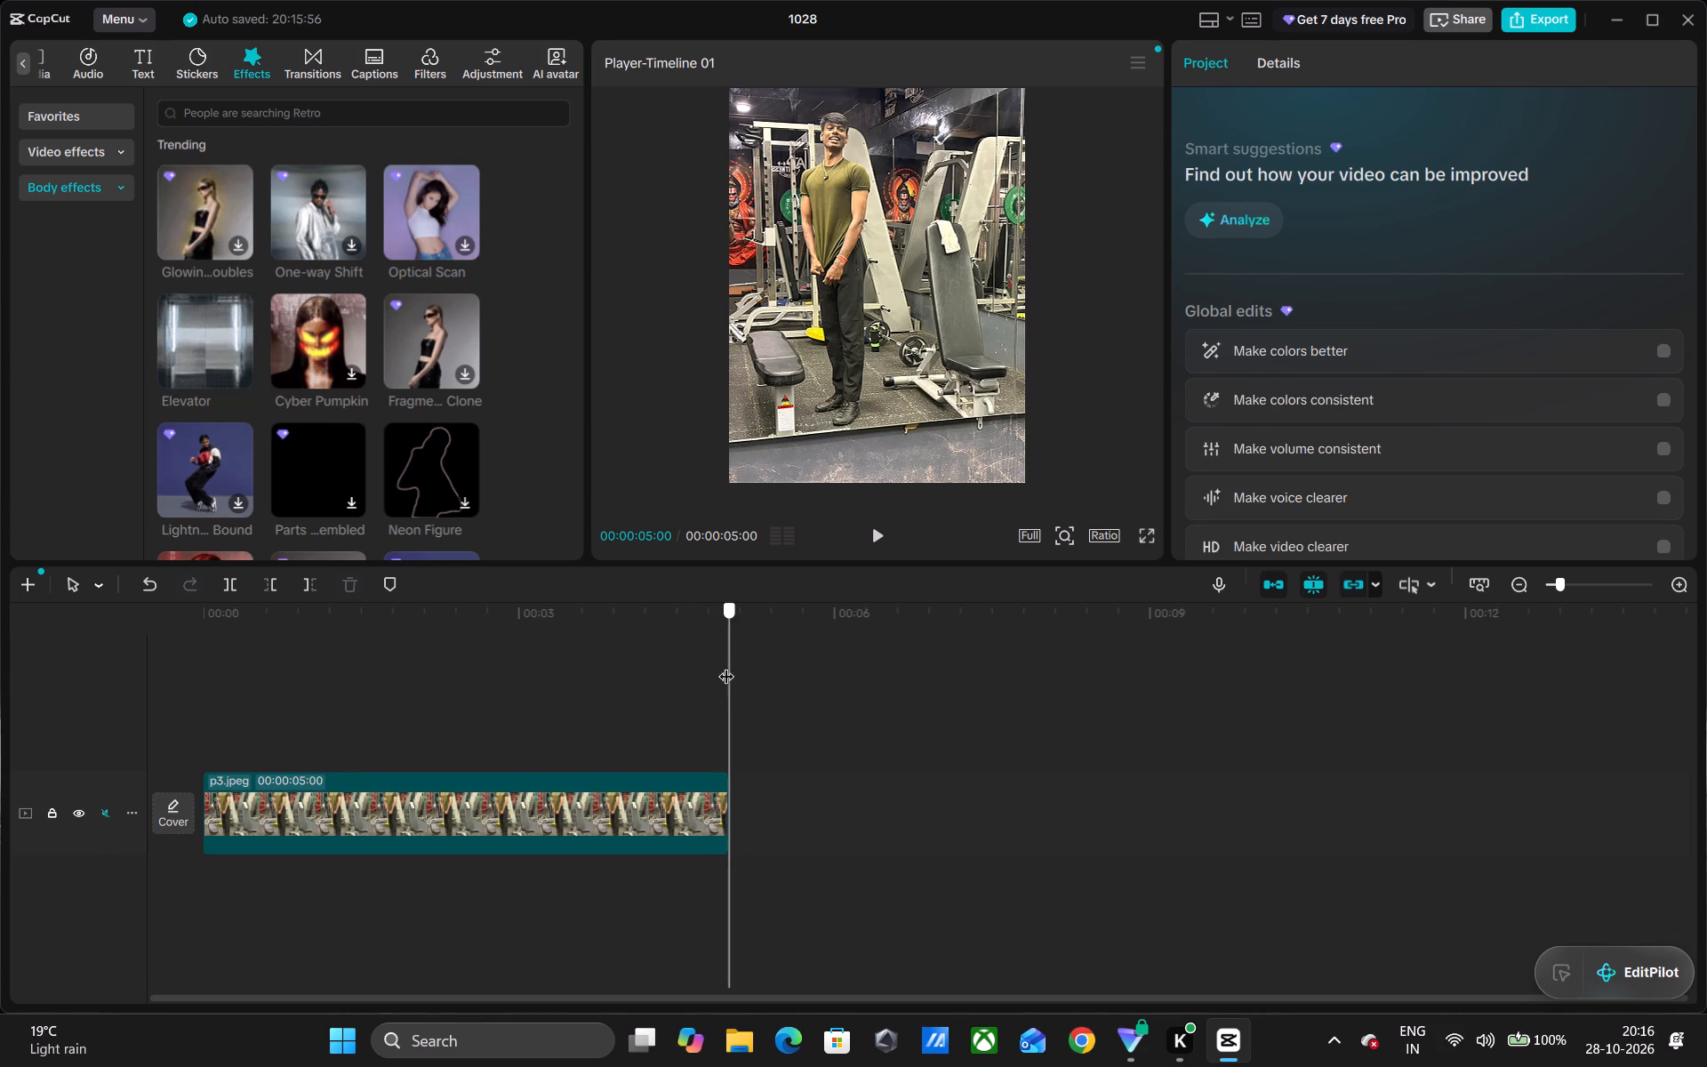
{"action": "left_click_drag", "start_coordinate": [726, 665], "coordinate": [352, 623]}
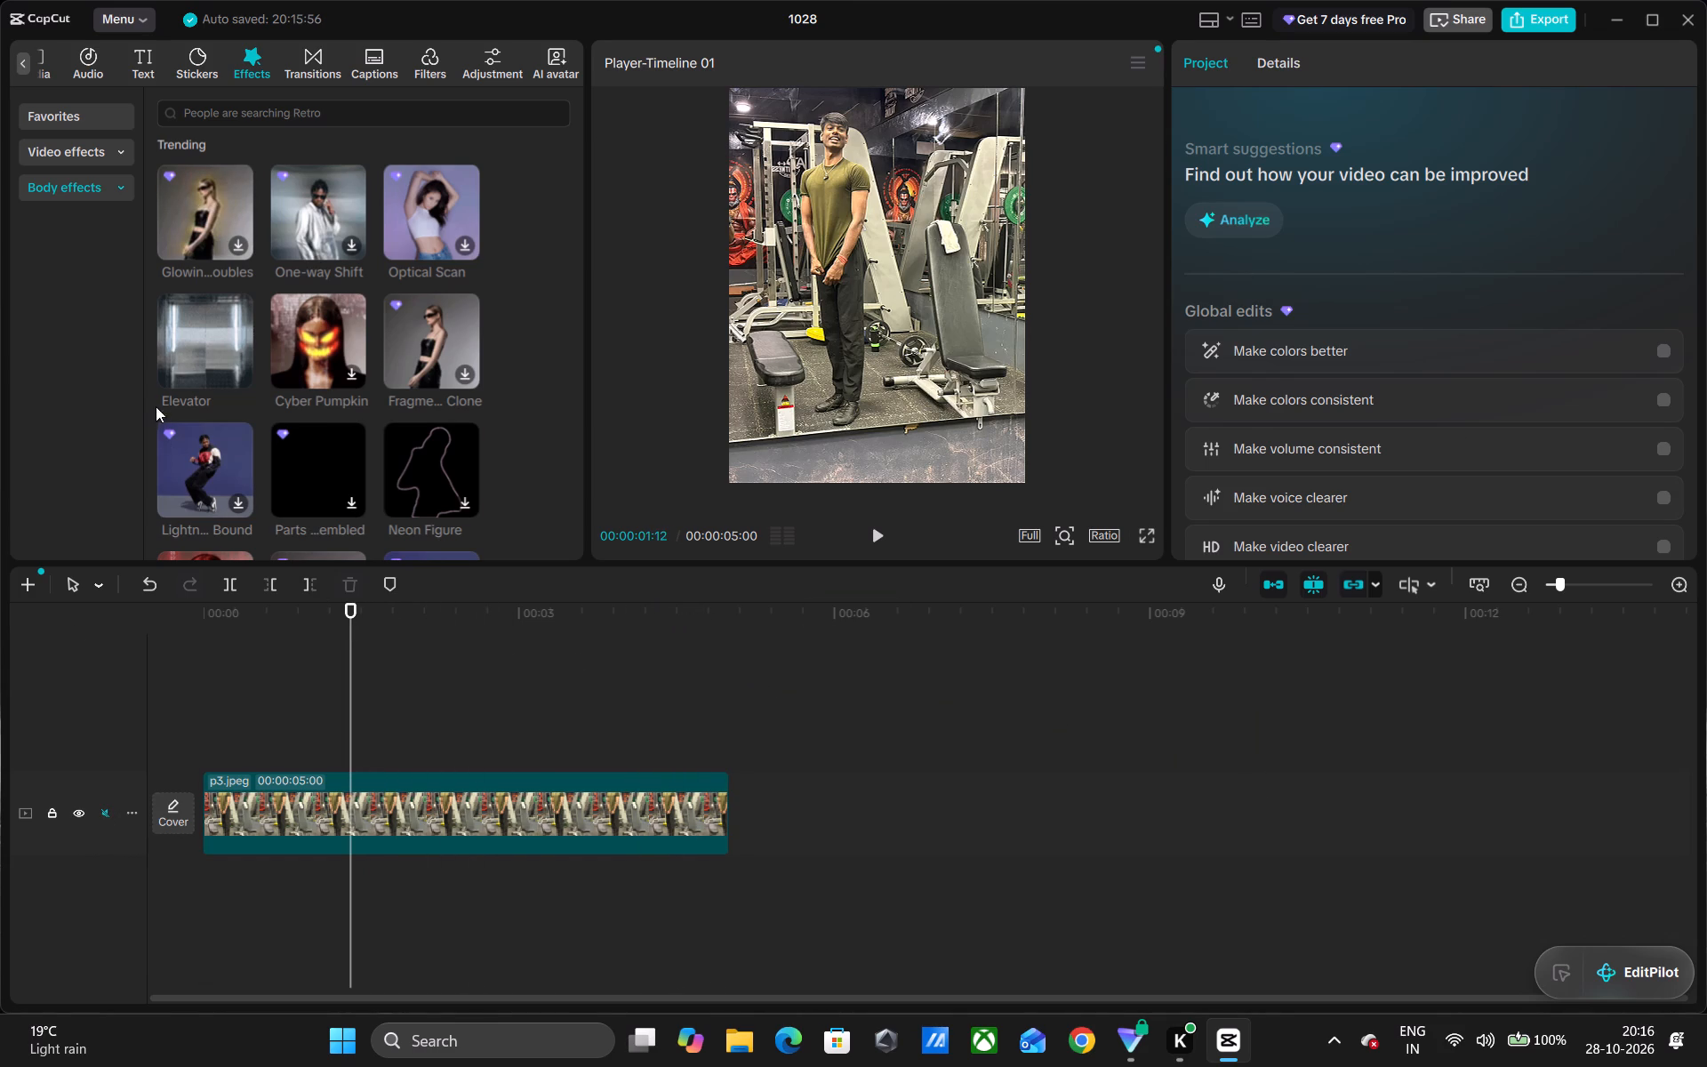
{"action": "left_click", "coordinate": [186, 351]}
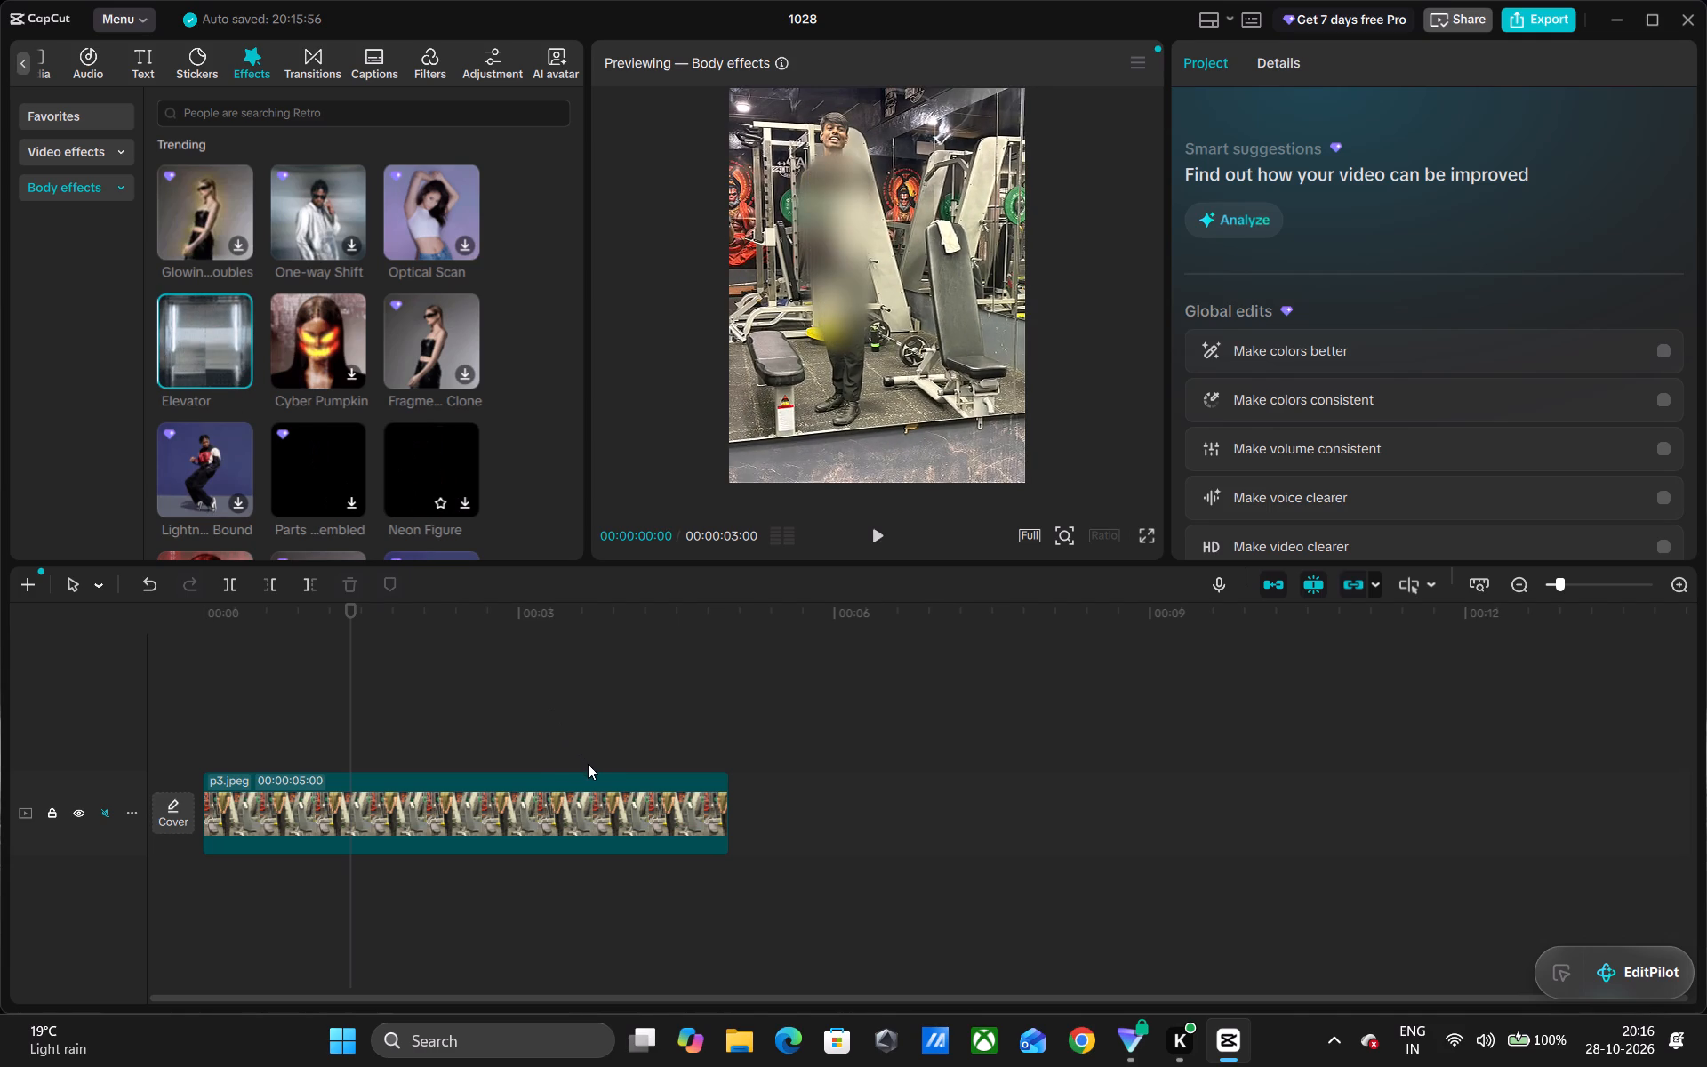
{"action": "left_click", "coordinate": [559, 768]}
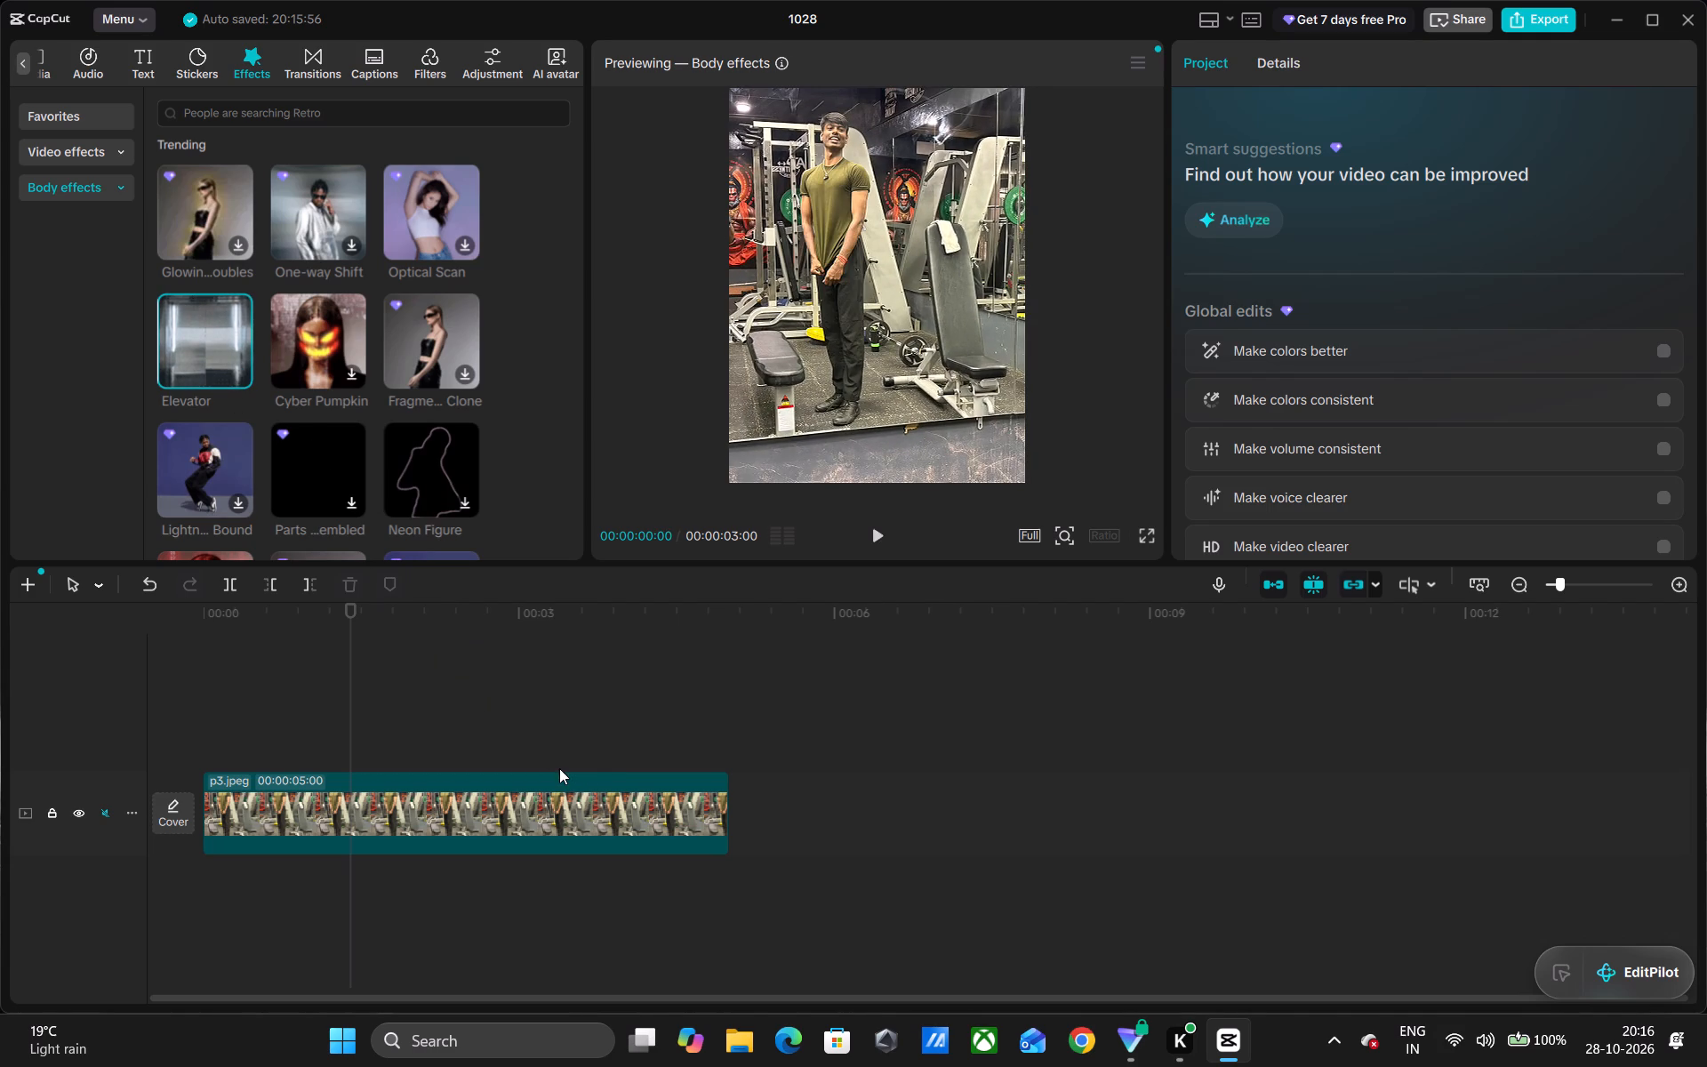
{"action": "left_click_drag", "start_coordinate": [574, 766], "coordinate": [346, 766]}
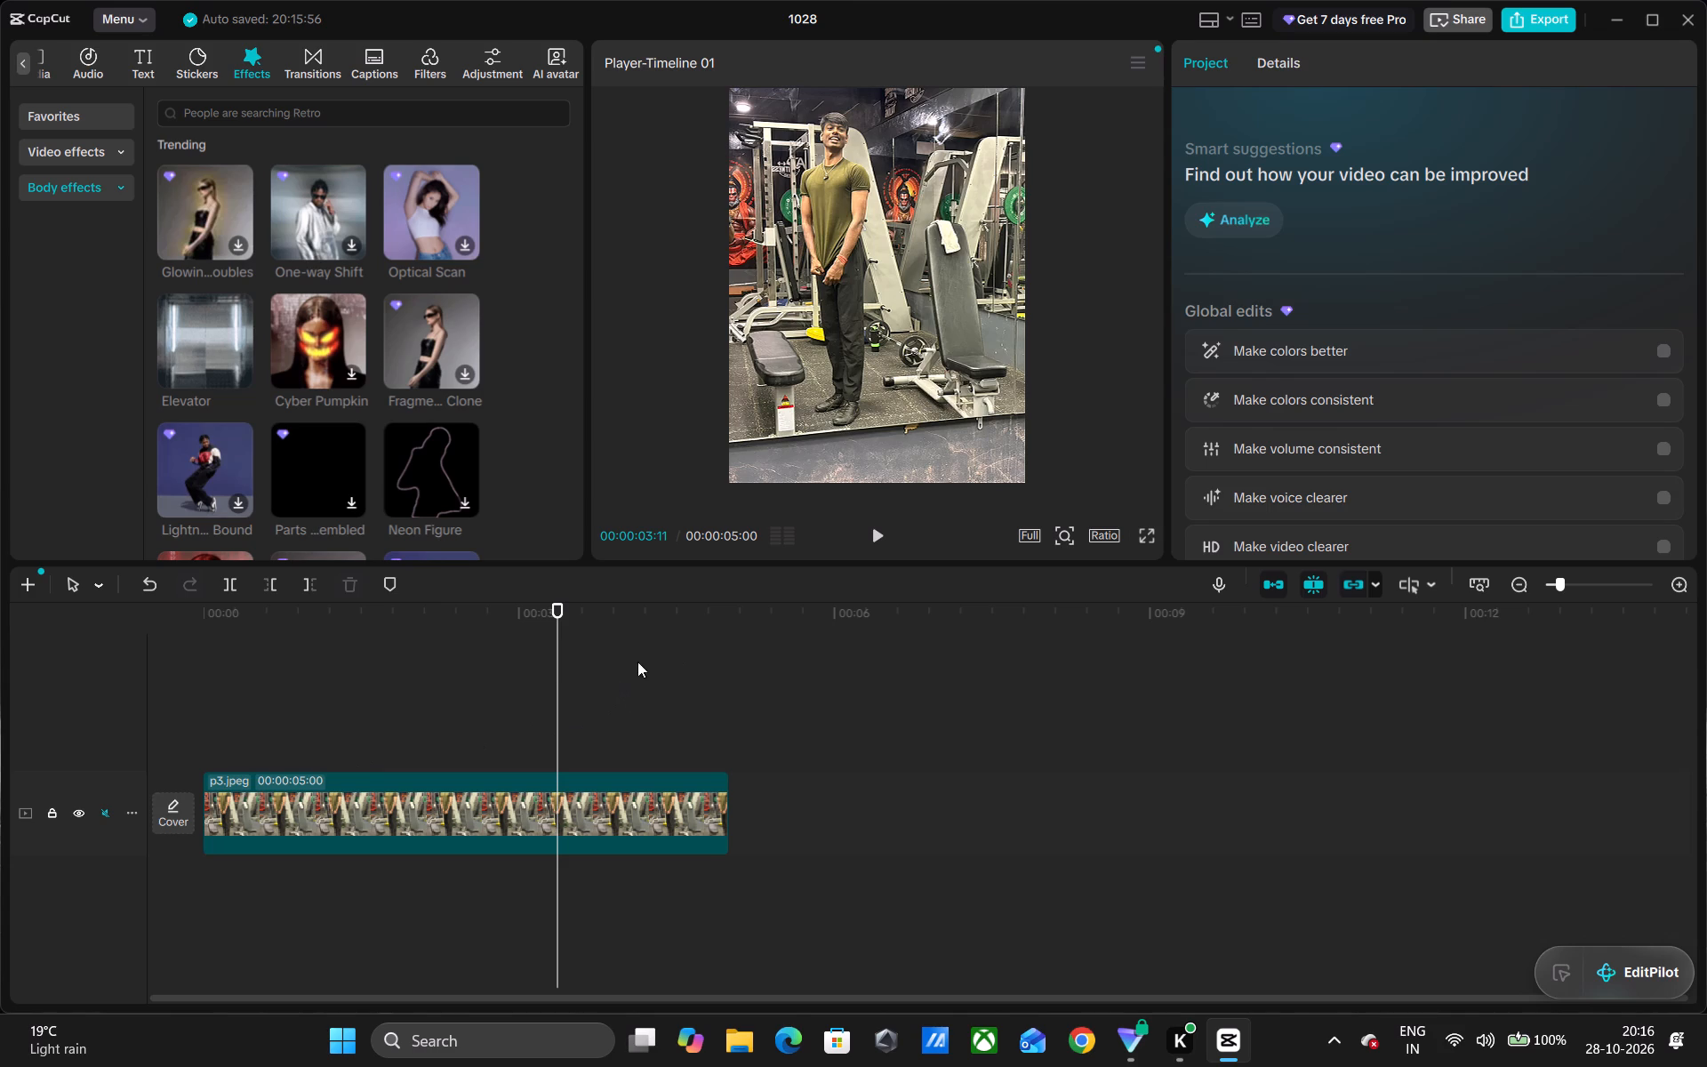
{"action": "left_click_drag", "start_coordinate": [557, 640], "coordinate": [241, 626]}
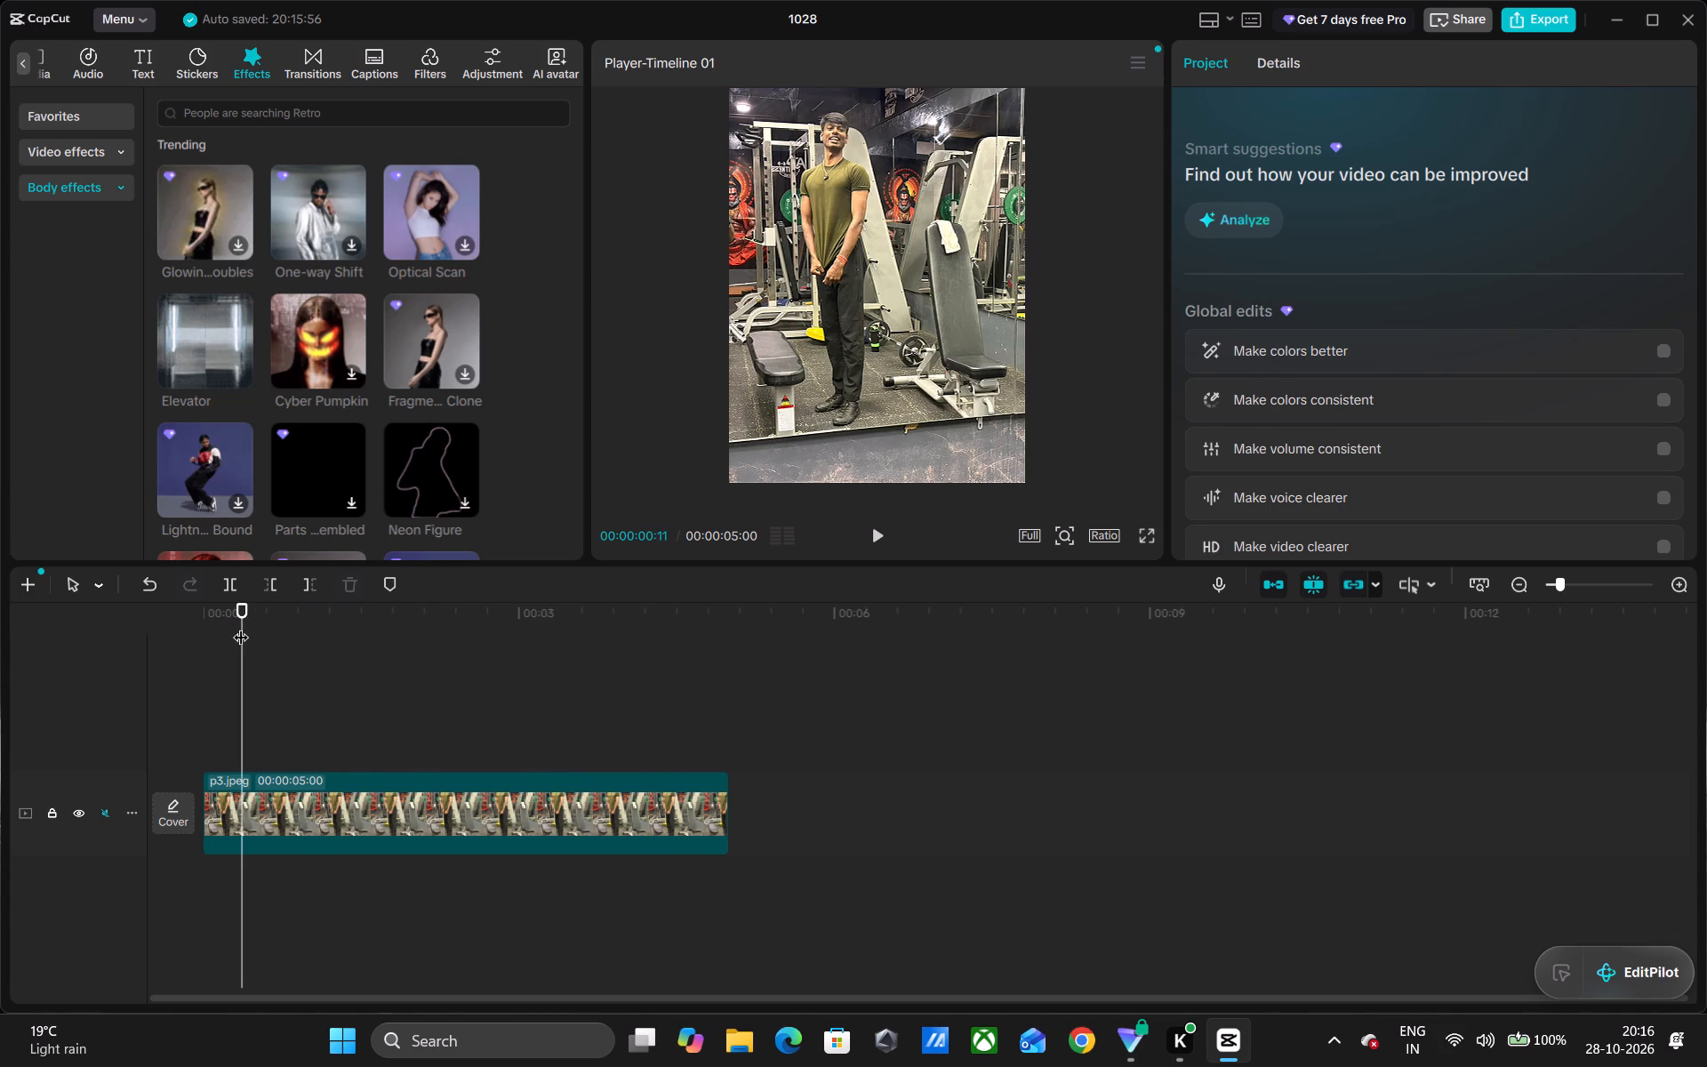
Look through the featured filters and download the Soft Ethereal filter.
{"action": "left_click", "coordinate": [440, 47]}
{"action": "scroll", "coordinate": [355, 257], "scroll_direction": "up", "scroll_amount": 1}
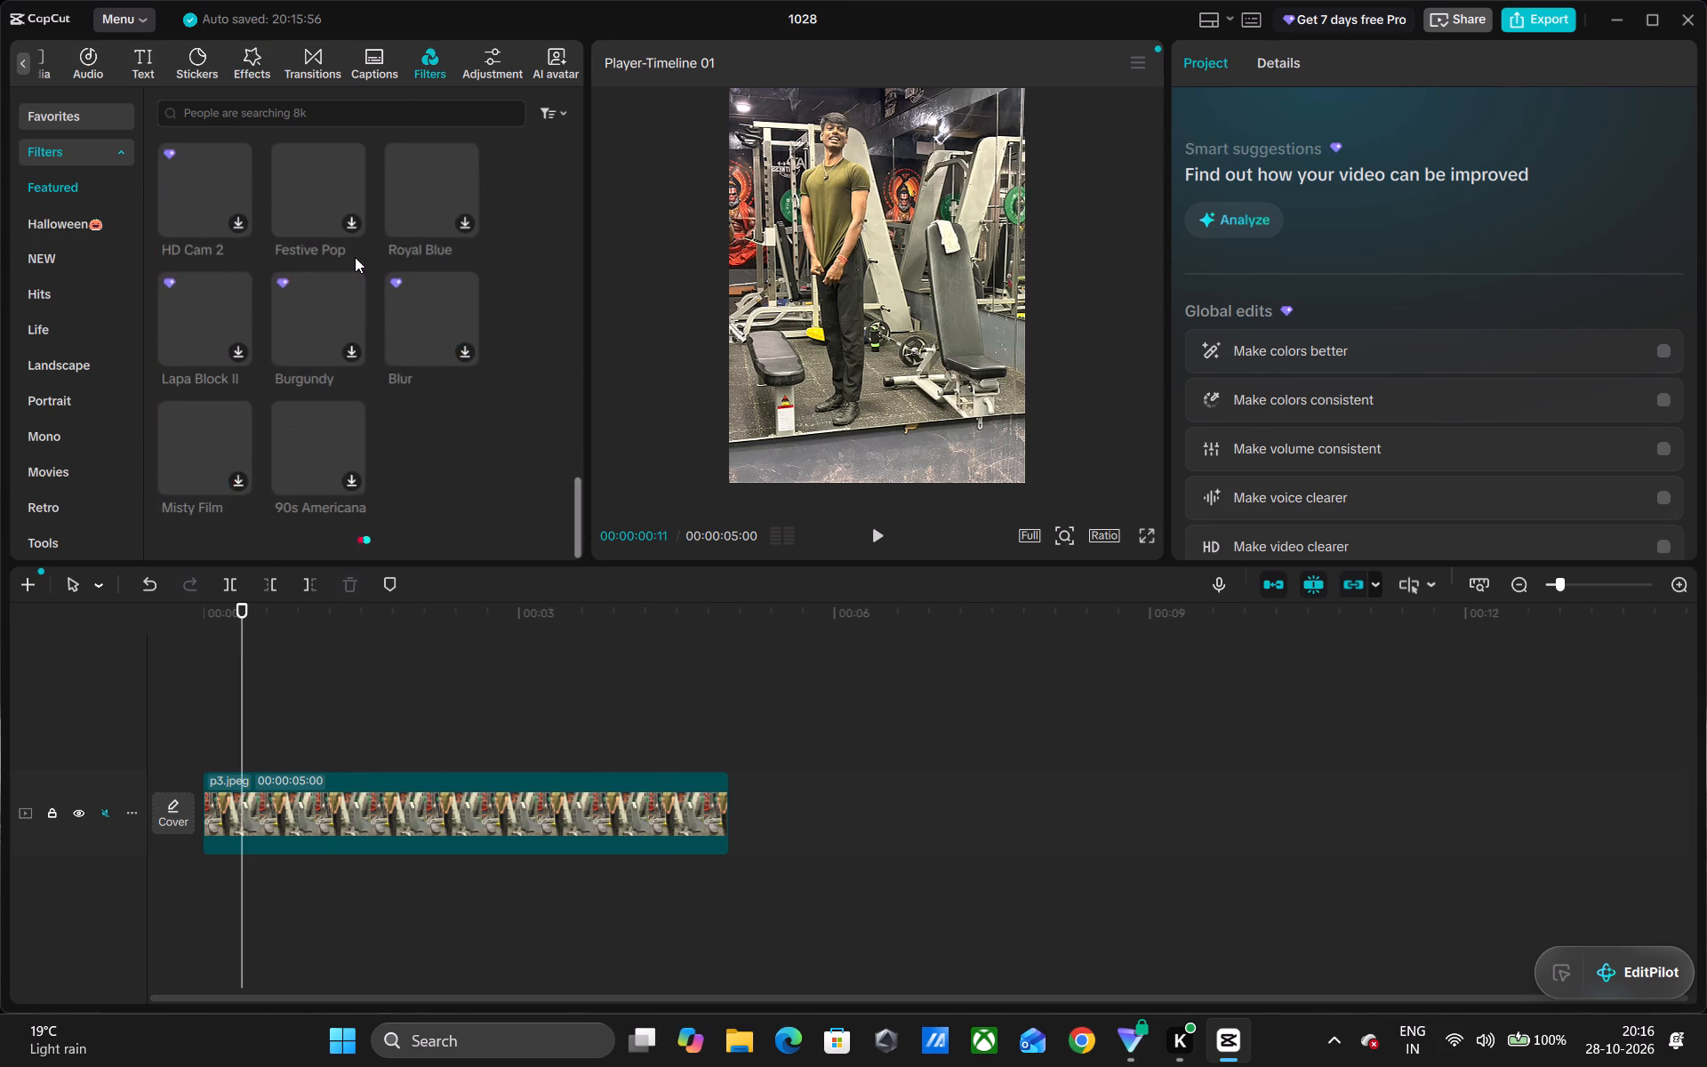
{"action": "scroll", "coordinate": [355, 257], "scroll_direction": "up", "scroll_amount": 2}
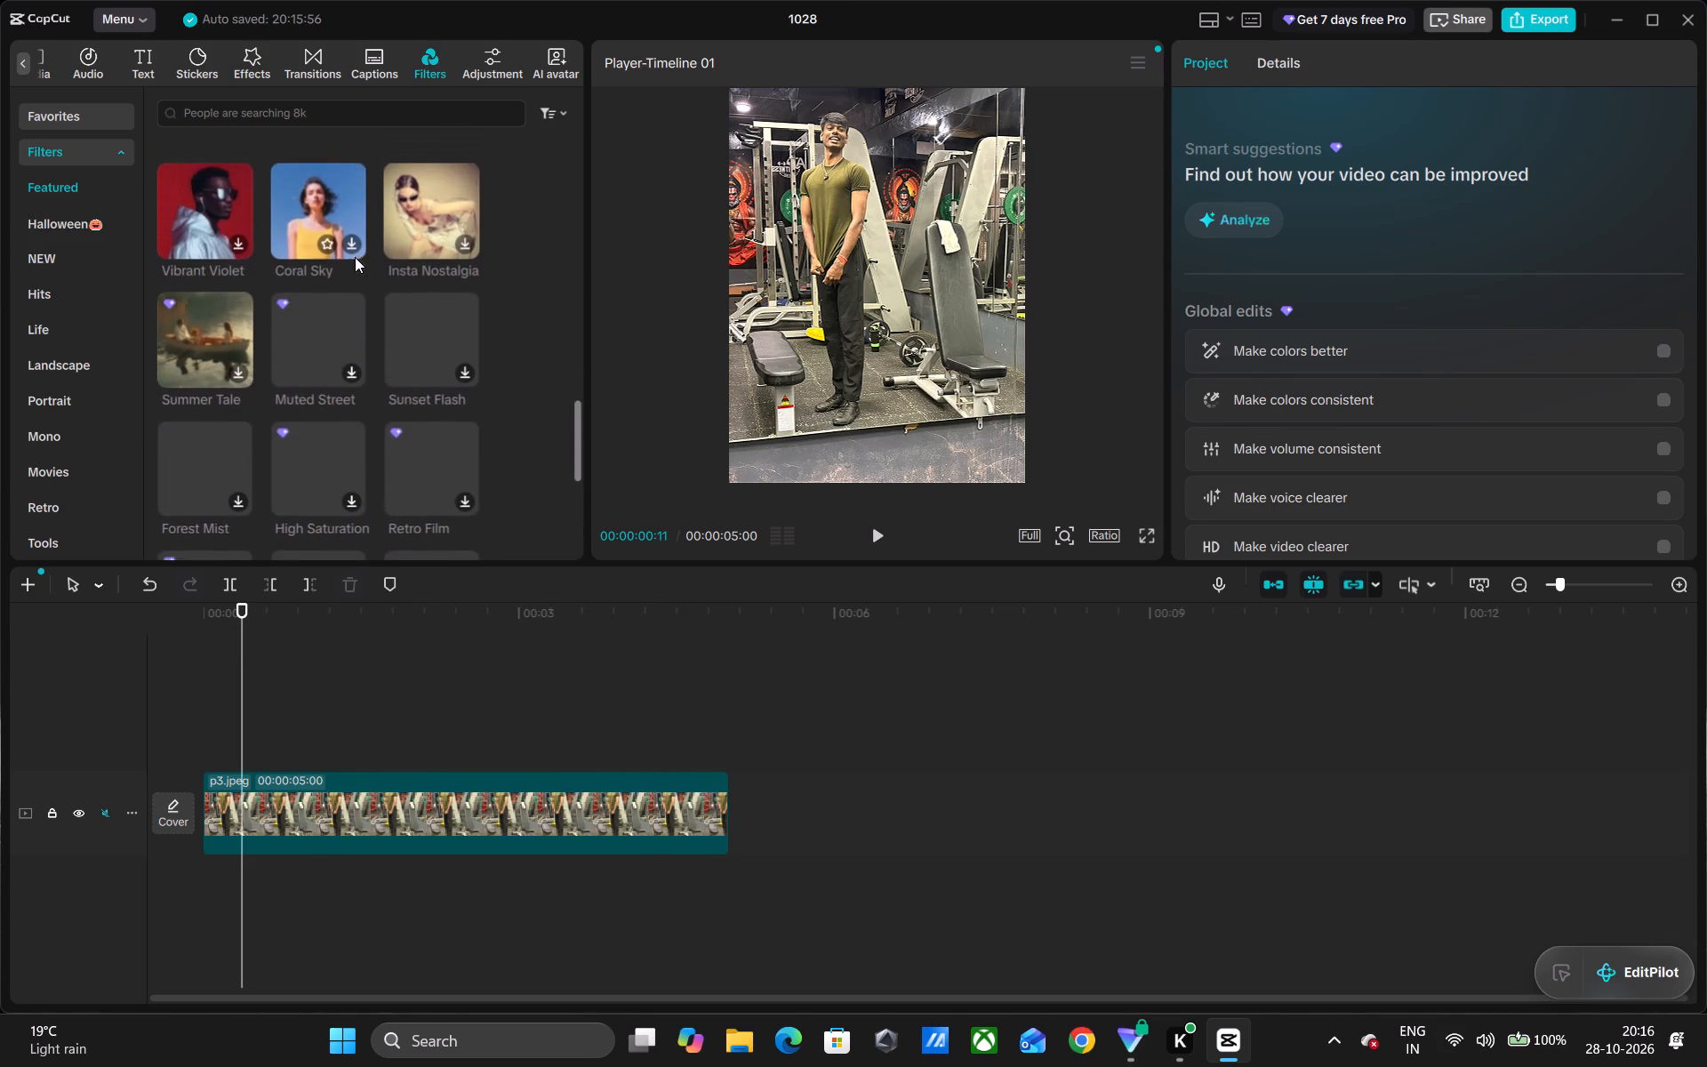
{"action": "scroll", "coordinate": [355, 257], "scroll_direction": "up", "scroll_amount": 1}
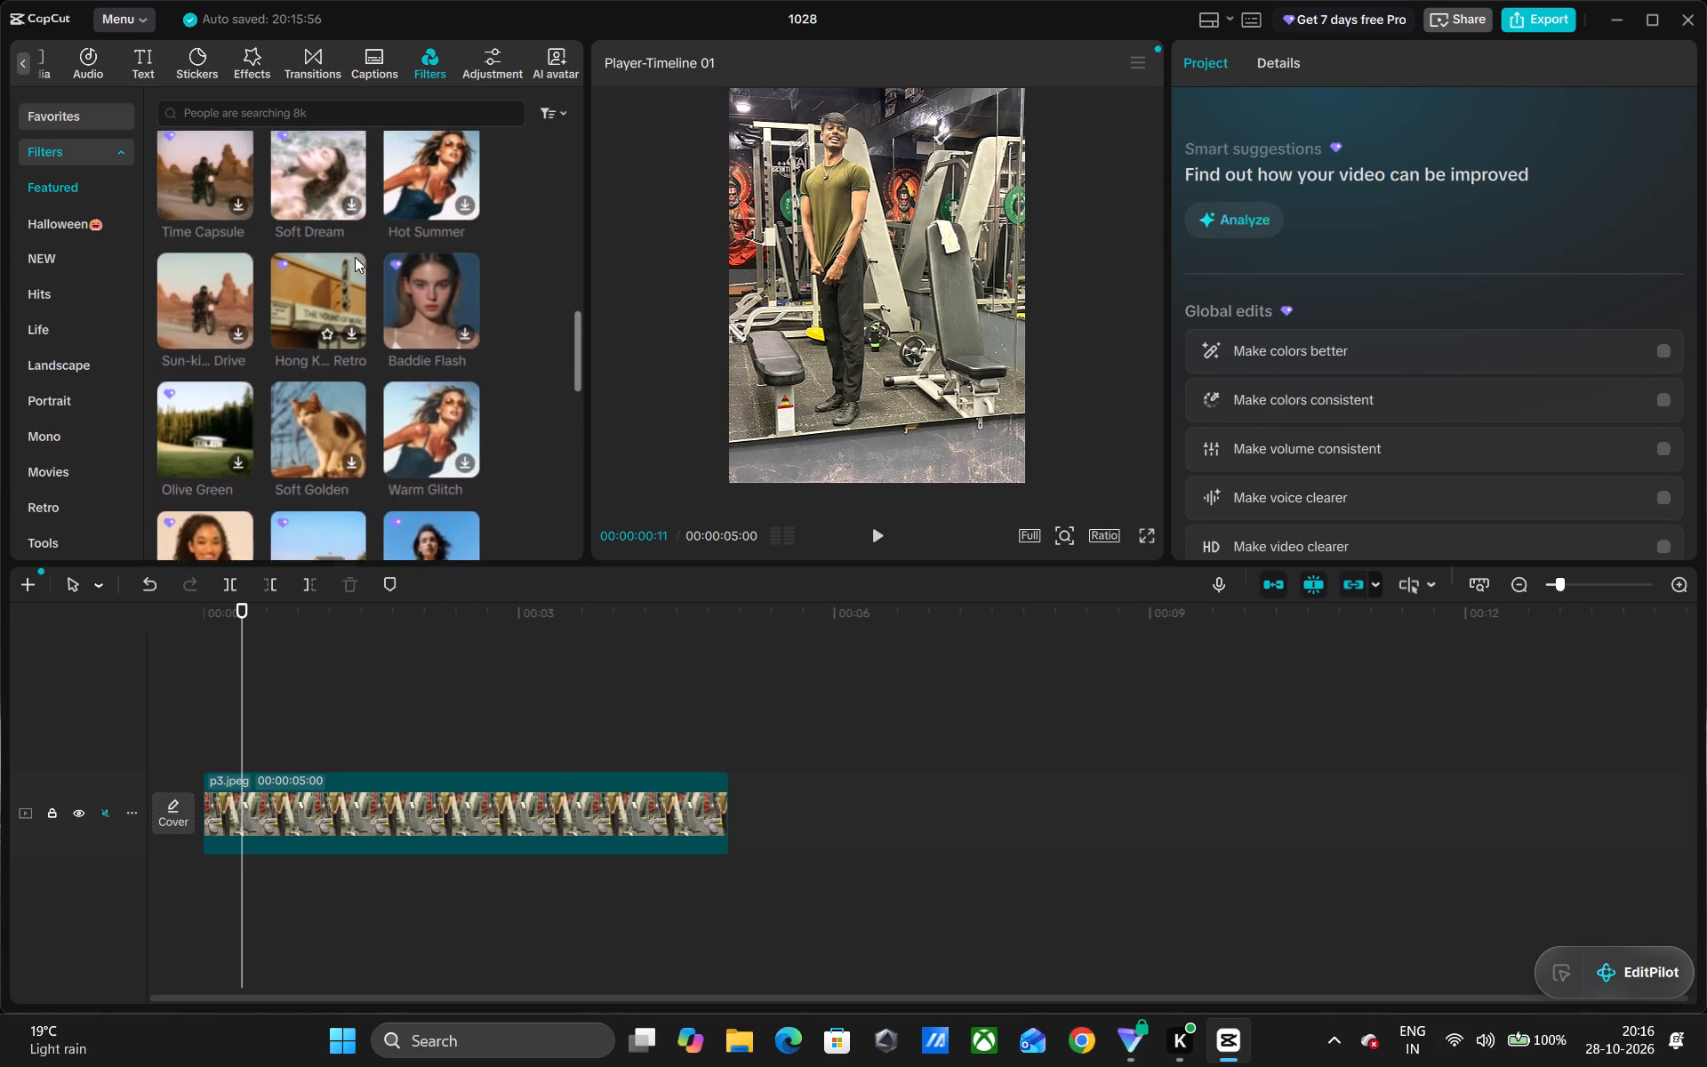
{"action": "scroll", "coordinate": [355, 257], "scroll_direction": "up", "scroll_amount": 3}
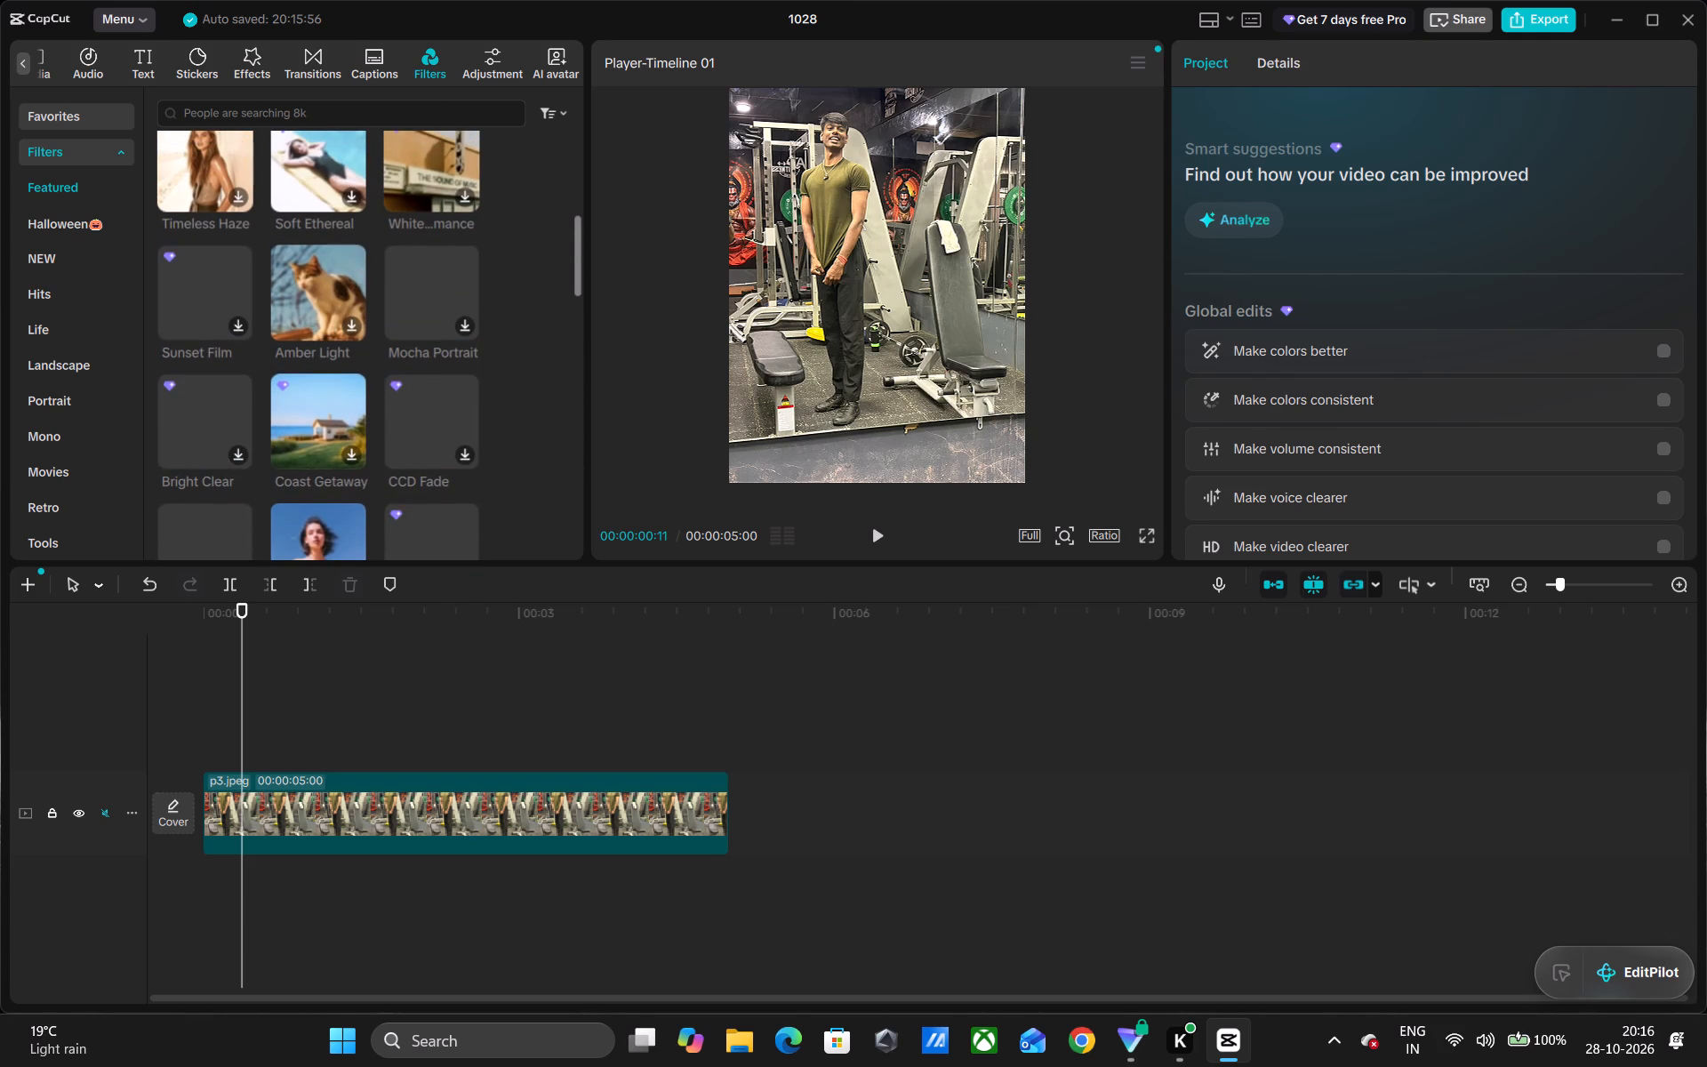
{"action": "left_click", "coordinate": [422, 75]}
{"action": "left_click", "coordinate": [350, 202]}
Download the Burgundy filter from the featured filters.
{"action": "scroll", "coordinate": [327, 341], "scroll_direction": "down", "scroll_amount": 1}
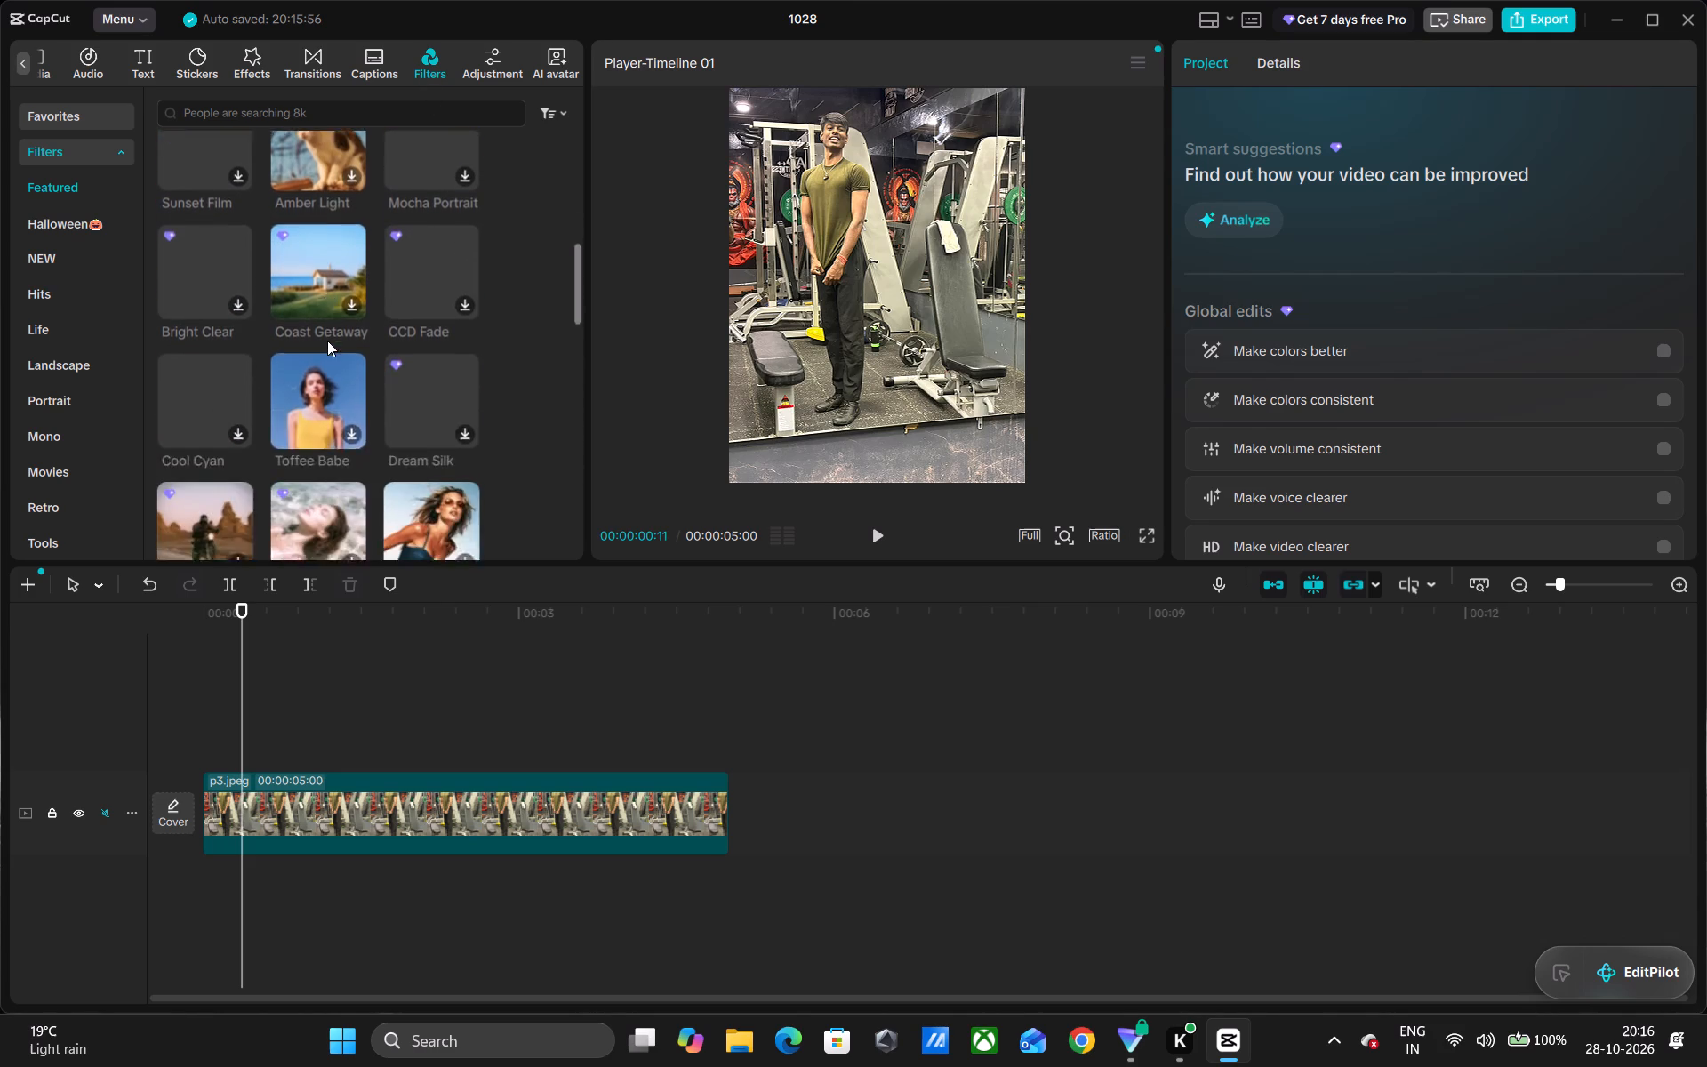
{"action": "scroll", "coordinate": [327, 341], "scroll_direction": "down", "scroll_amount": 3}
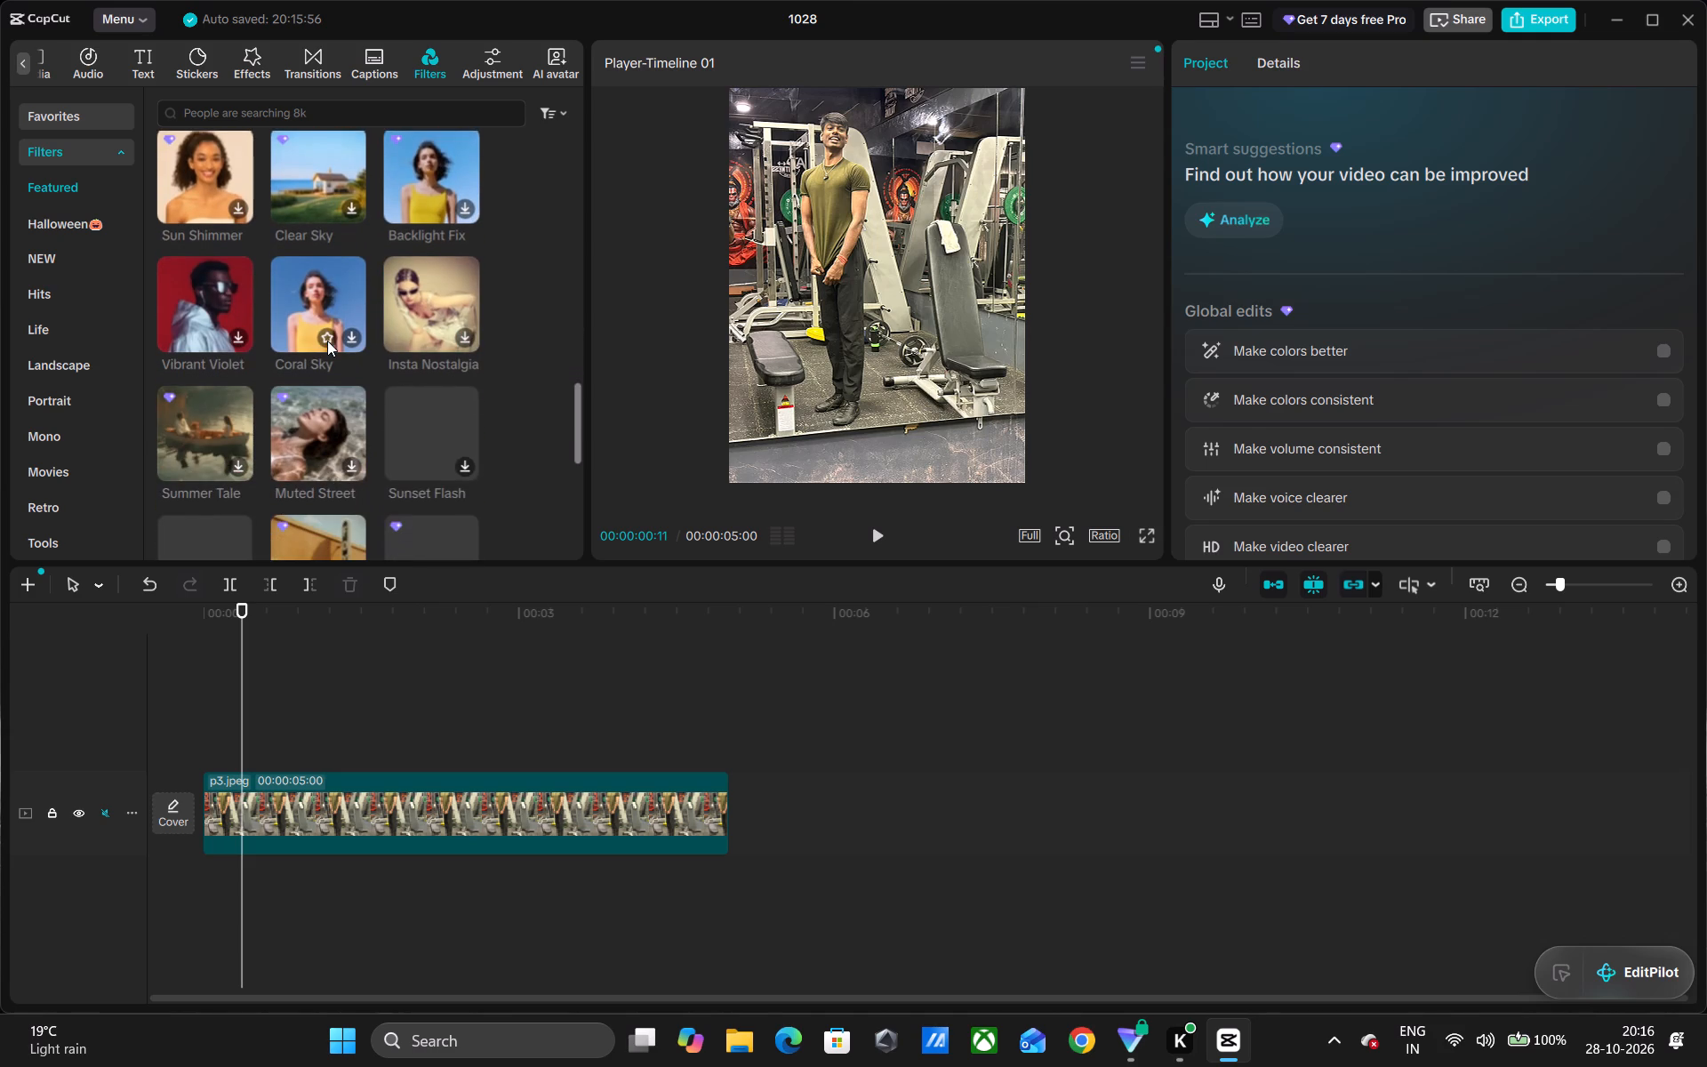
{"action": "scroll", "coordinate": [327, 341], "scroll_direction": "down", "scroll_amount": 3}
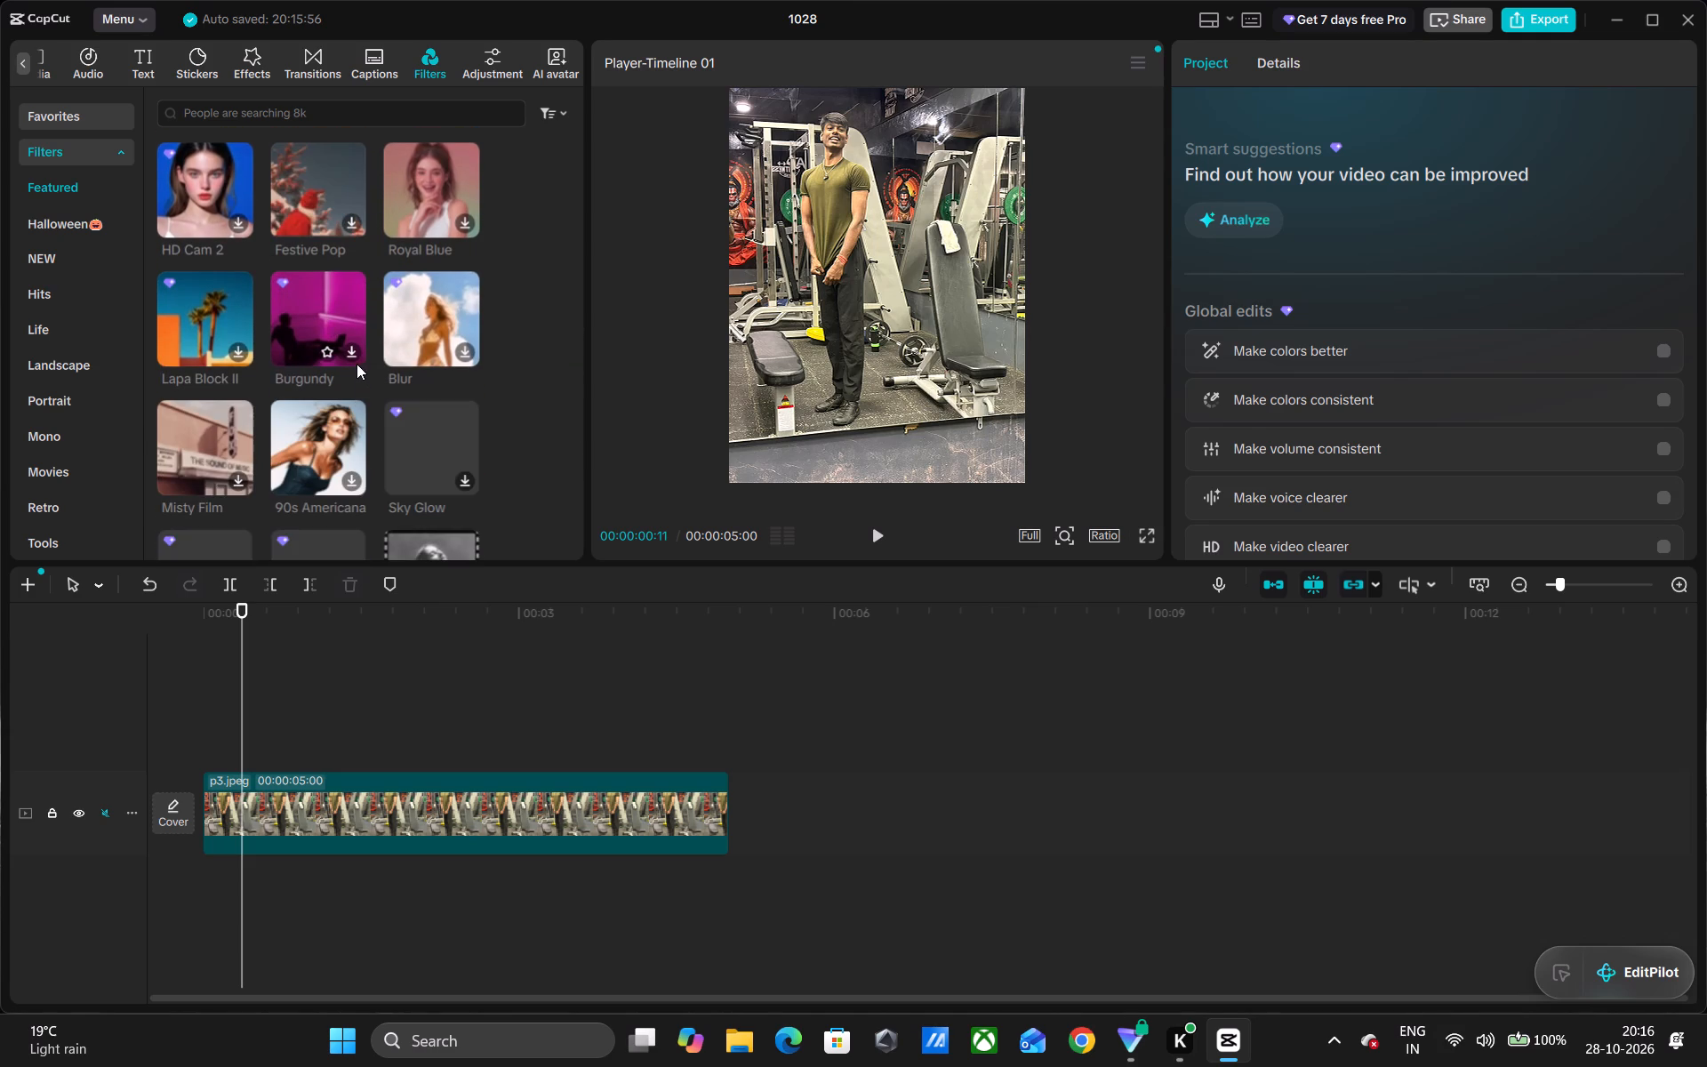
{"action": "left_click", "coordinate": [353, 351]}
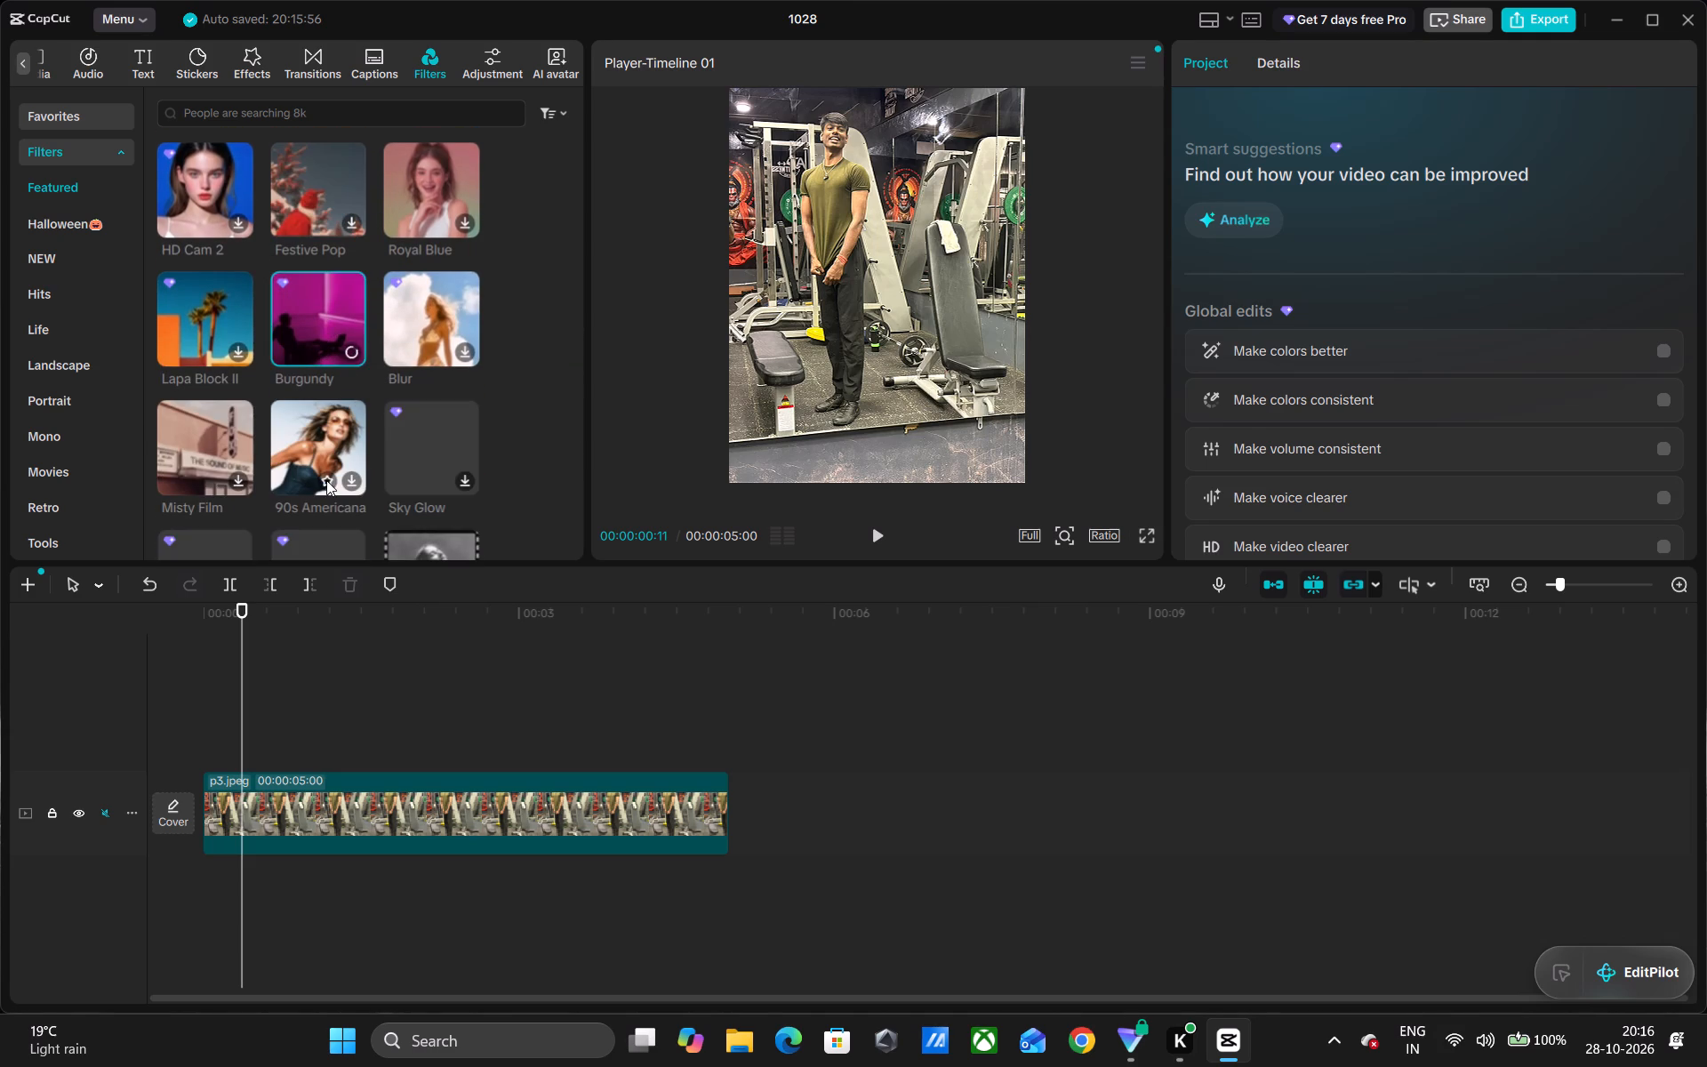
Download the B&W Film Glow filter from the featured filters.
{"action": "scroll", "coordinate": [326, 480], "scroll_direction": "down", "scroll_amount": 1}
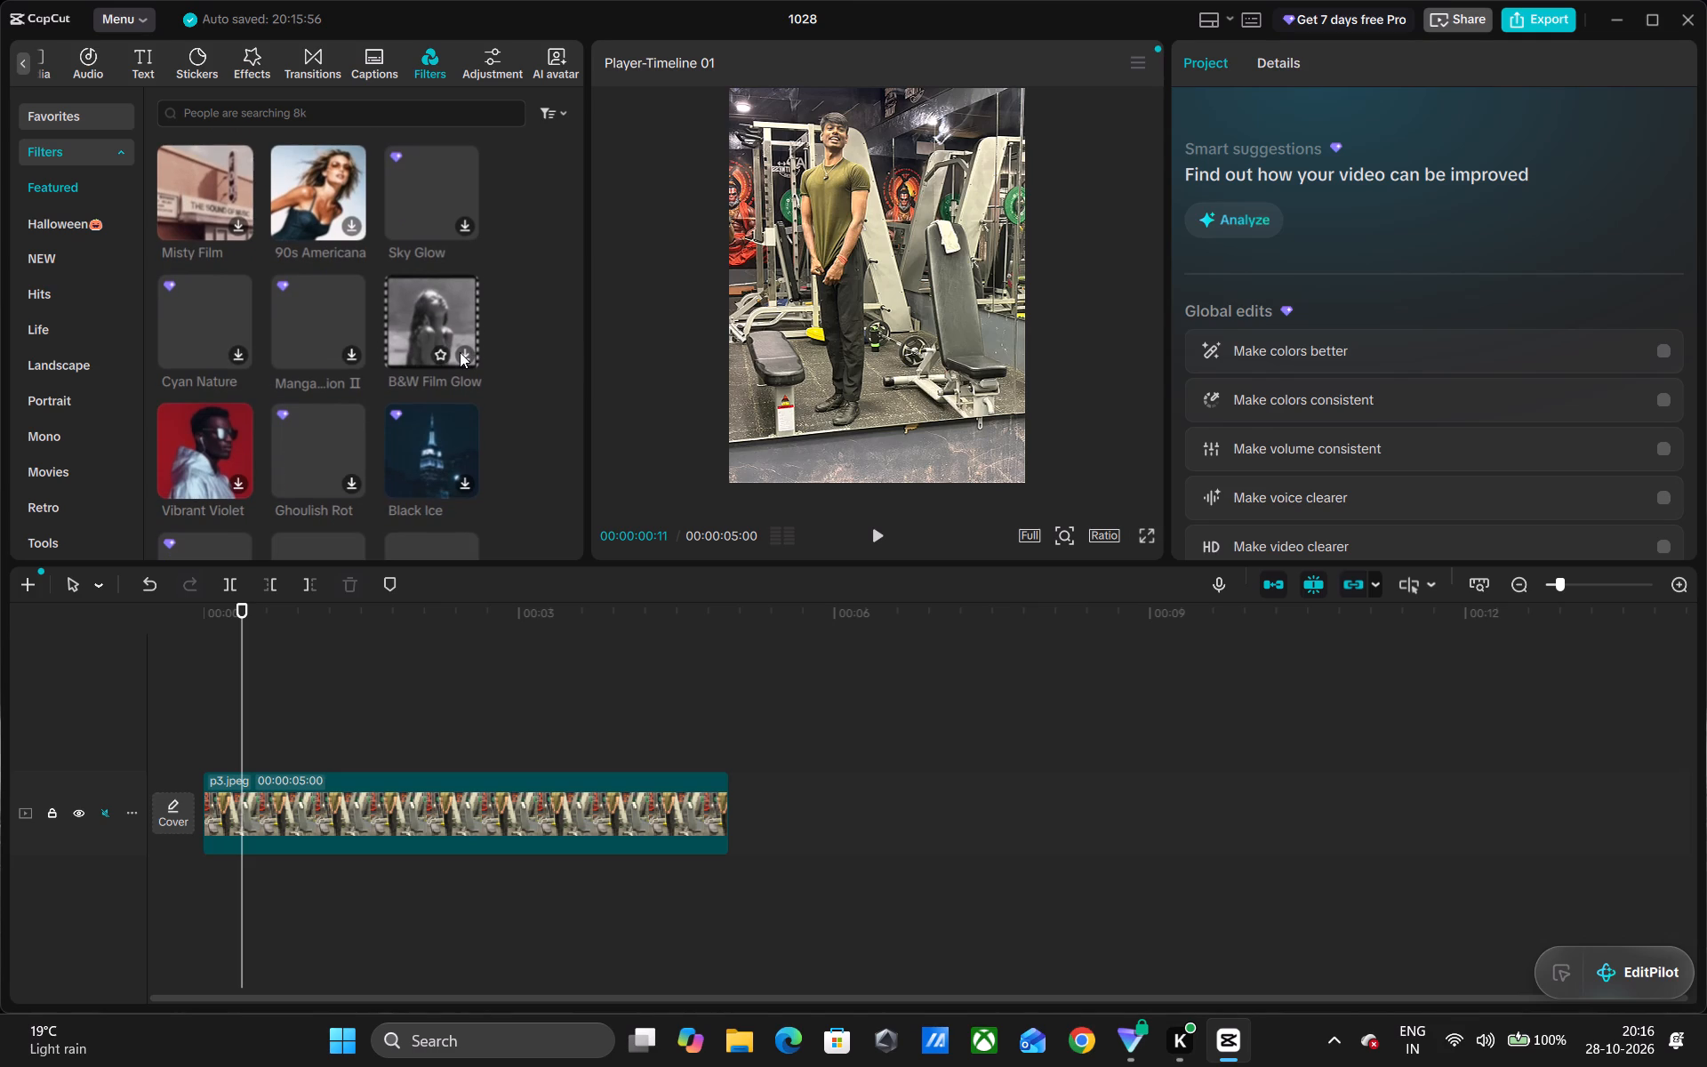
{"action": "left_click", "coordinate": [460, 352]}
Look through more of the featured filters and download the Insta Nostalgia filter.
{"action": "scroll", "coordinate": [293, 451], "scroll_direction": "down", "scroll_amount": 1}
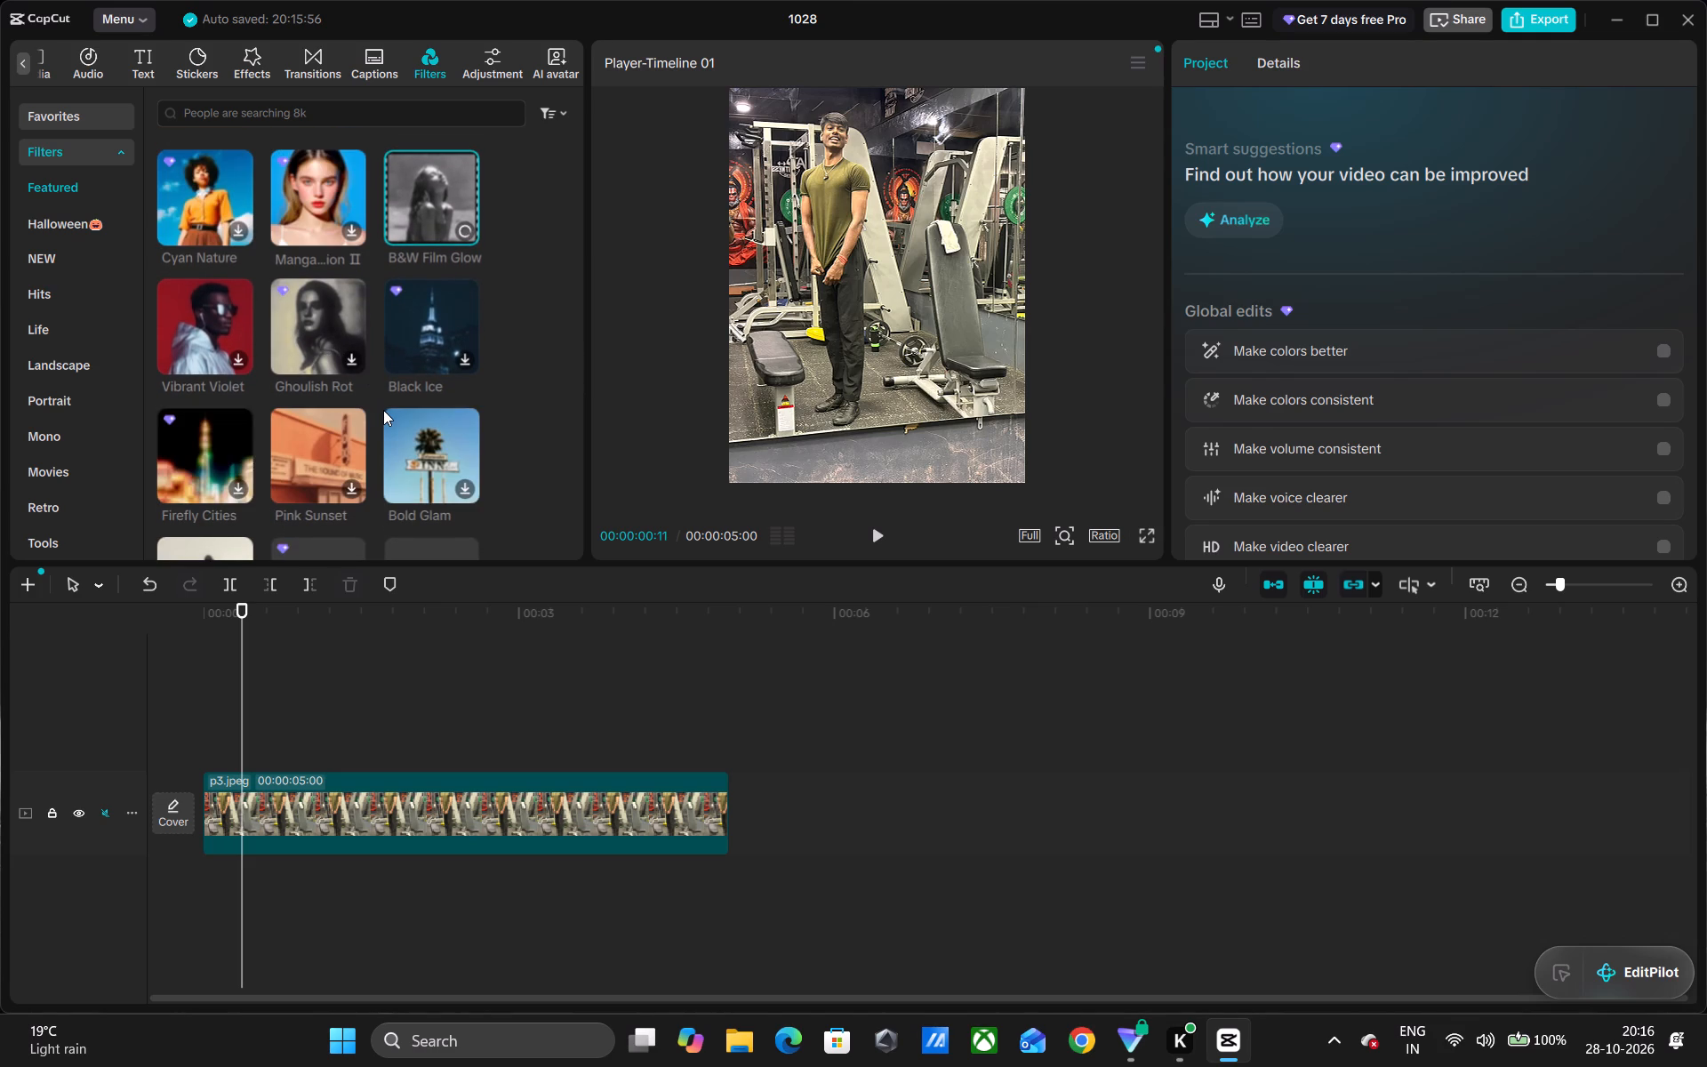
{"action": "scroll", "coordinate": [383, 410], "scroll_direction": "down", "scroll_amount": 1}
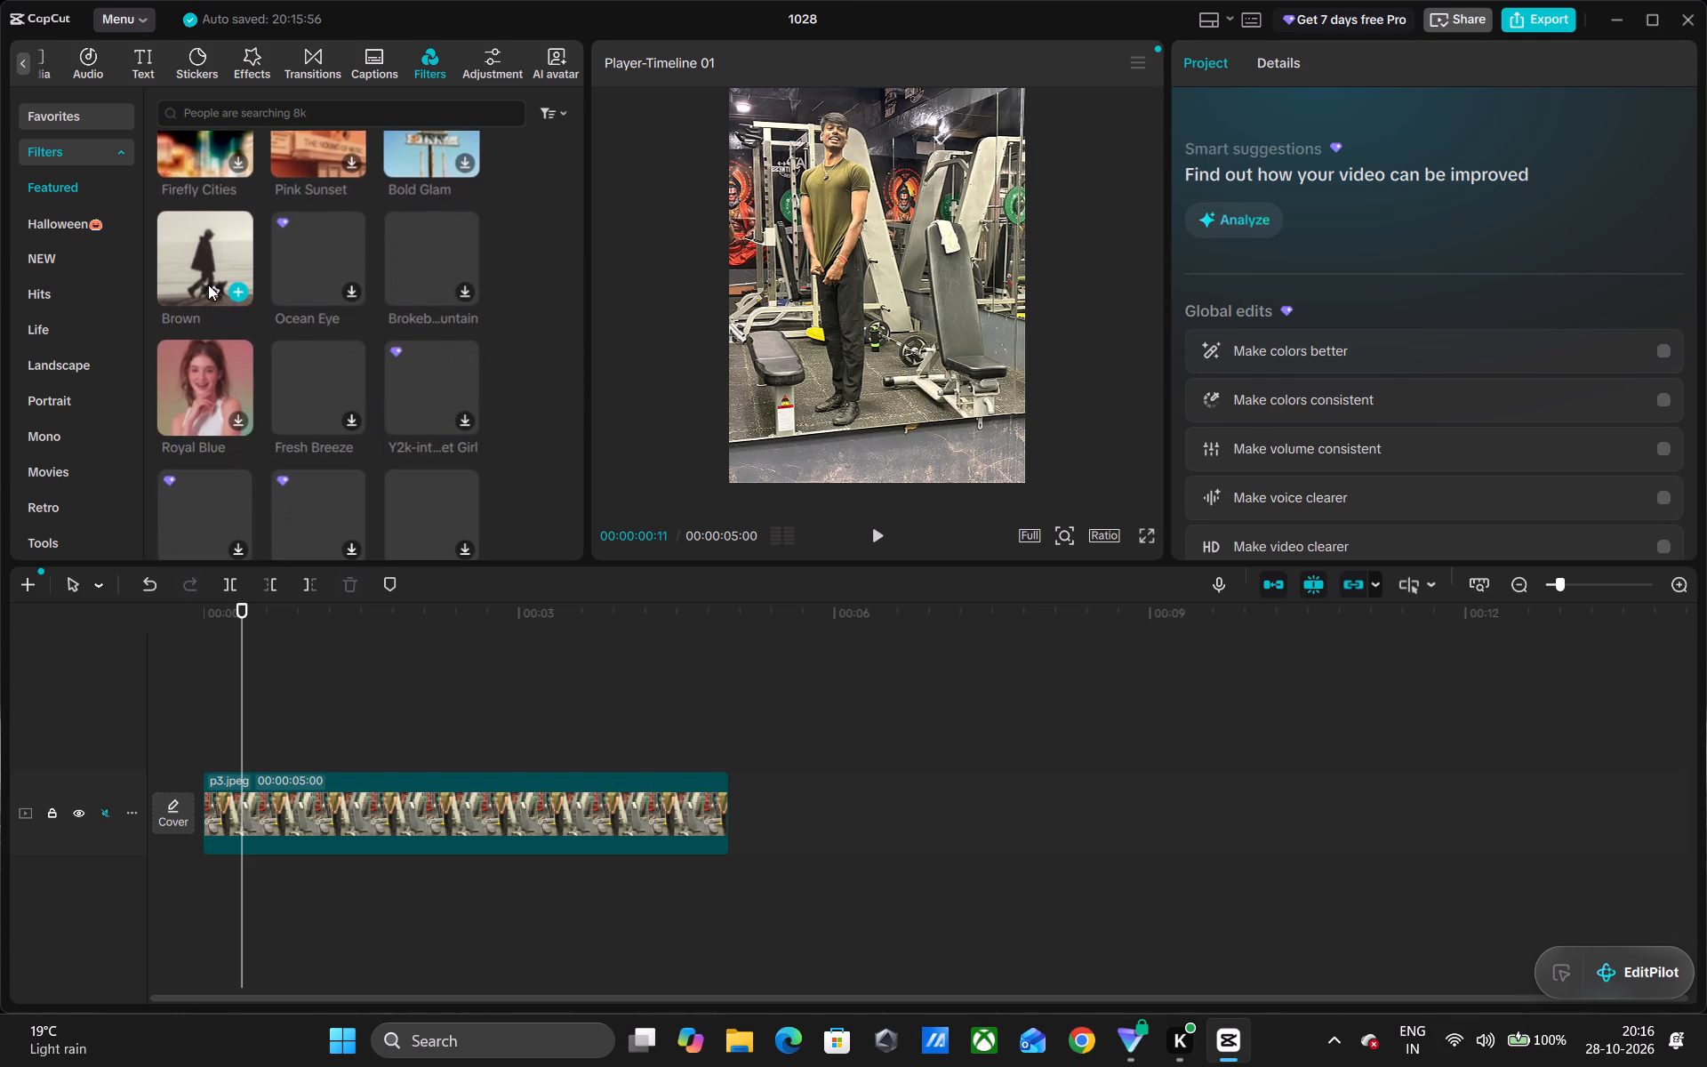
{"action": "scroll", "coordinate": [349, 361], "scroll_direction": "down", "scroll_amount": 1}
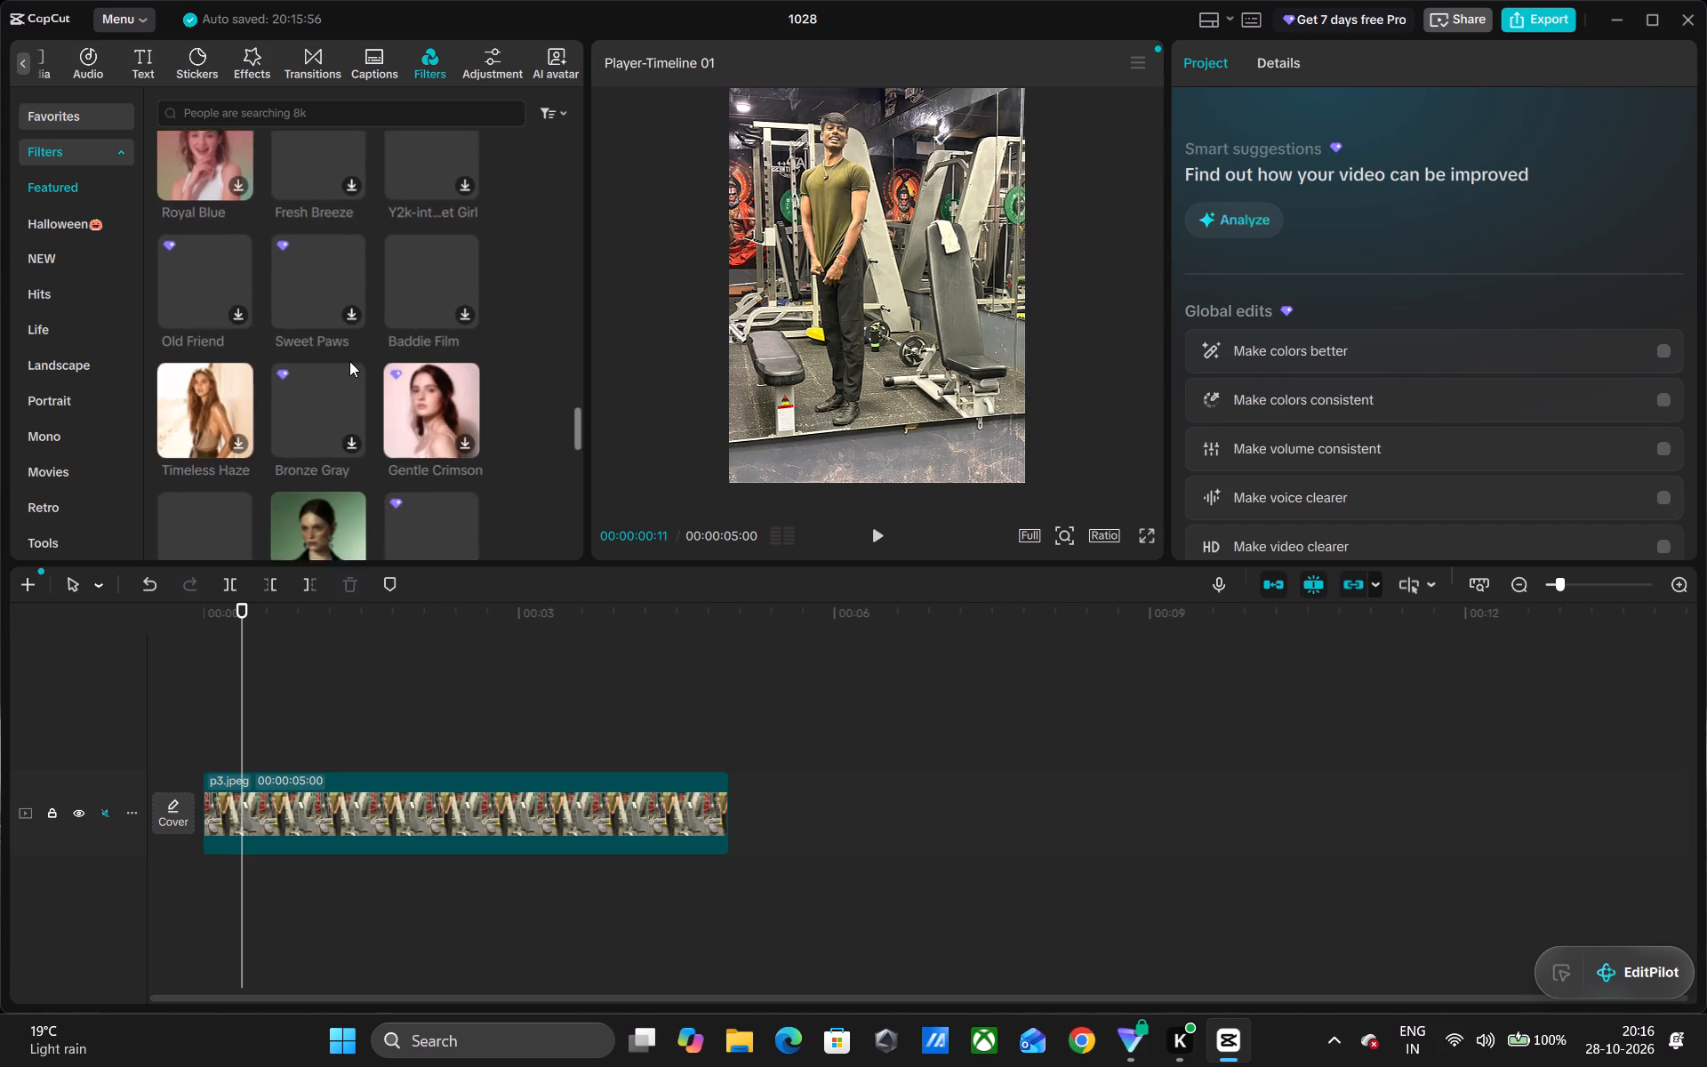
{"action": "scroll", "coordinate": [349, 361], "scroll_direction": "down", "scroll_amount": 1}
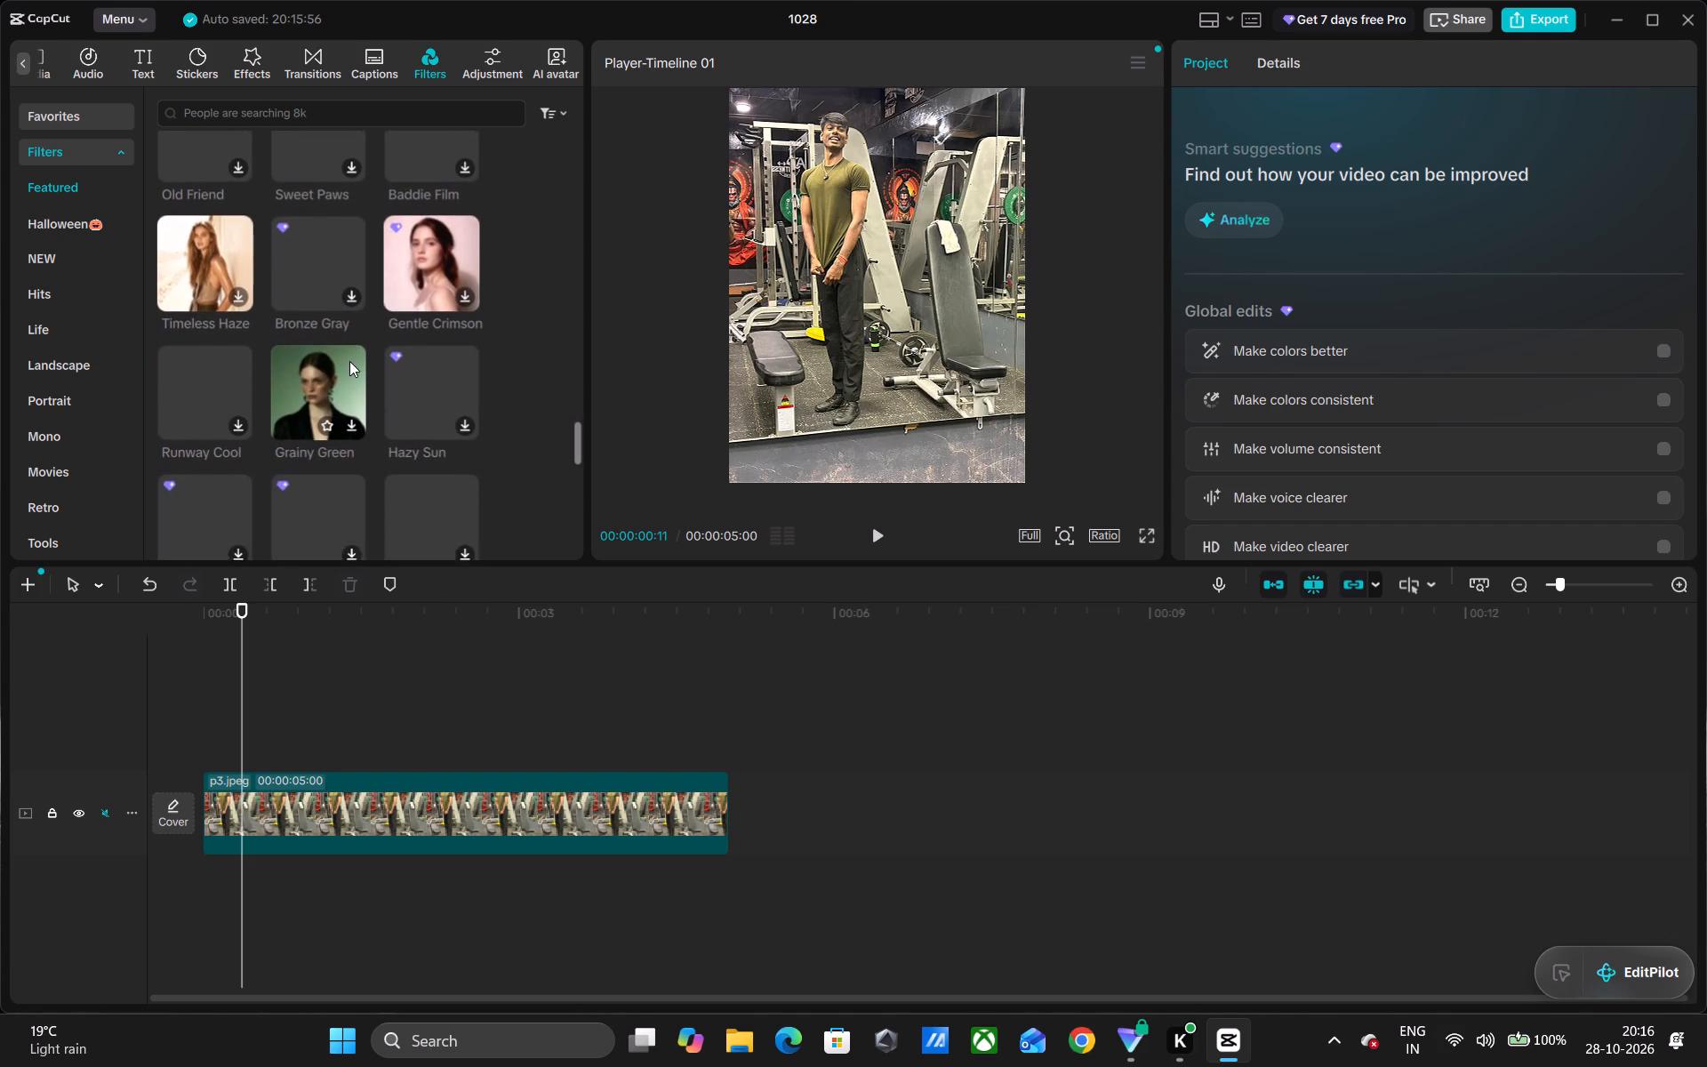
{"action": "scroll", "coordinate": [349, 361], "scroll_direction": "down", "scroll_amount": 2}
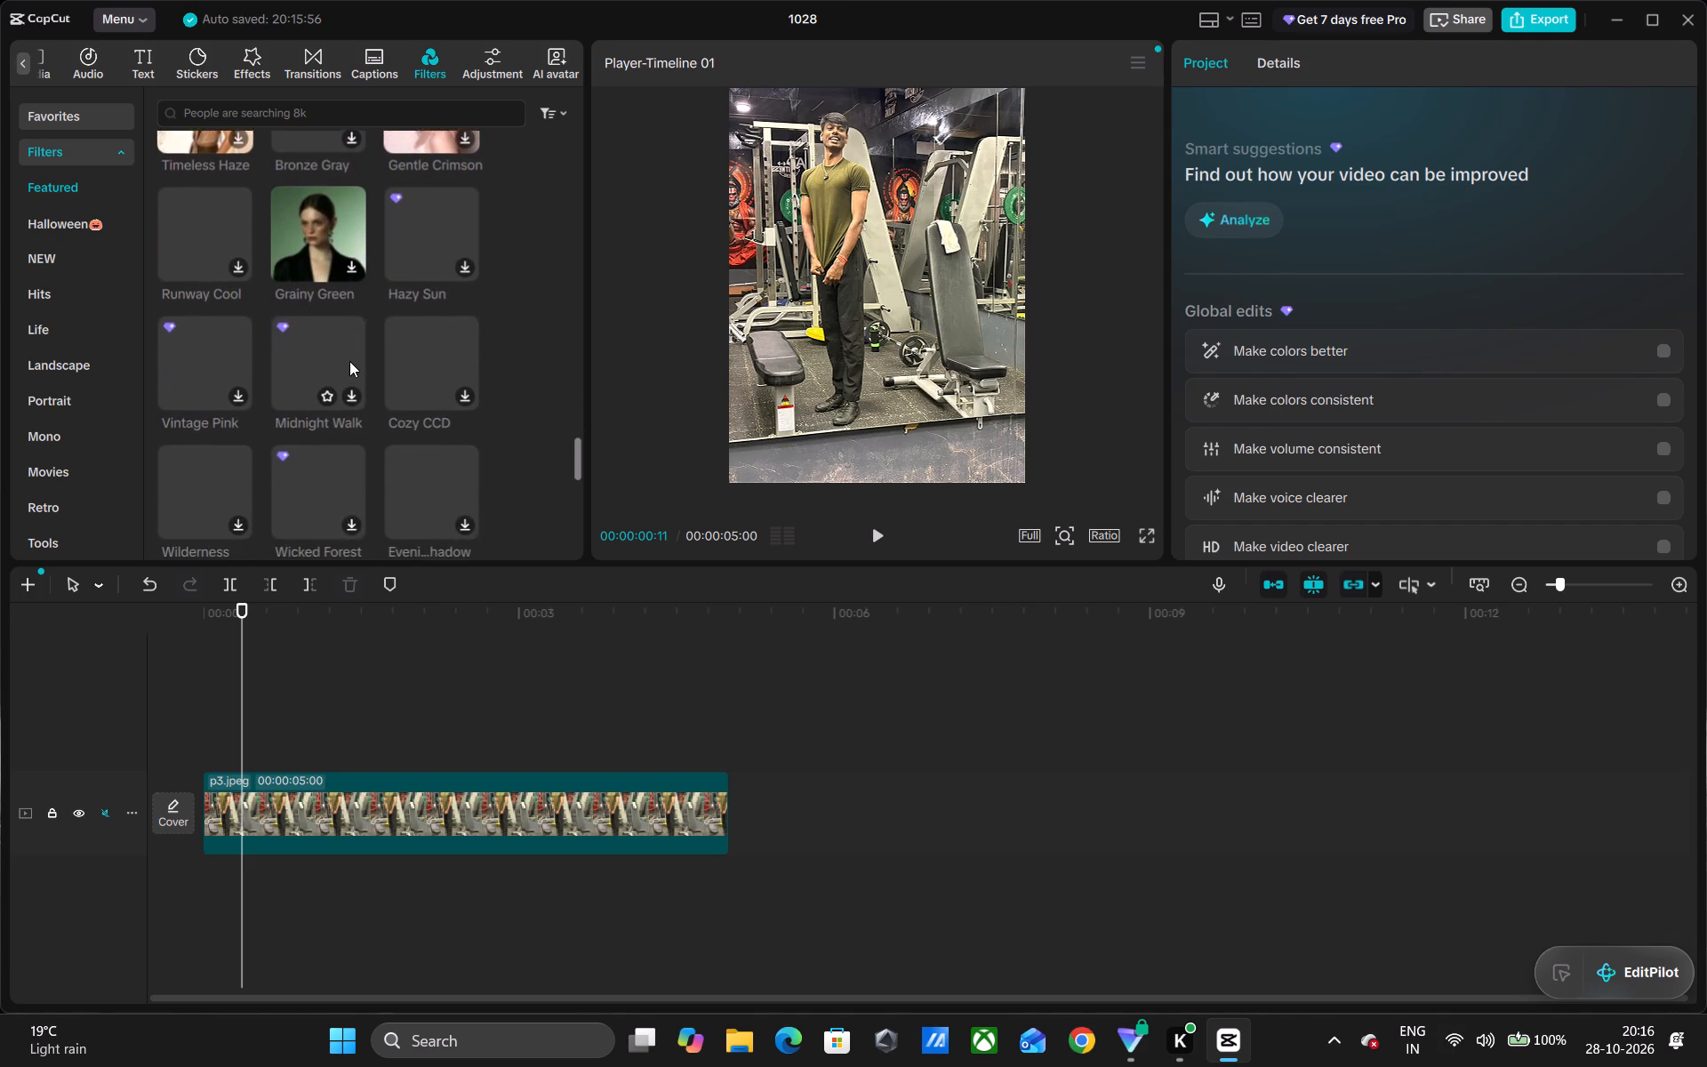
{"action": "scroll", "coordinate": [349, 361], "scroll_direction": "down", "scroll_amount": 1}
{"action": "scroll", "coordinate": [349, 361], "scroll_direction": "right", "scroll_amount": 1}
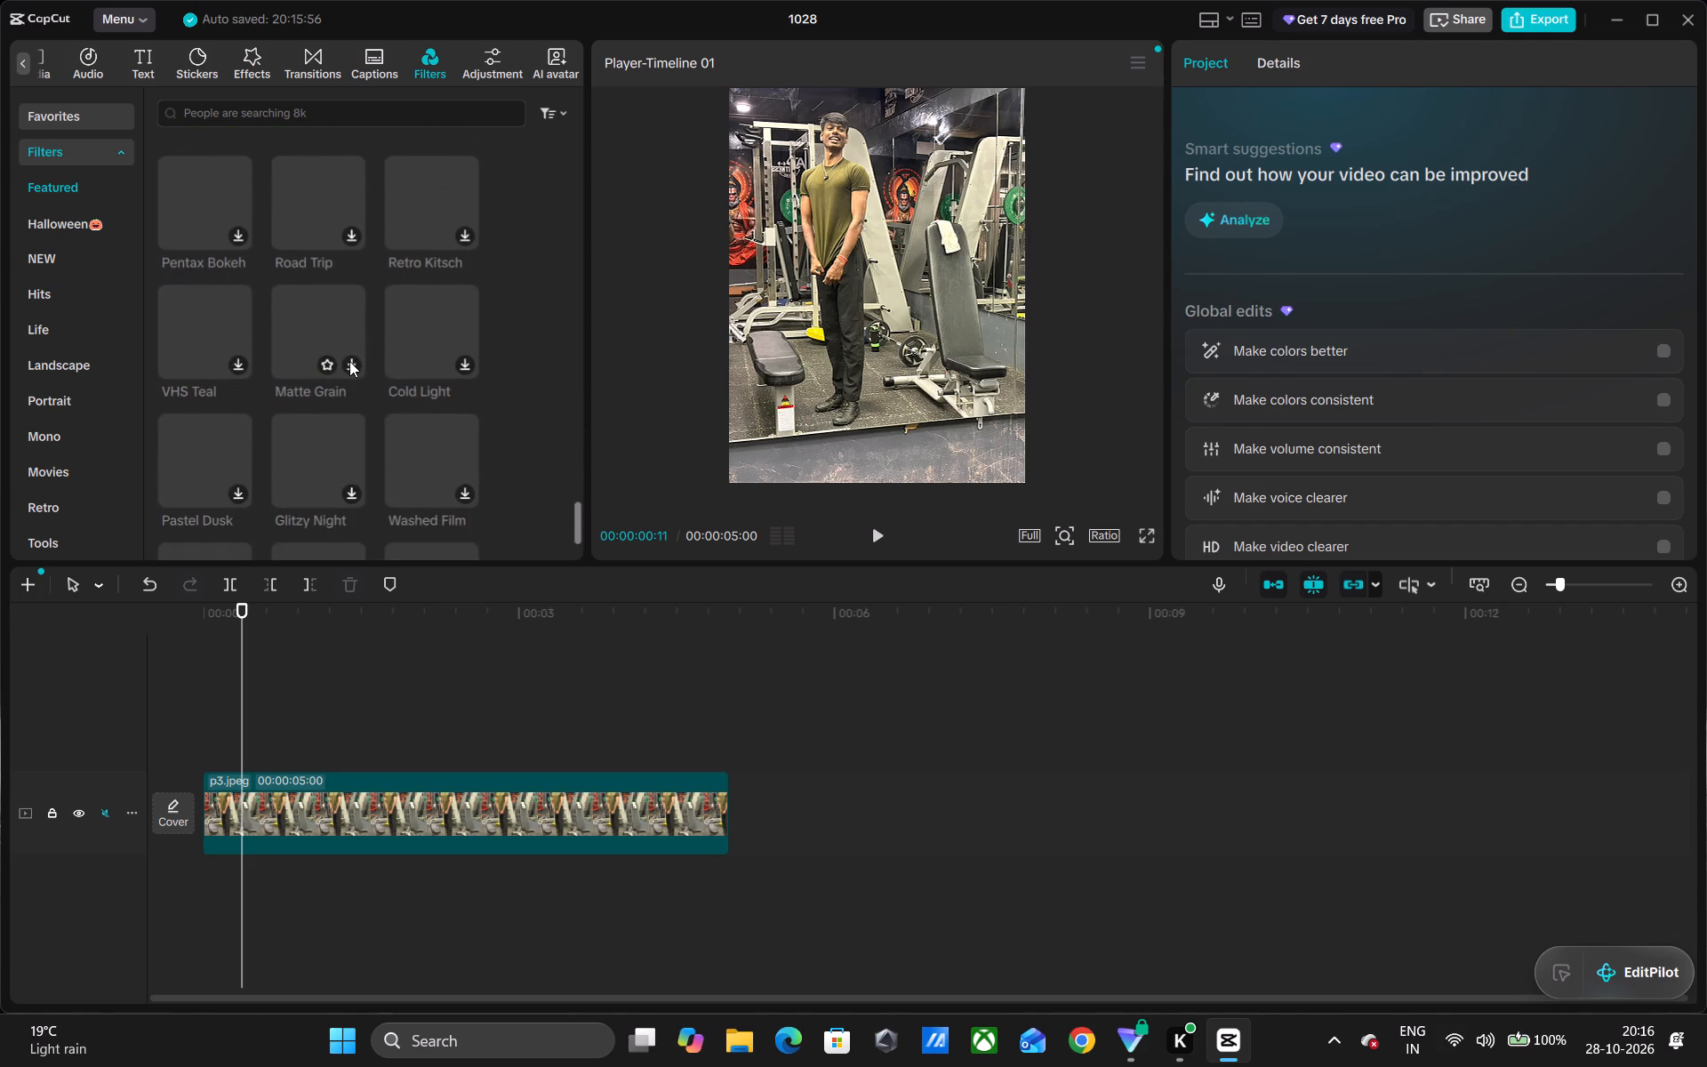
{"action": "scroll", "coordinate": [349, 361], "scroll_direction": "right", "scroll_amount": 1}
{"action": "scroll", "coordinate": [349, 361], "scroll_direction": "up", "scroll_amount": 2}
{"action": "scroll", "coordinate": [349, 361], "scroll_direction": "right", "scroll_amount": 1}
{"action": "scroll", "coordinate": [349, 361], "scroll_direction": "up", "scroll_amount": 1}
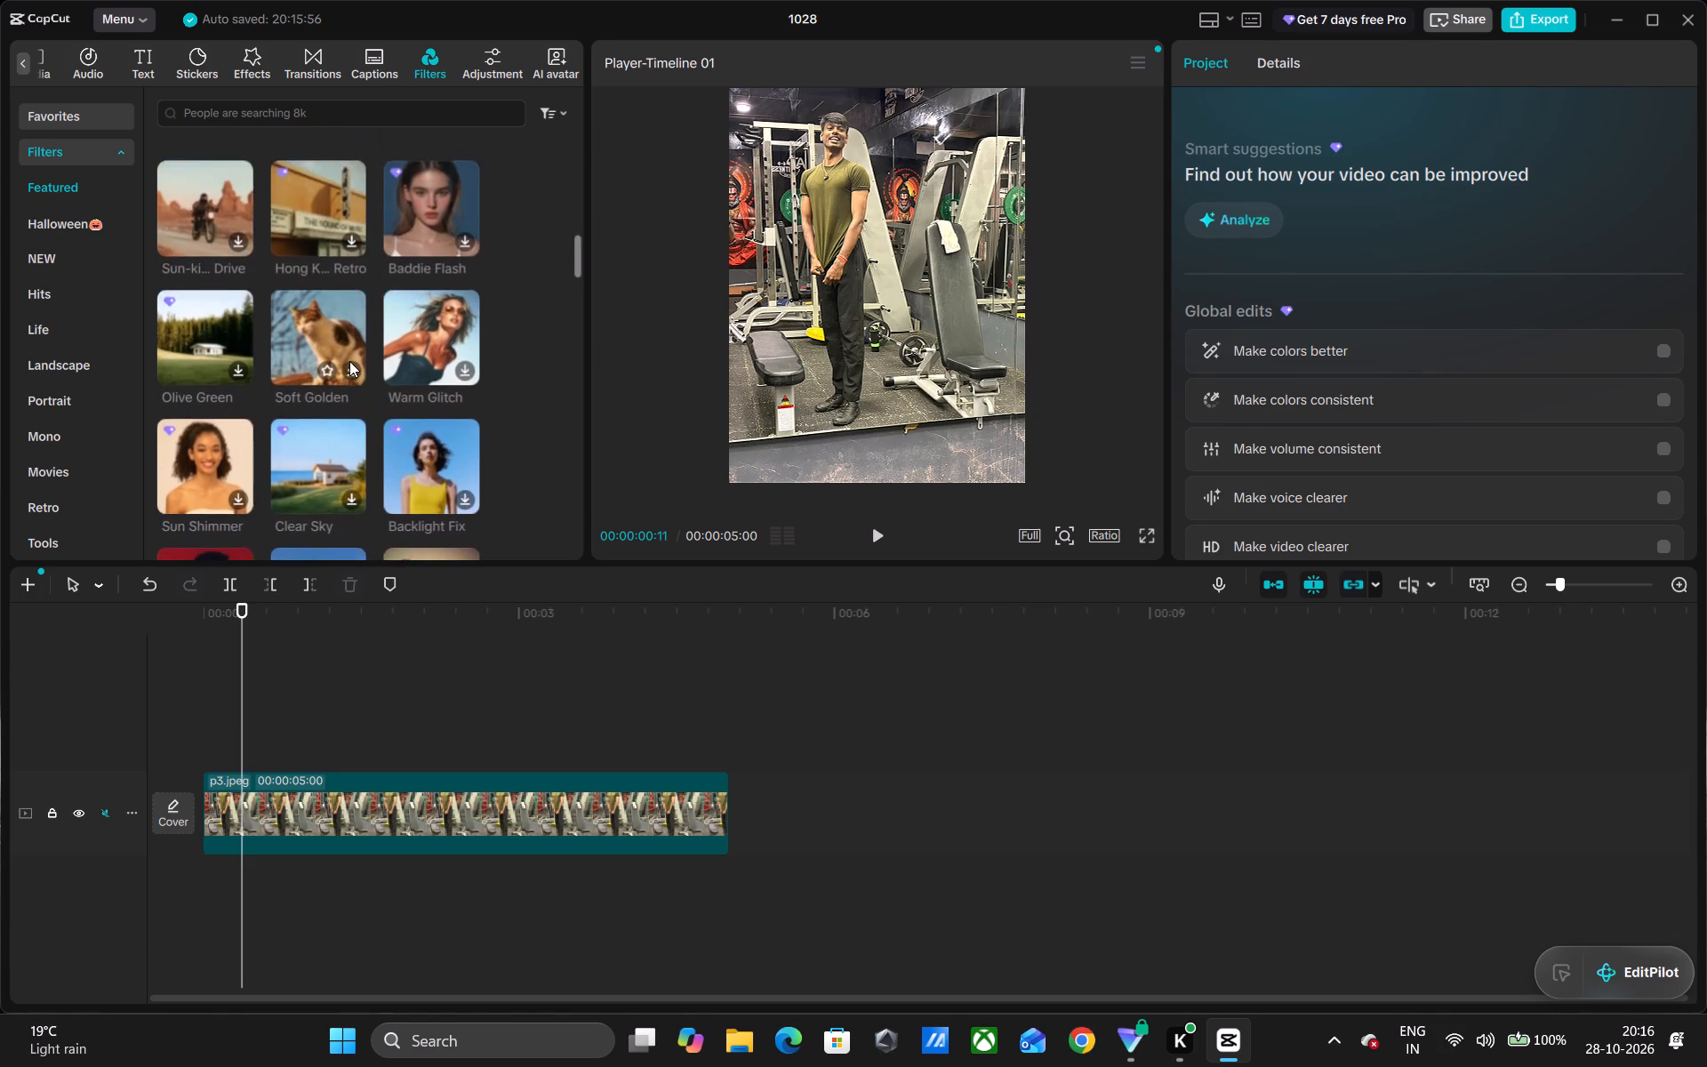
{"action": "scroll", "coordinate": [349, 361], "scroll_direction": "up", "scroll_amount": 2}
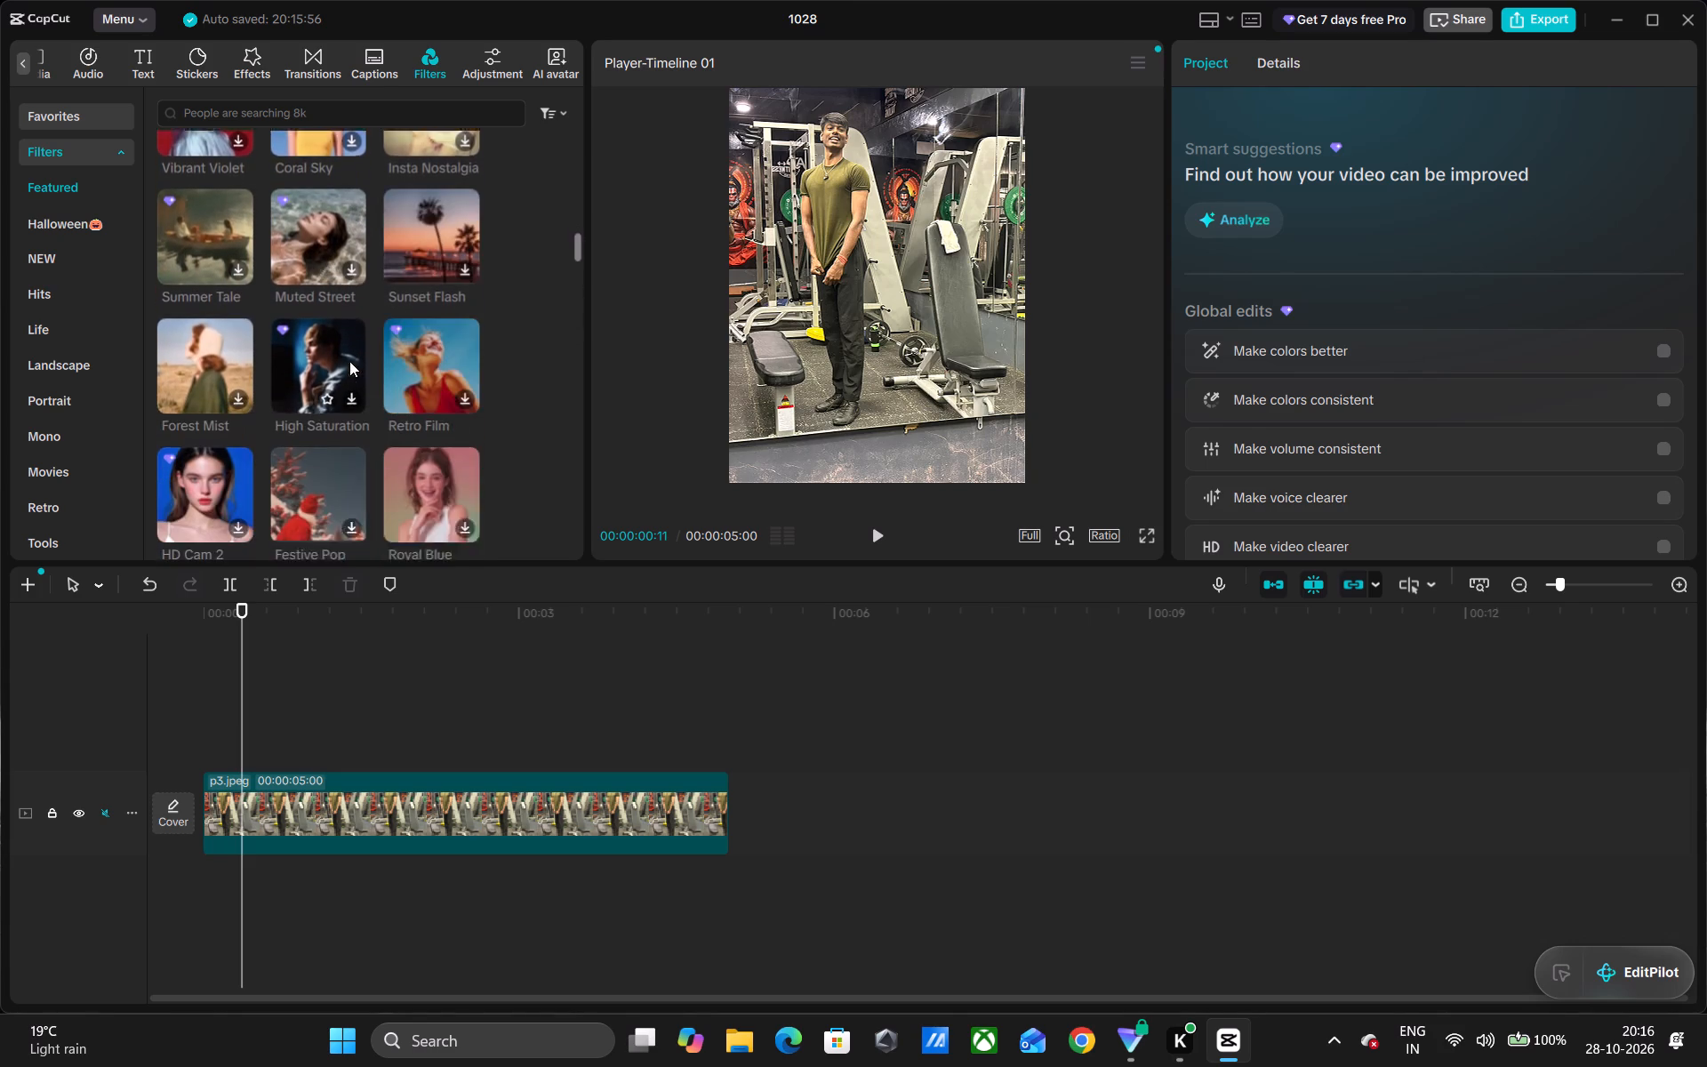
{"action": "scroll", "coordinate": [349, 361], "scroll_direction": "up", "scroll_amount": 1}
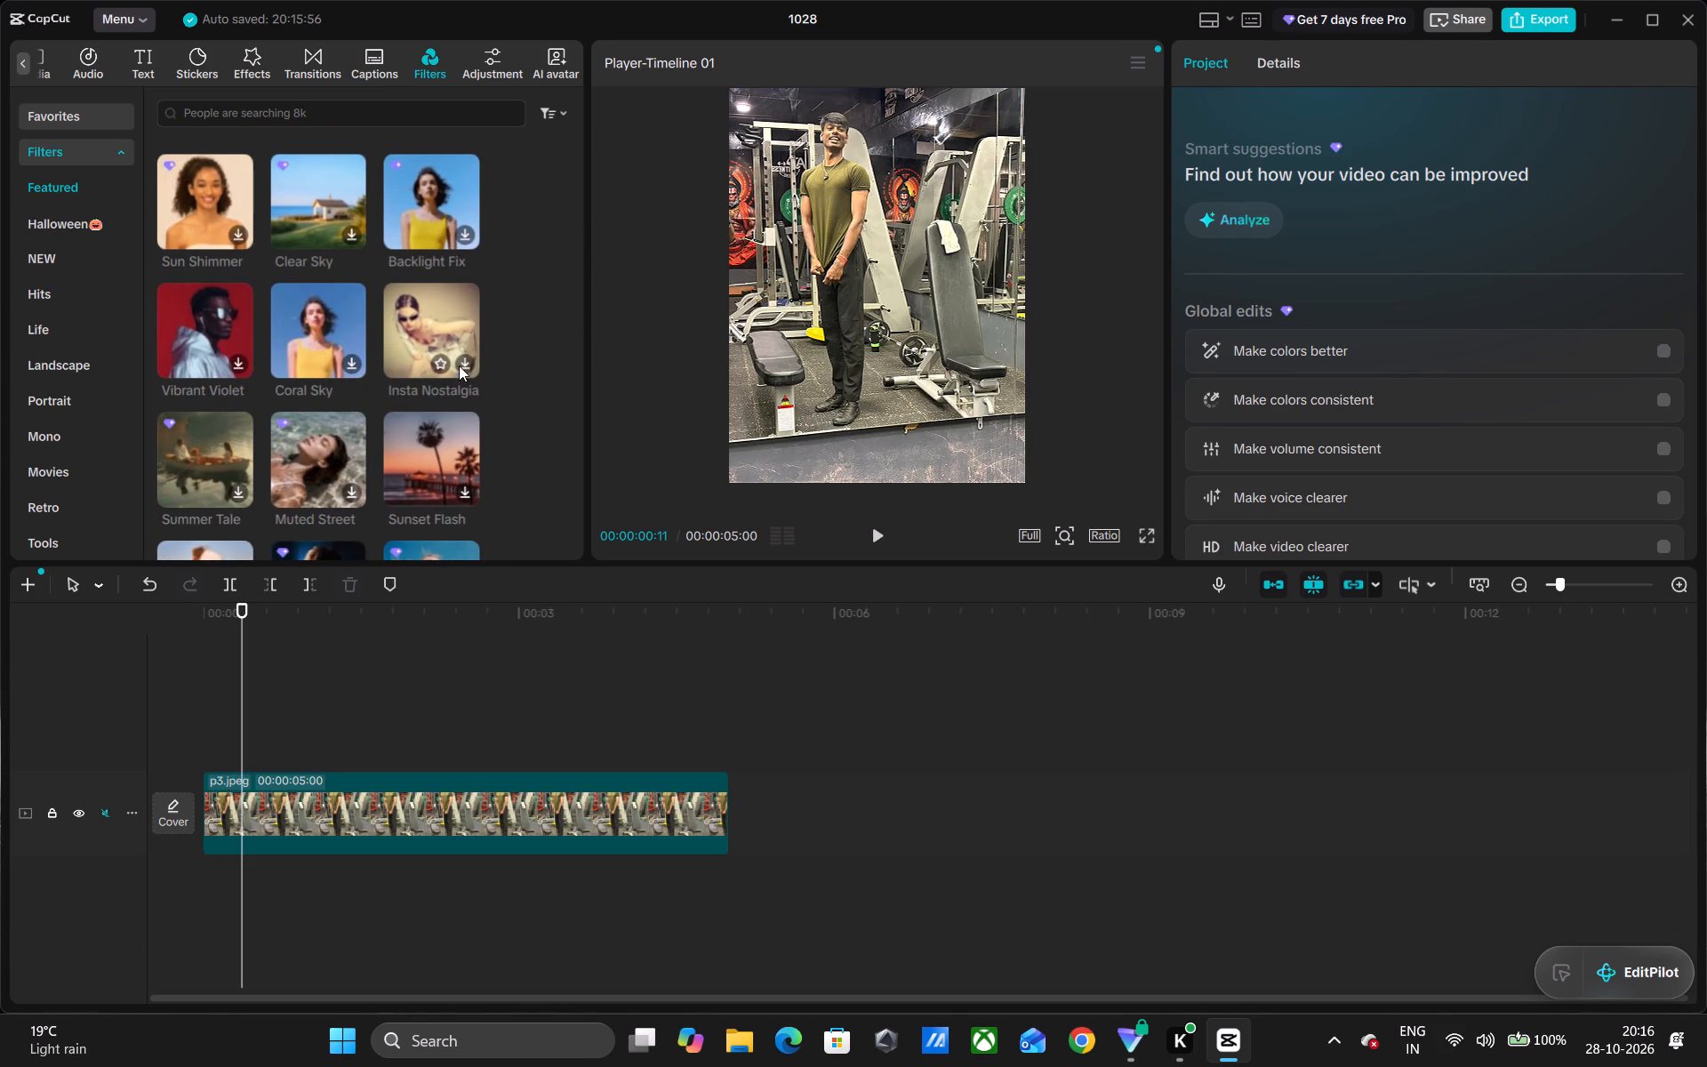
{"action": "left_click", "coordinate": [462, 362]}
Browse the featured filters again and download the Autumn Snap filter.
{"action": "scroll", "coordinate": [402, 408], "scroll_direction": "up", "scroll_amount": 1}
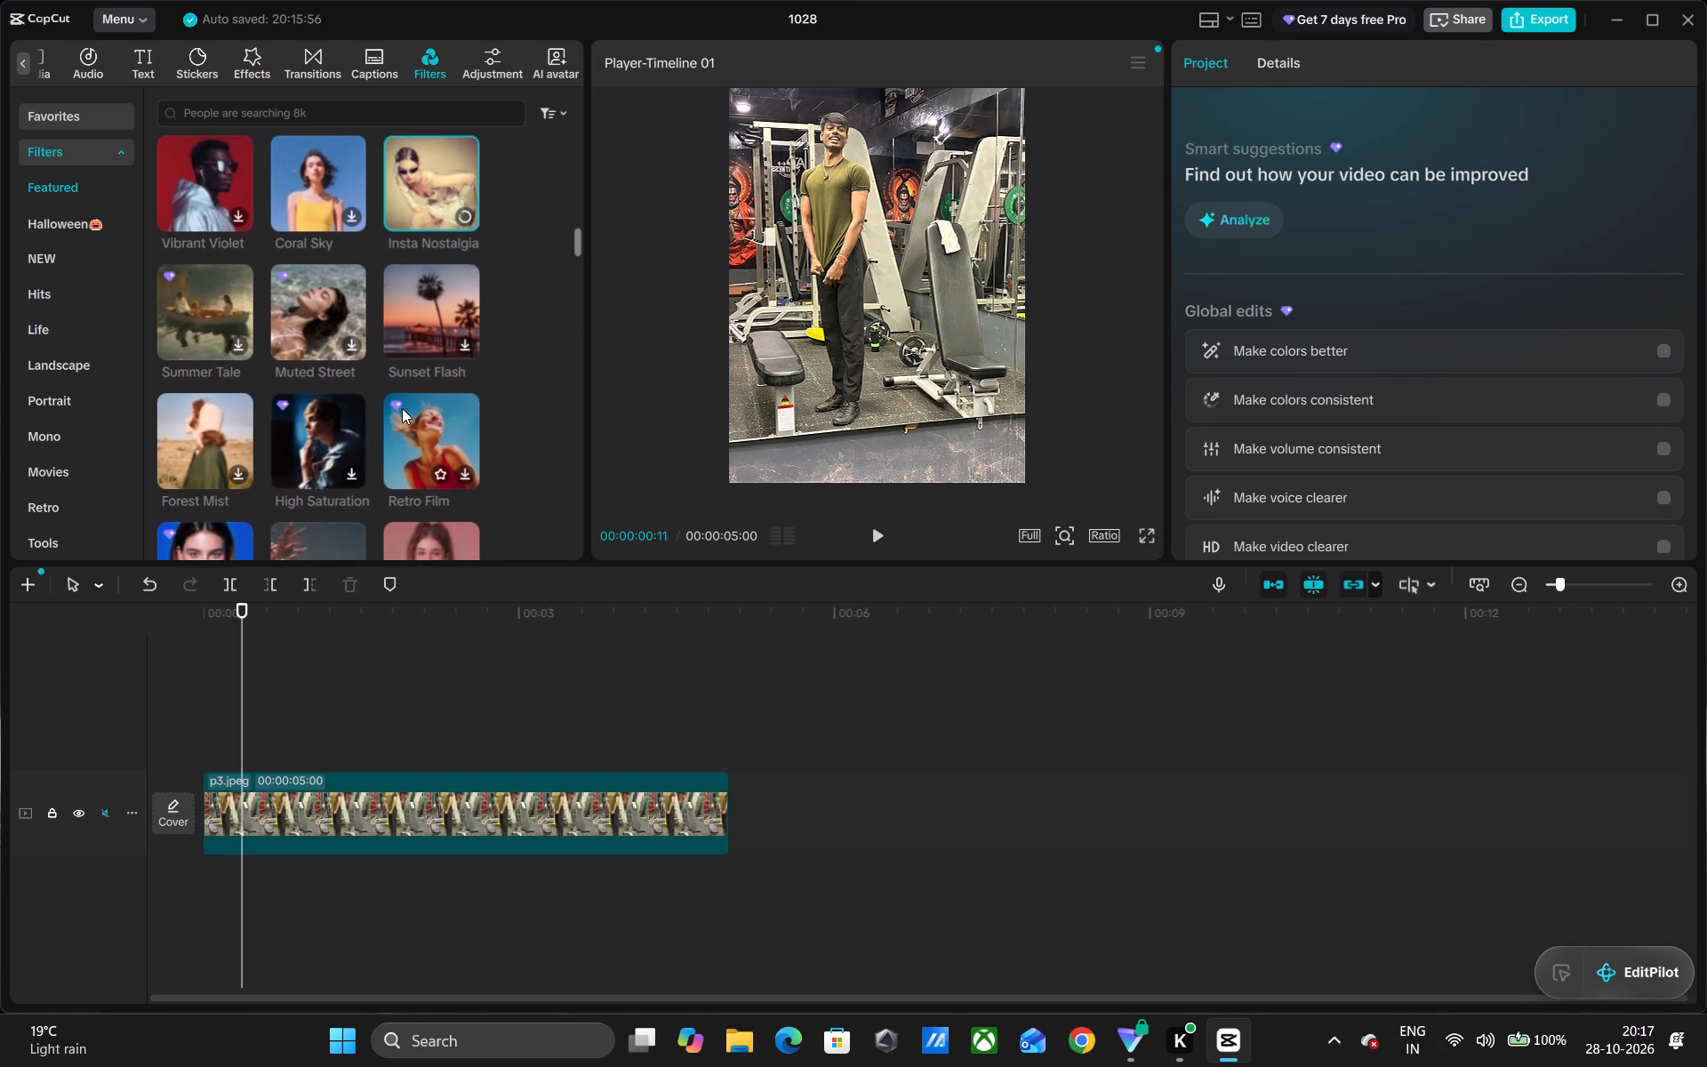
{"action": "scroll", "coordinate": [402, 408], "scroll_direction": "up", "scroll_amount": 1}
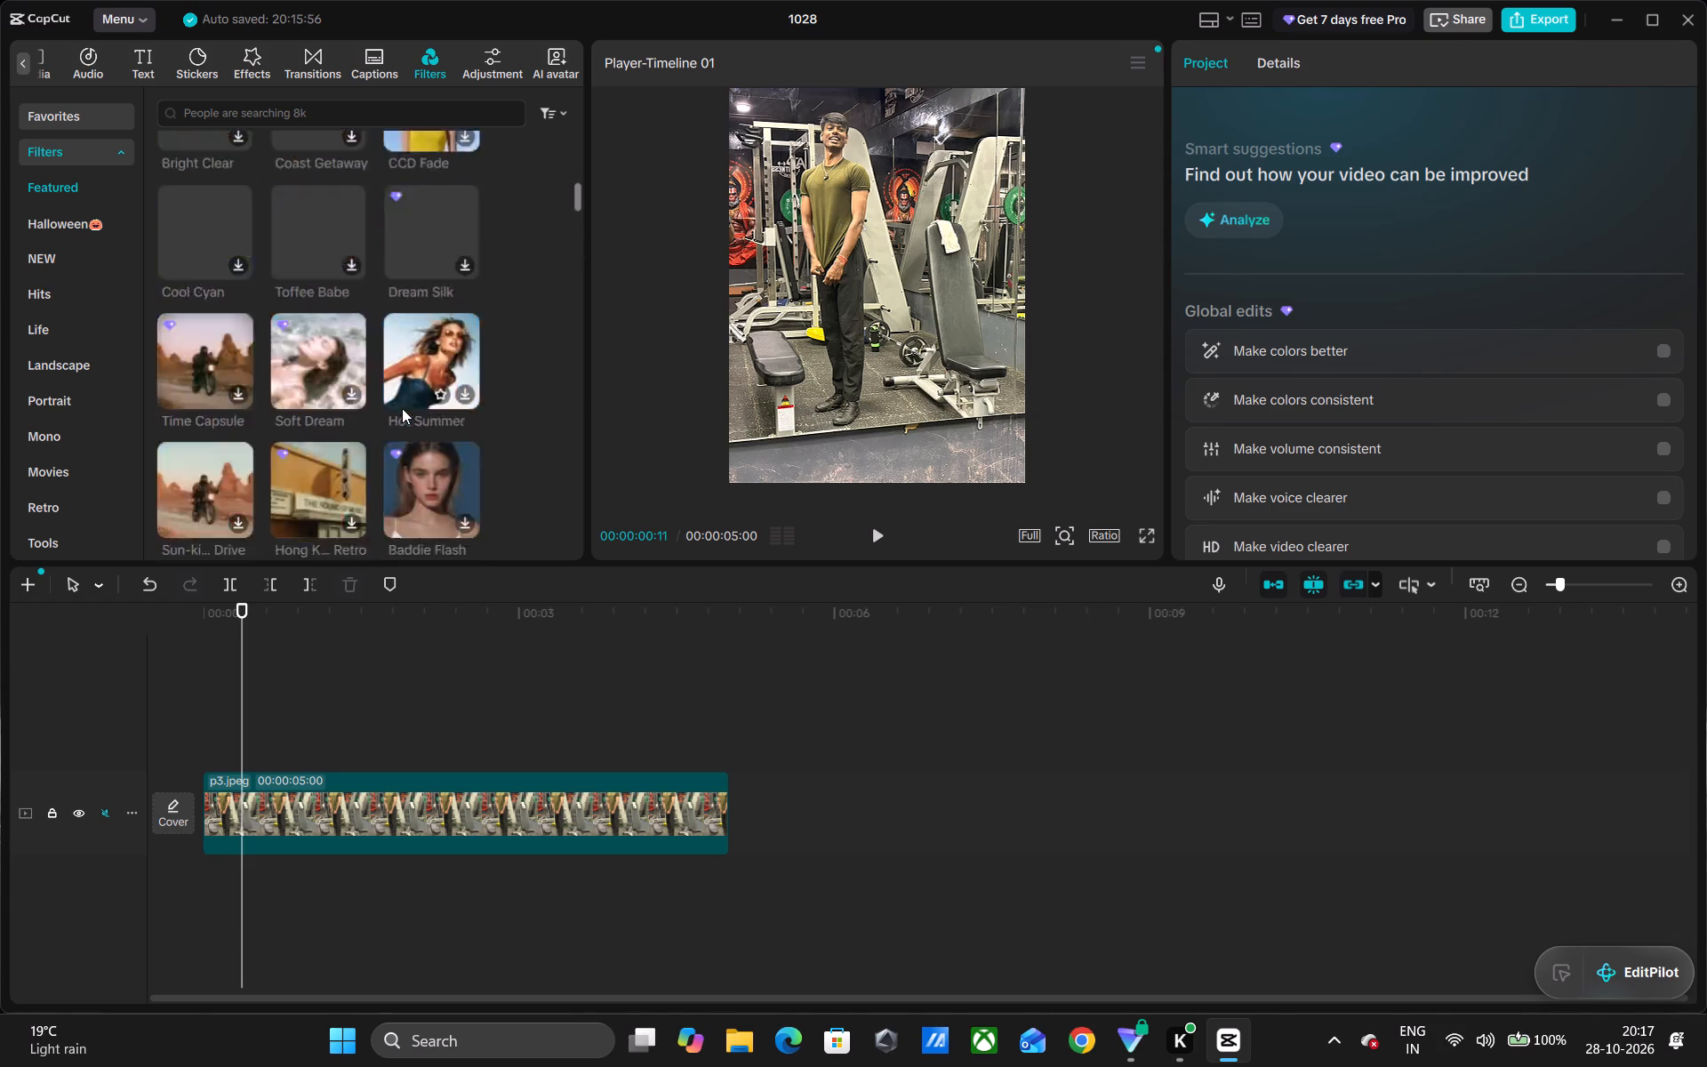
{"action": "scroll", "coordinate": [402, 408], "scroll_direction": "up", "scroll_amount": 3}
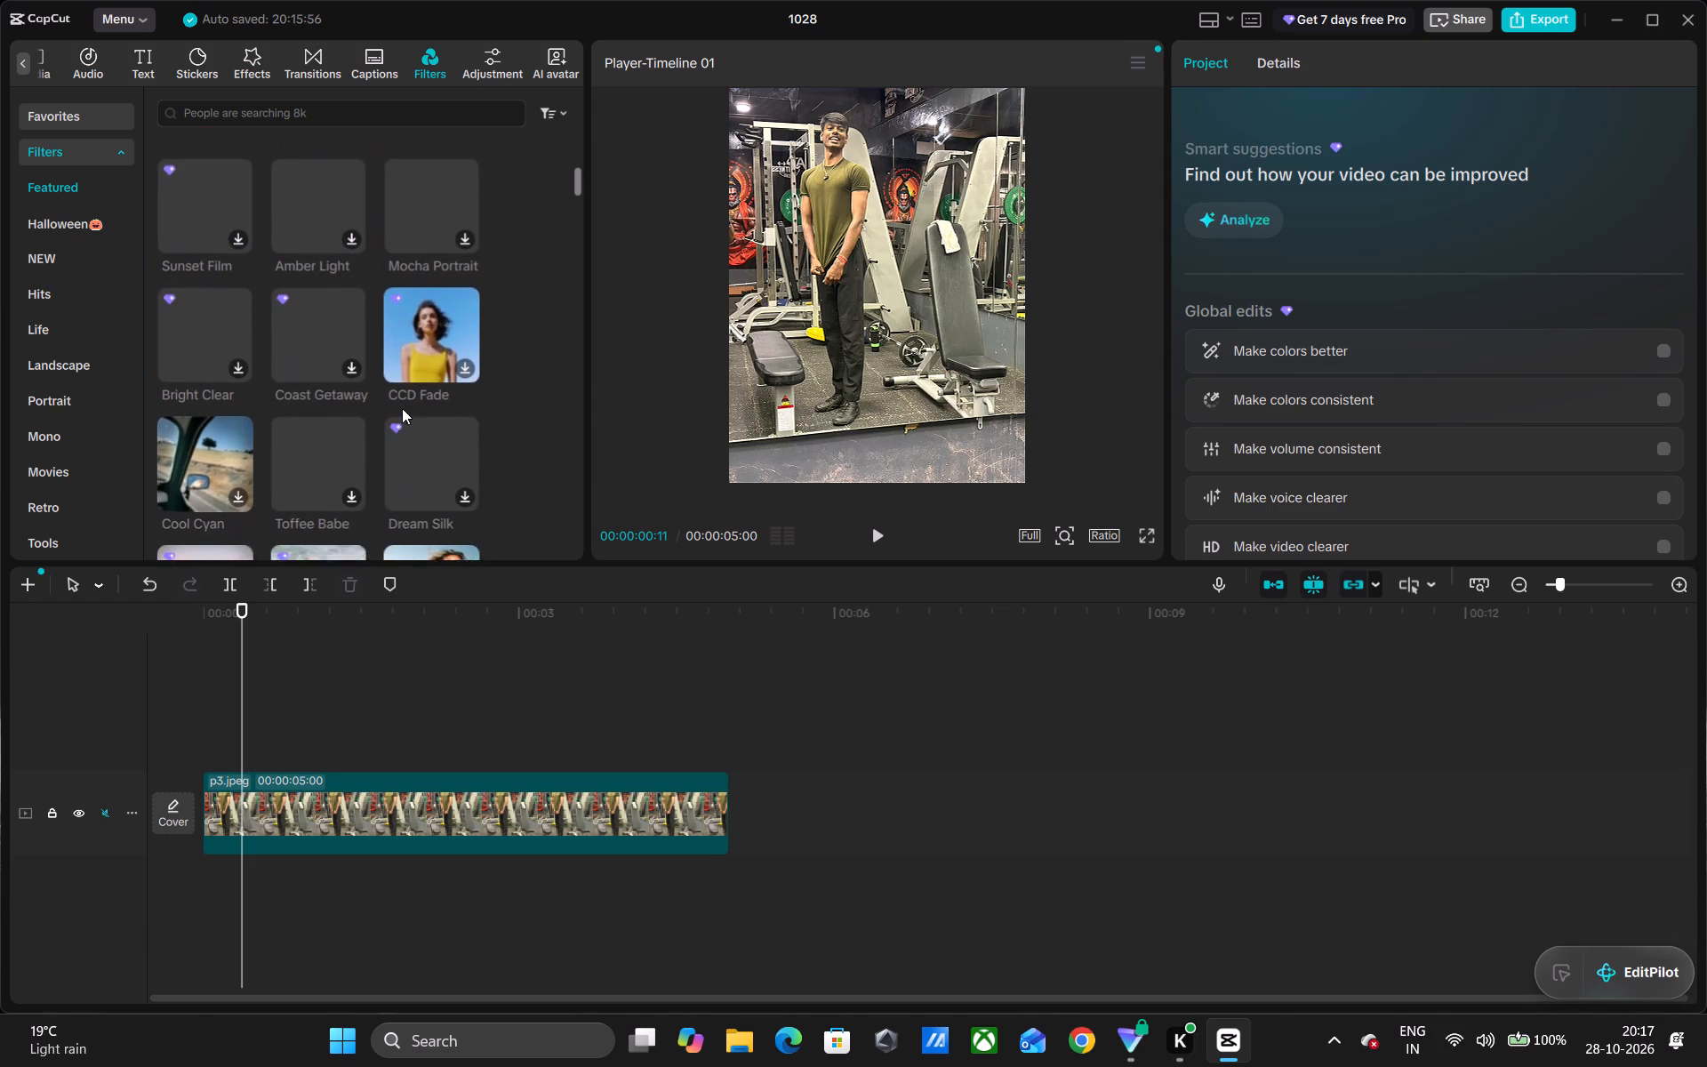
{"action": "scroll", "coordinate": [402, 408], "scroll_direction": "up", "scroll_amount": 2}
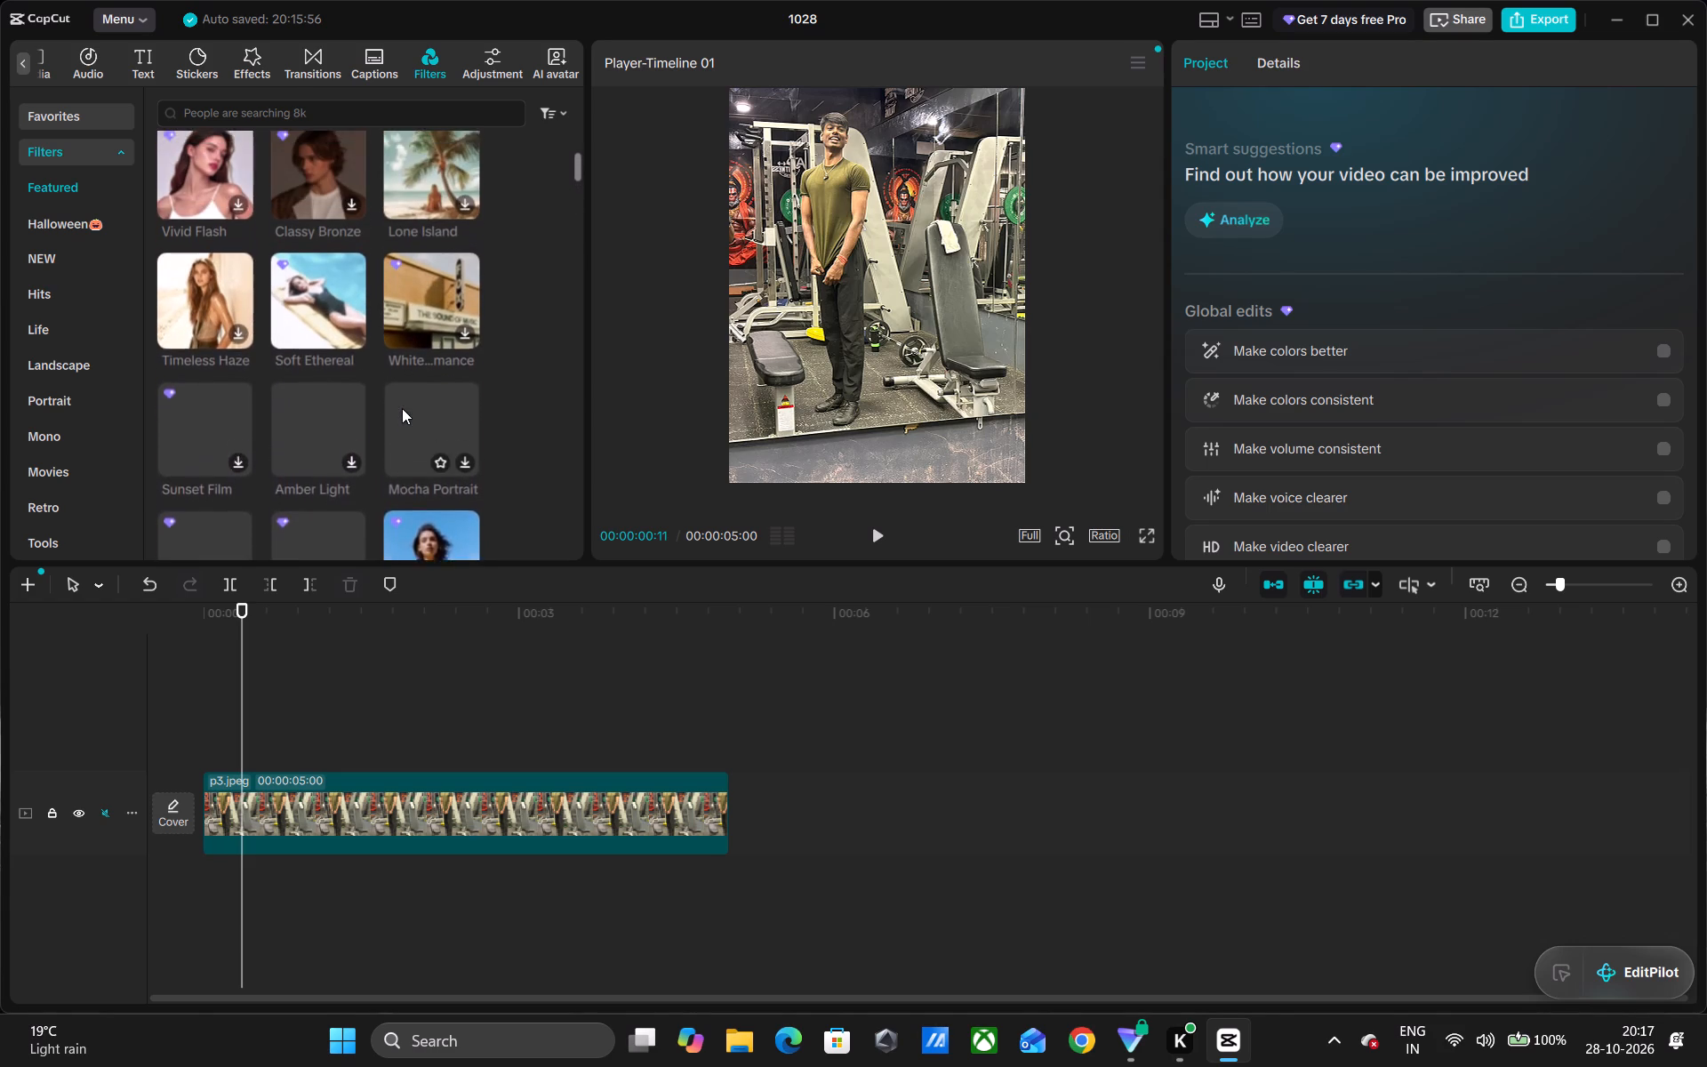
{"action": "scroll", "coordinate": [402, 408], "scroll_direction": "up", "scroll_amount": 2}
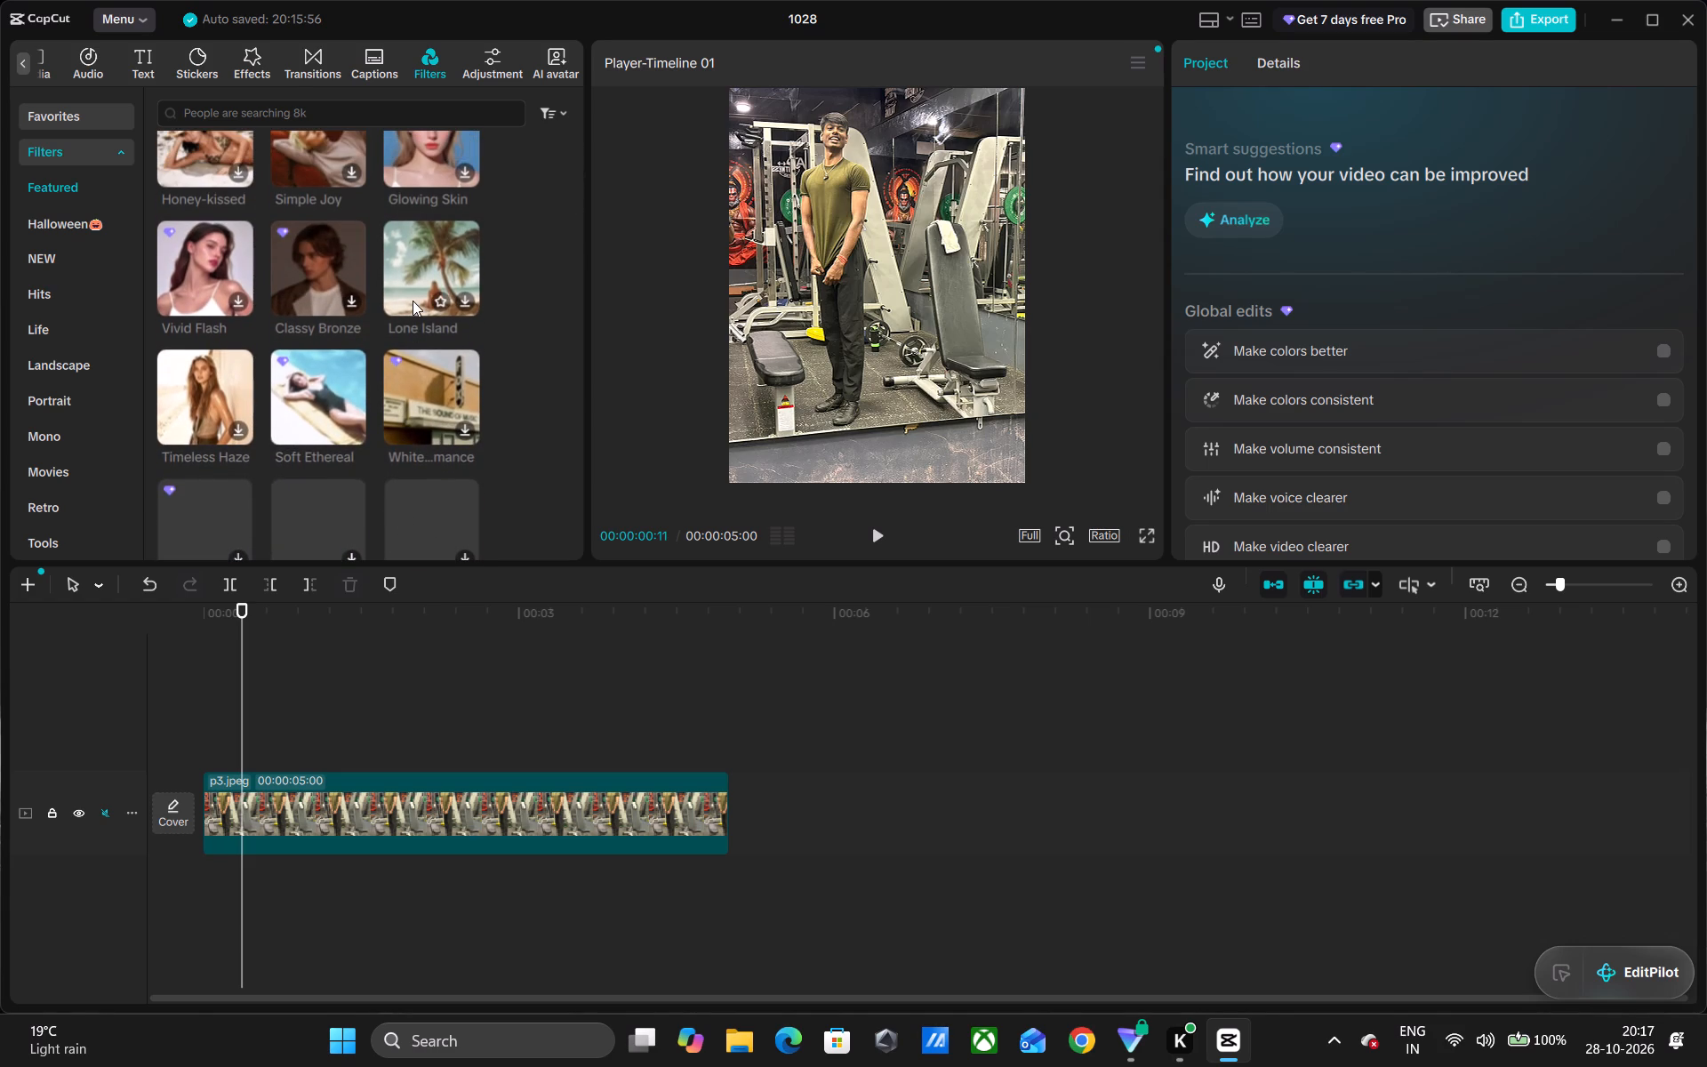
{"action": "scroll", "coordinate": [413, 301], "scroll_direction": "up", "scroll_amount": 1}
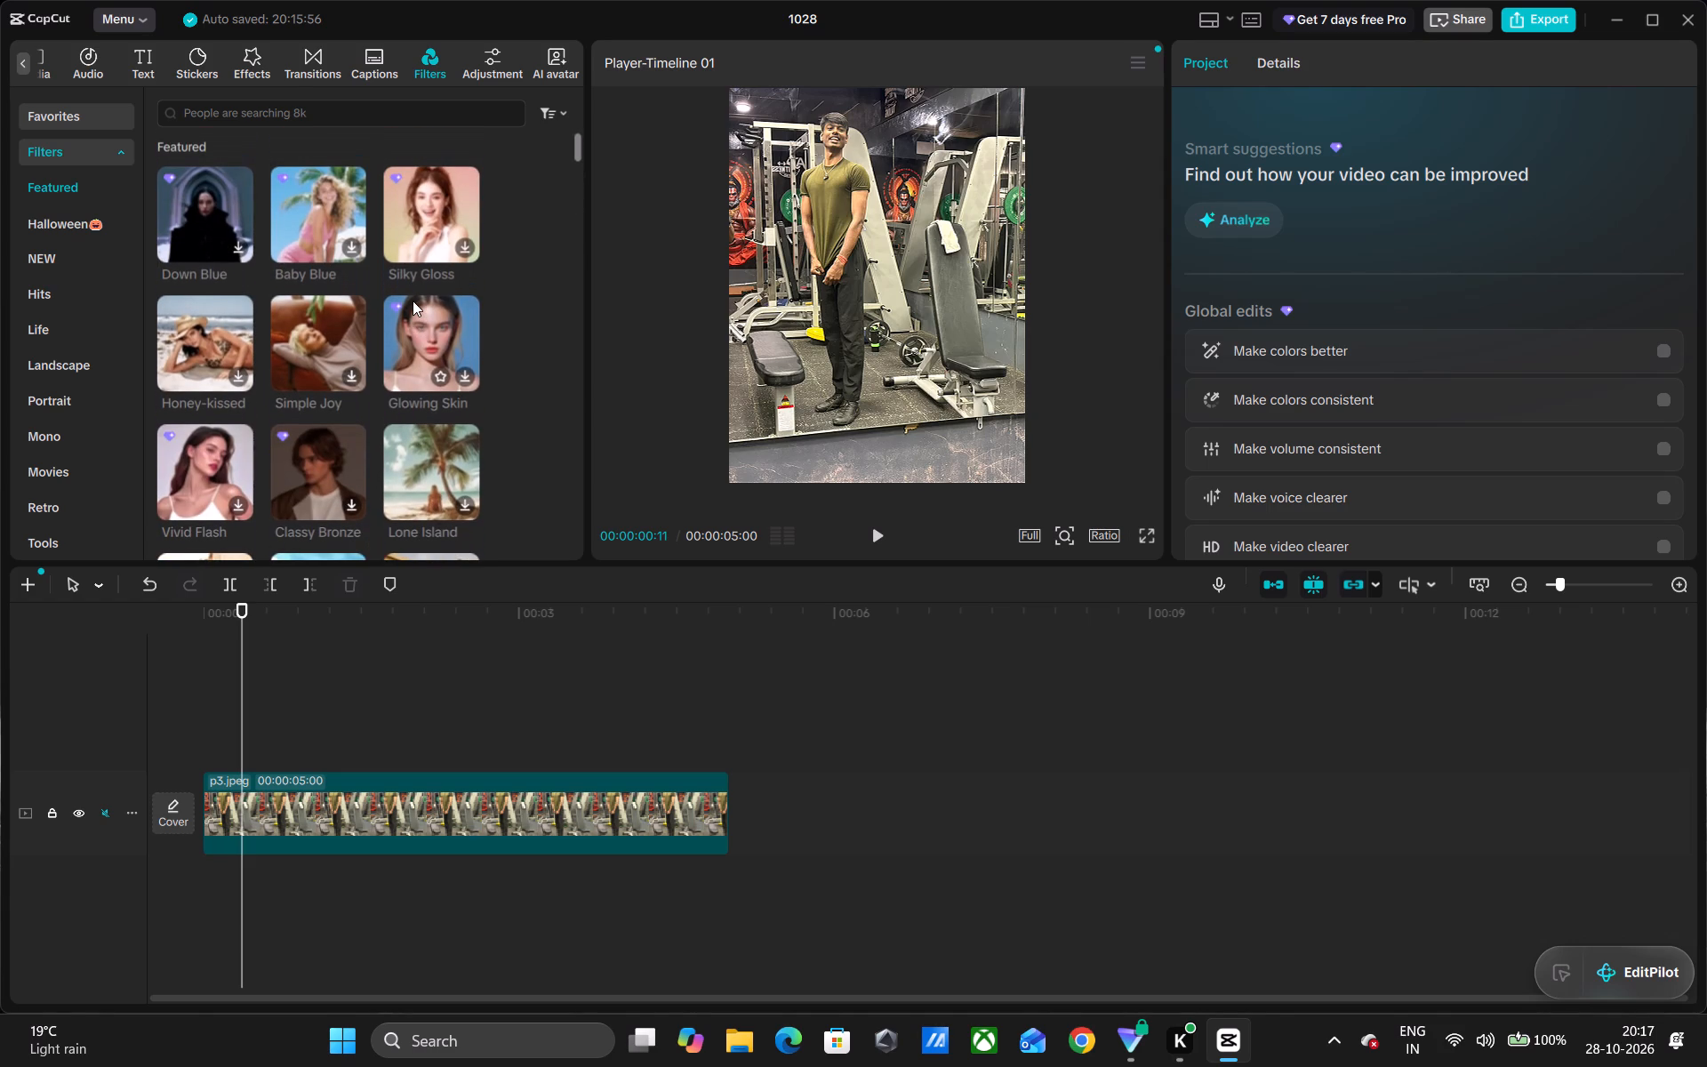
{"action": "scroll", "coordinate": [413, 301], "scroll_direction": "up", "scroll_amount": 1}
{"action": "scroll", "coordinate": [413, 301], "scroll_direction": "down", "scroll_amount": 10}
{"action": "scroll", "coordinate": [413, 301], "scroll_direction": "up", "scroll_amount": 2}
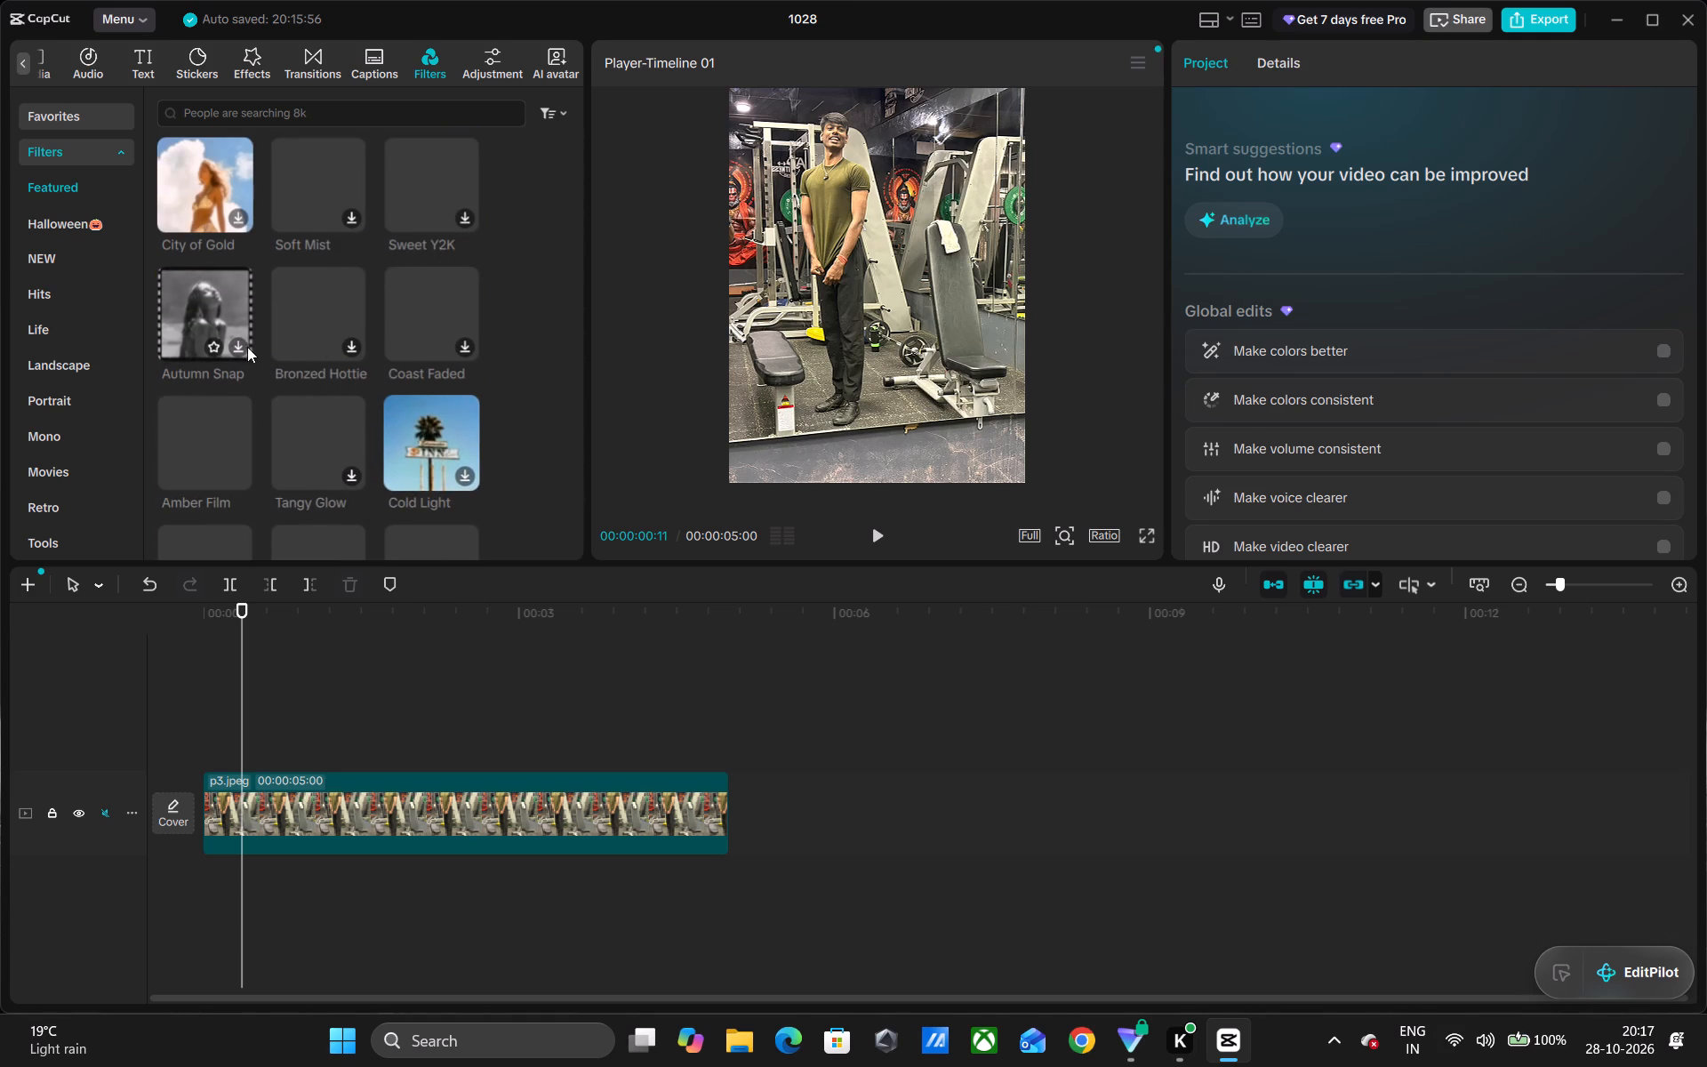
{"action": "left_click", "coordinate": [246, 356]}
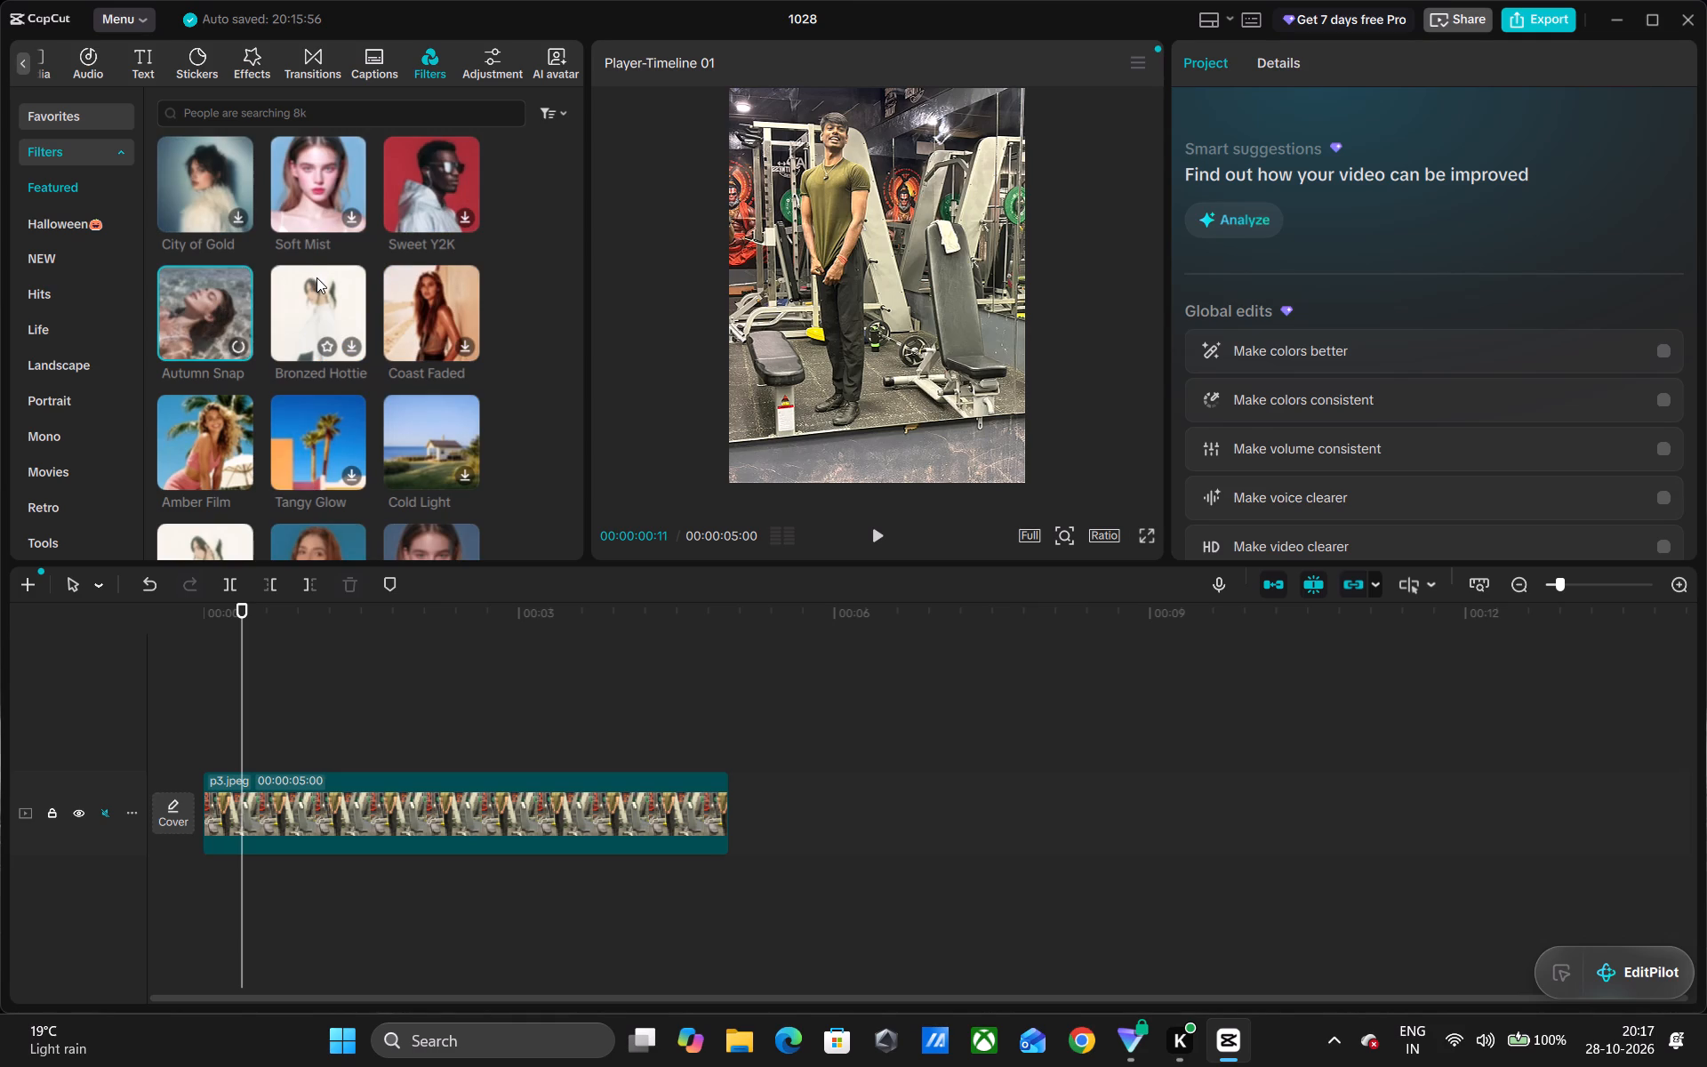
Preview the B&W Film Glow filter on the gym photo.
{"action": "scroll", "coordinate": [317, 277], "scroll_direction": "down", "scroll_amount": 1}
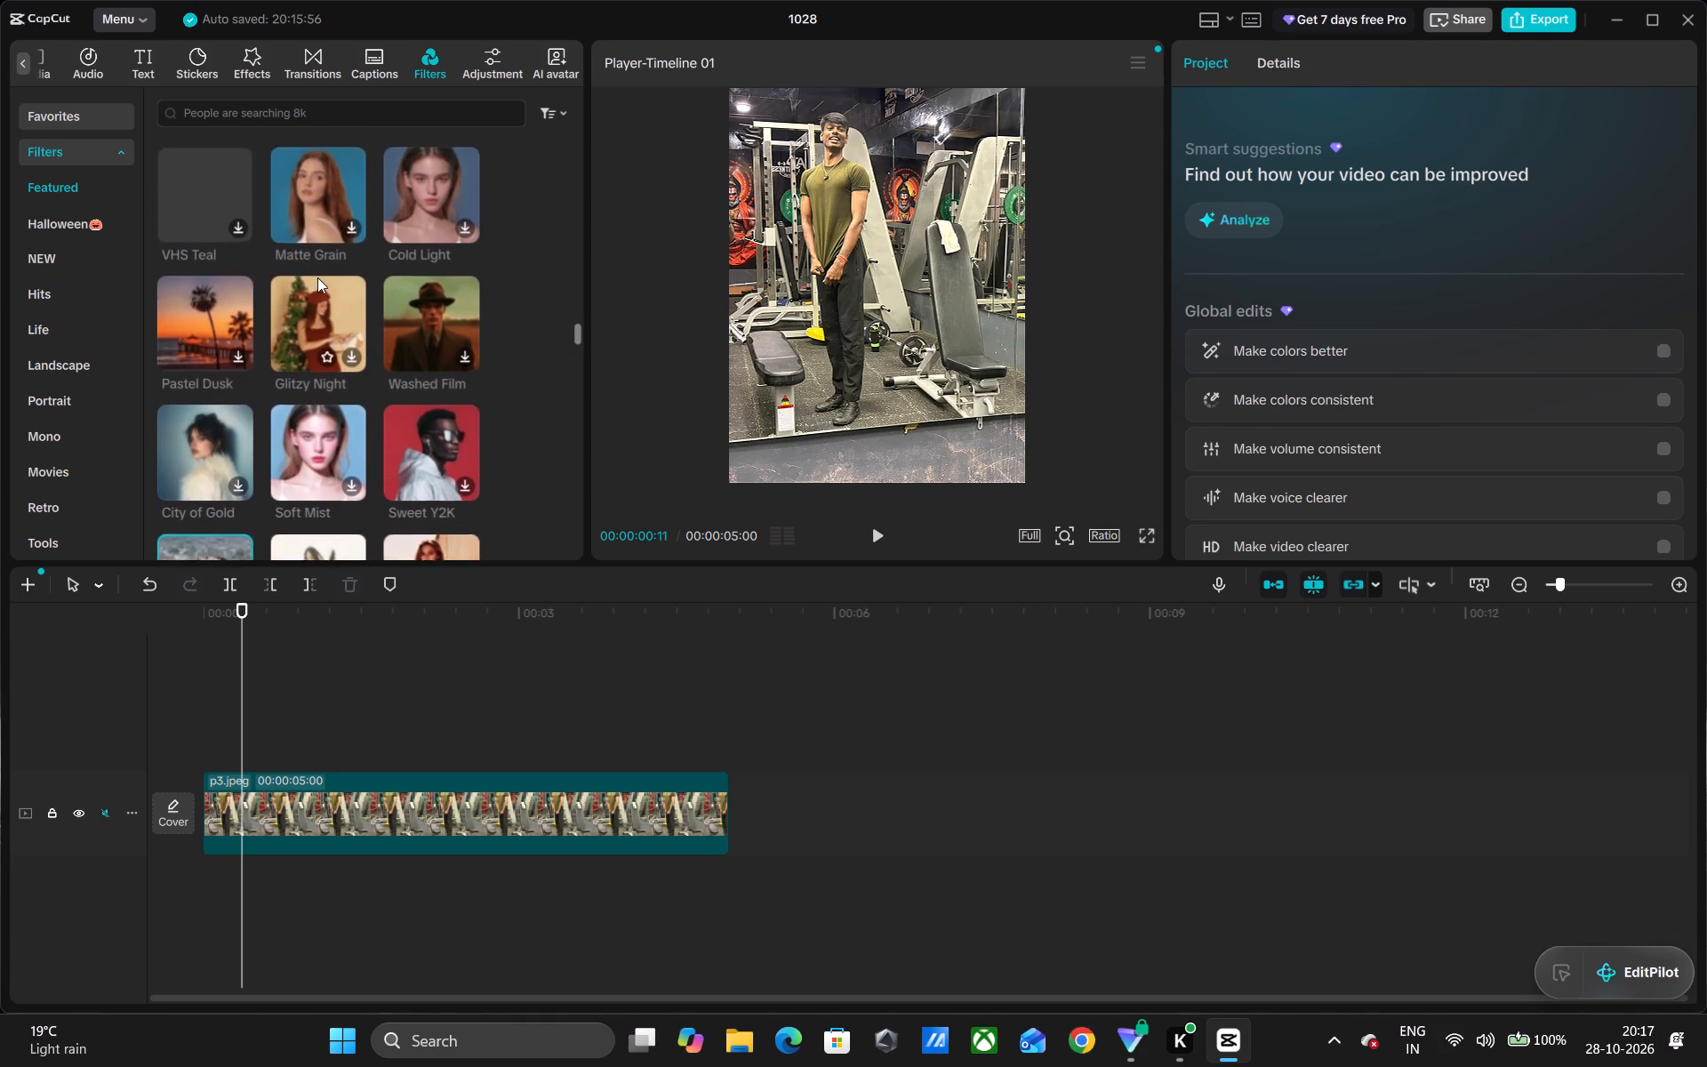
{"action": "scroll", "coordinate": [317, 277], "scroll_direction": "down", "scroll_amount": 2}
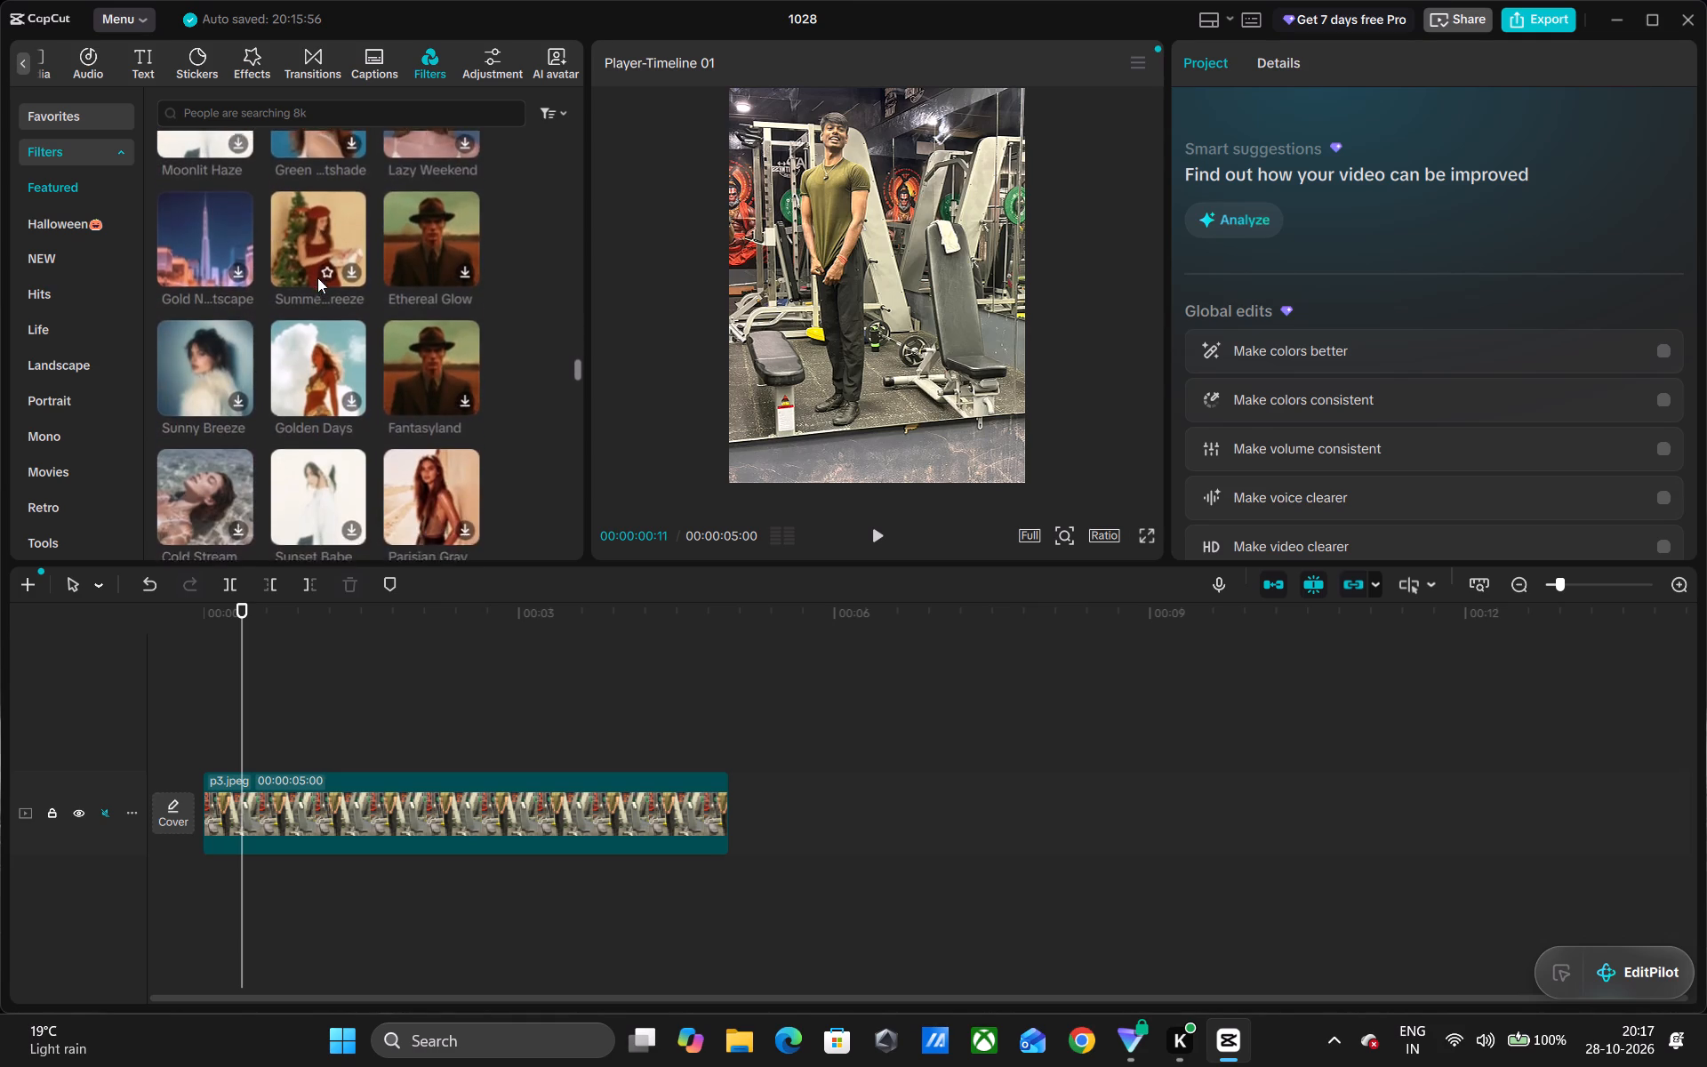
{"action": "scroll", "coordinate": [317, 277], "scroll_direction": "down", "scroll_amount": 1}
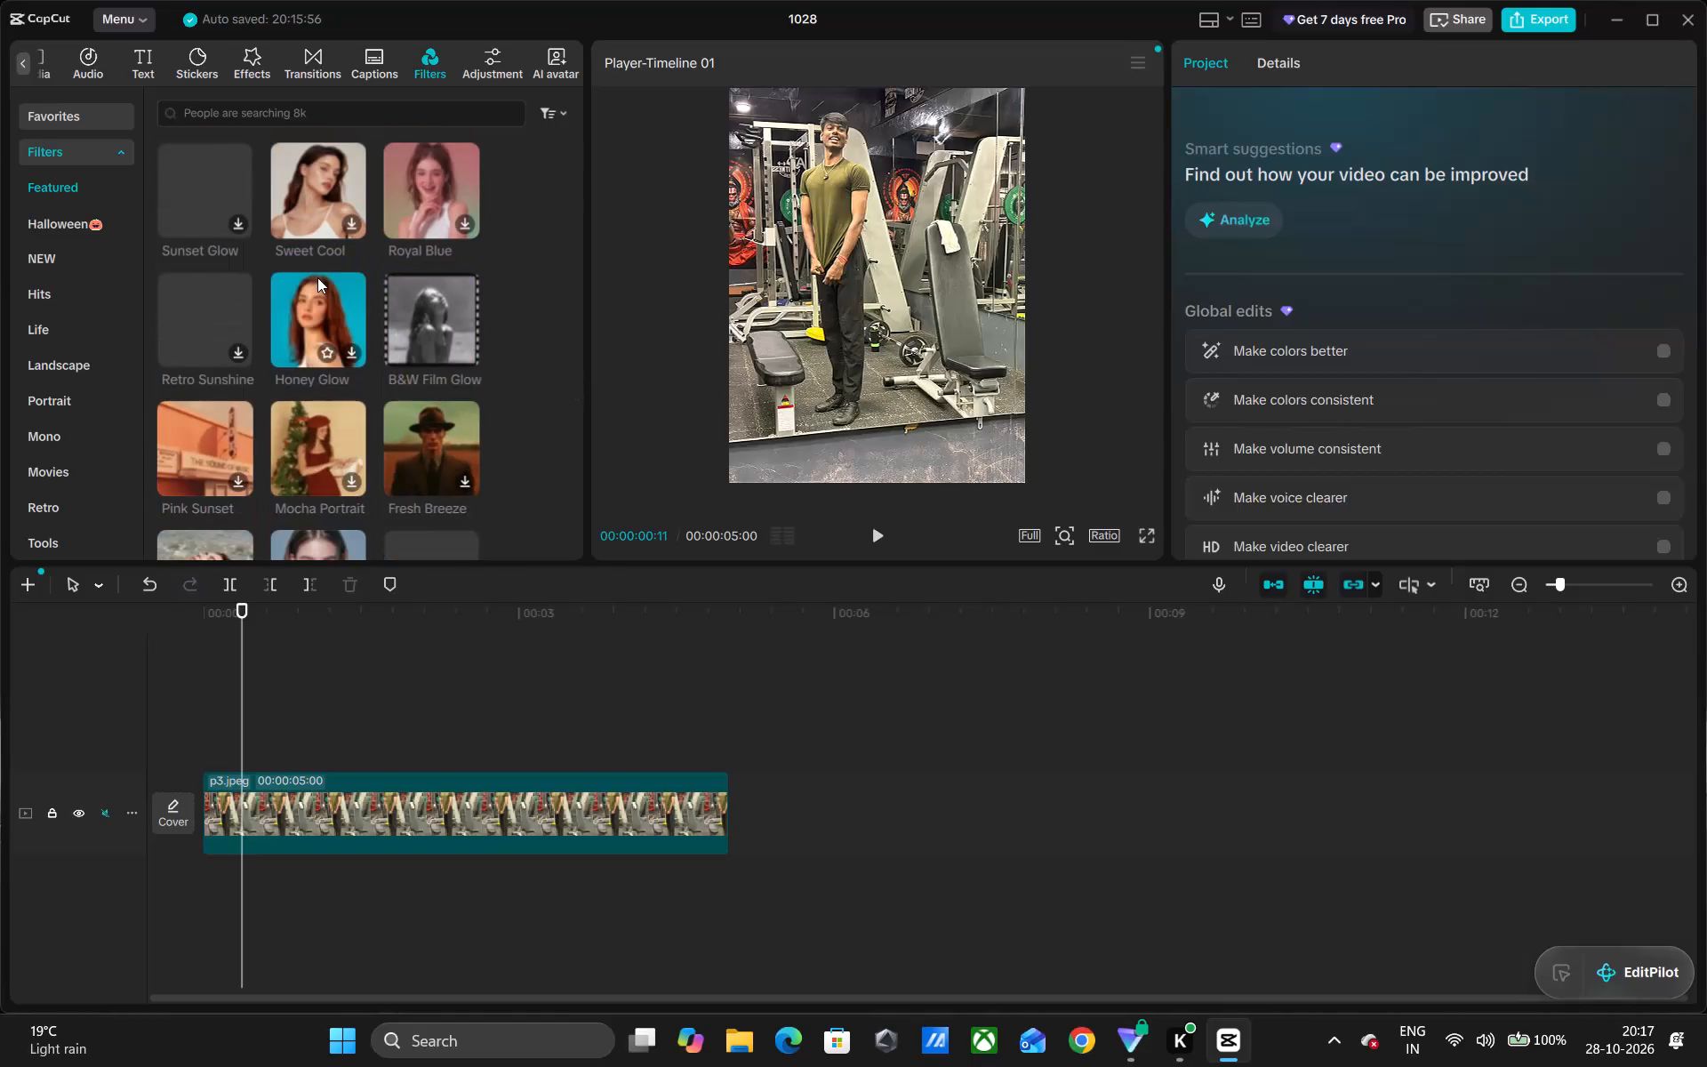
{"action": "left_click", "coordinate": [425, 322]}
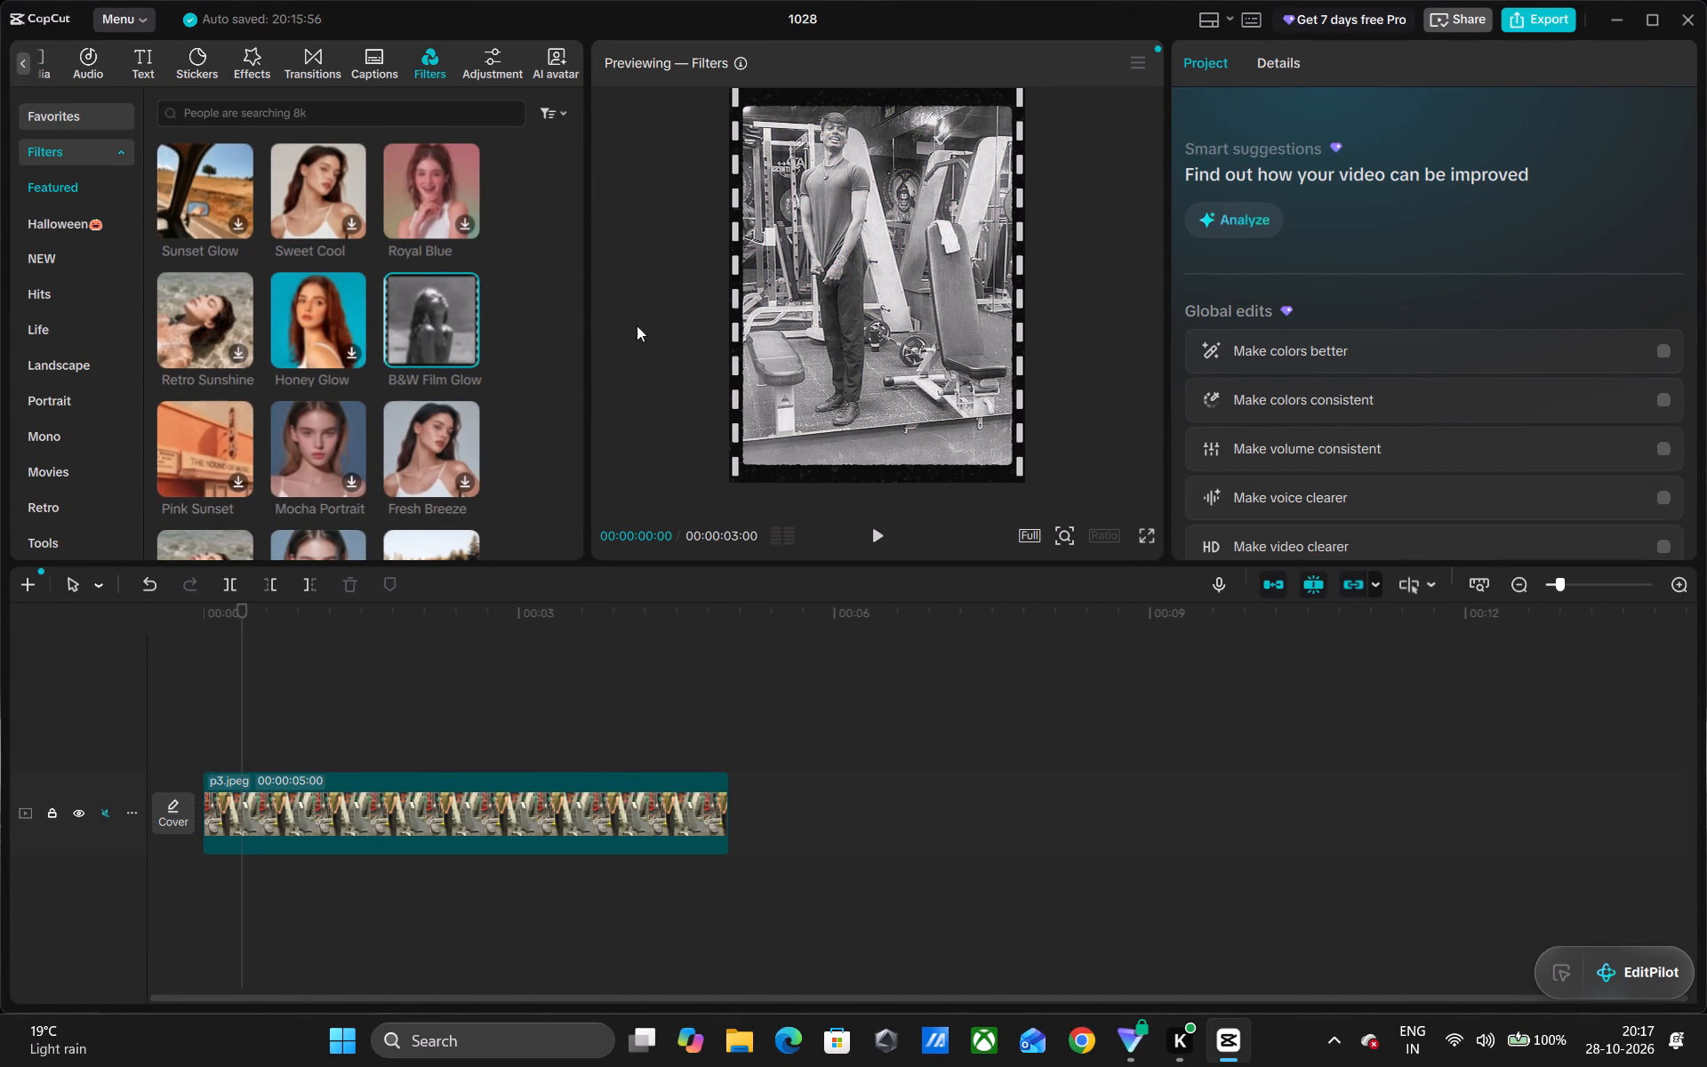
Look further through the featured filters and select the Lazy Sunshine filter for download.
{"action": "scroll", "coordinate": [447, 343], "scroll_direction": "down", "scroll_amount": 1}
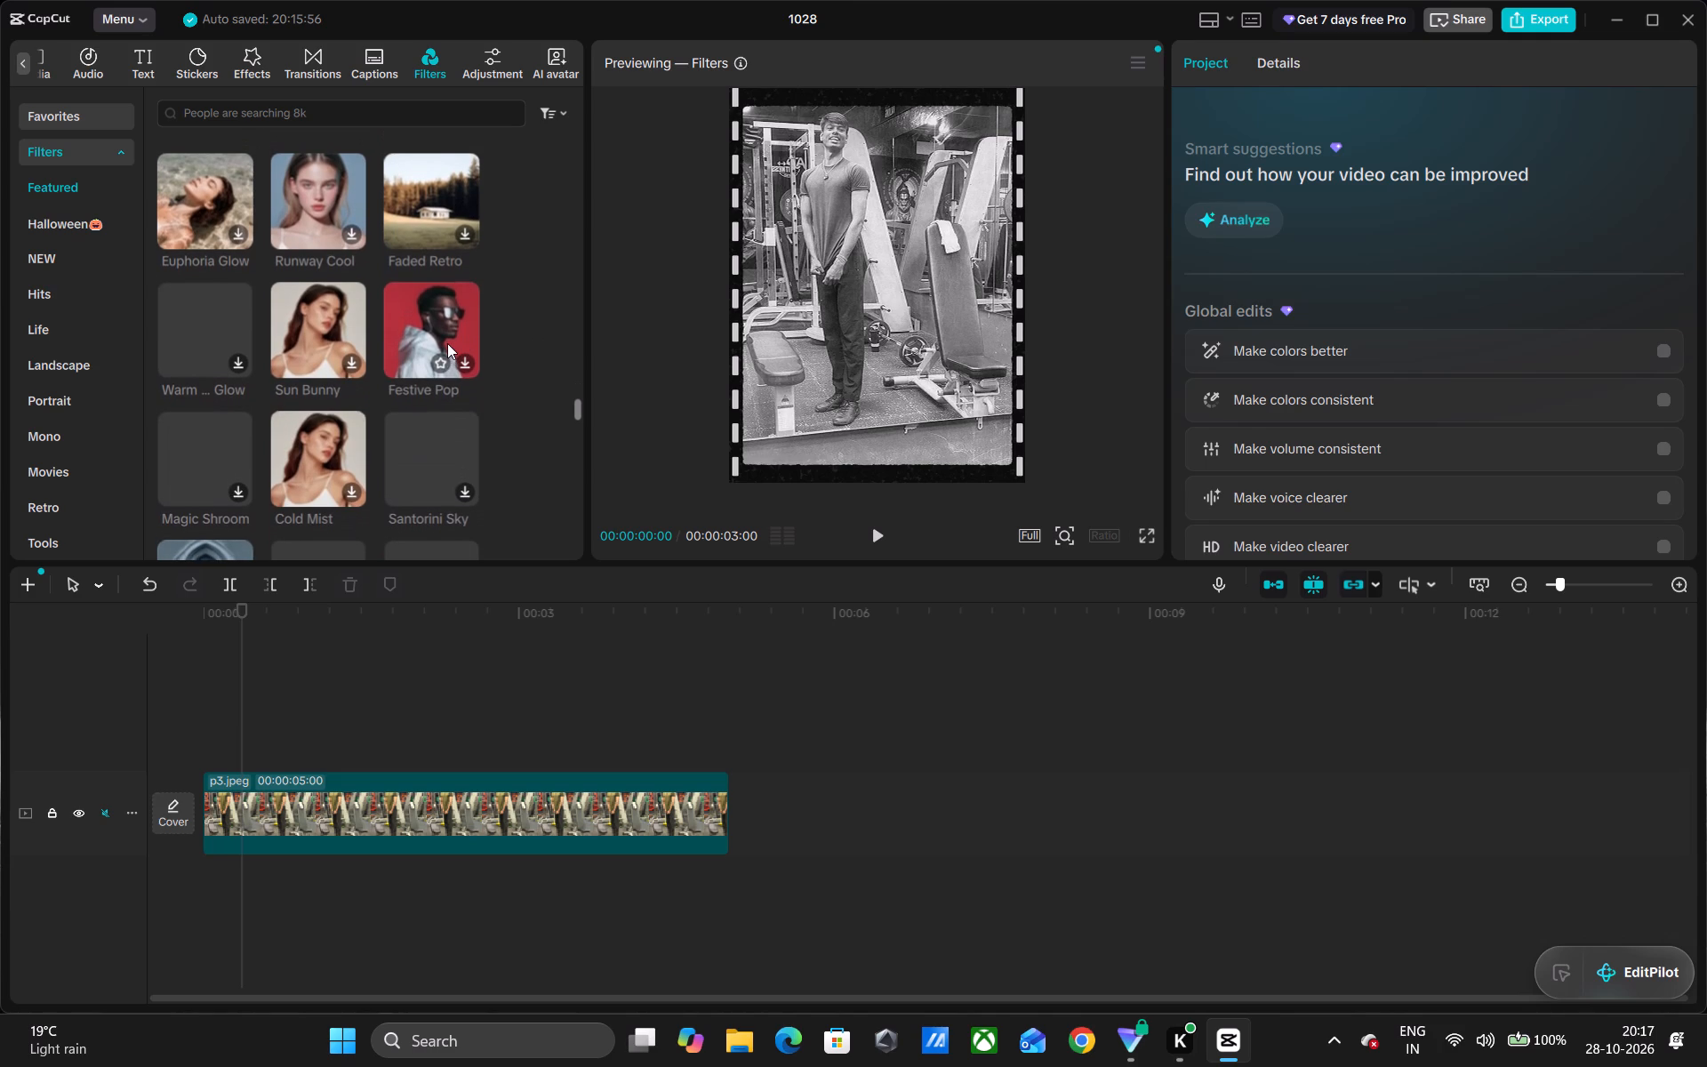
{"action": "scroll", "coordinate": [447, 343], "scroll_direction": "down", "scroll_amount": 1}
{"action": "scroll", "coordinate": [224, 421], "scroll_direction": "down", "scroll_amount": 3}
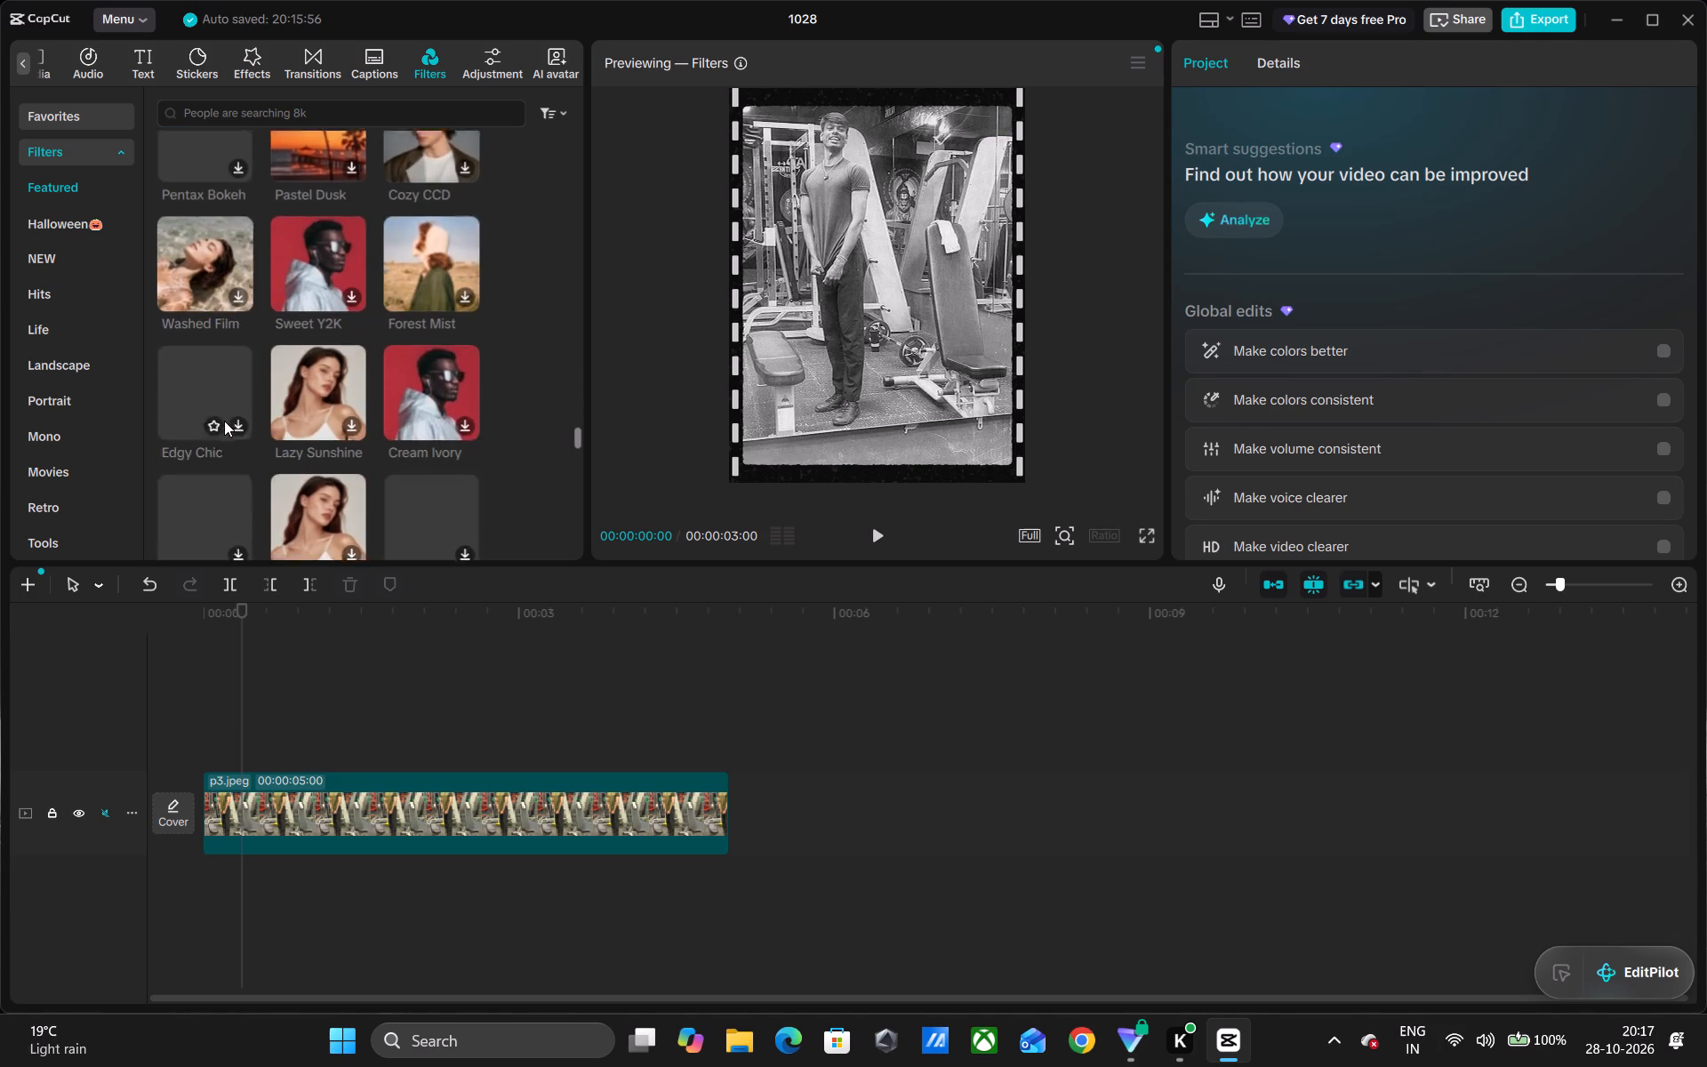
{"action": "scroll", "coordinate": [224, 421], "scroll_direction": "down", "scroll_amount": 1}
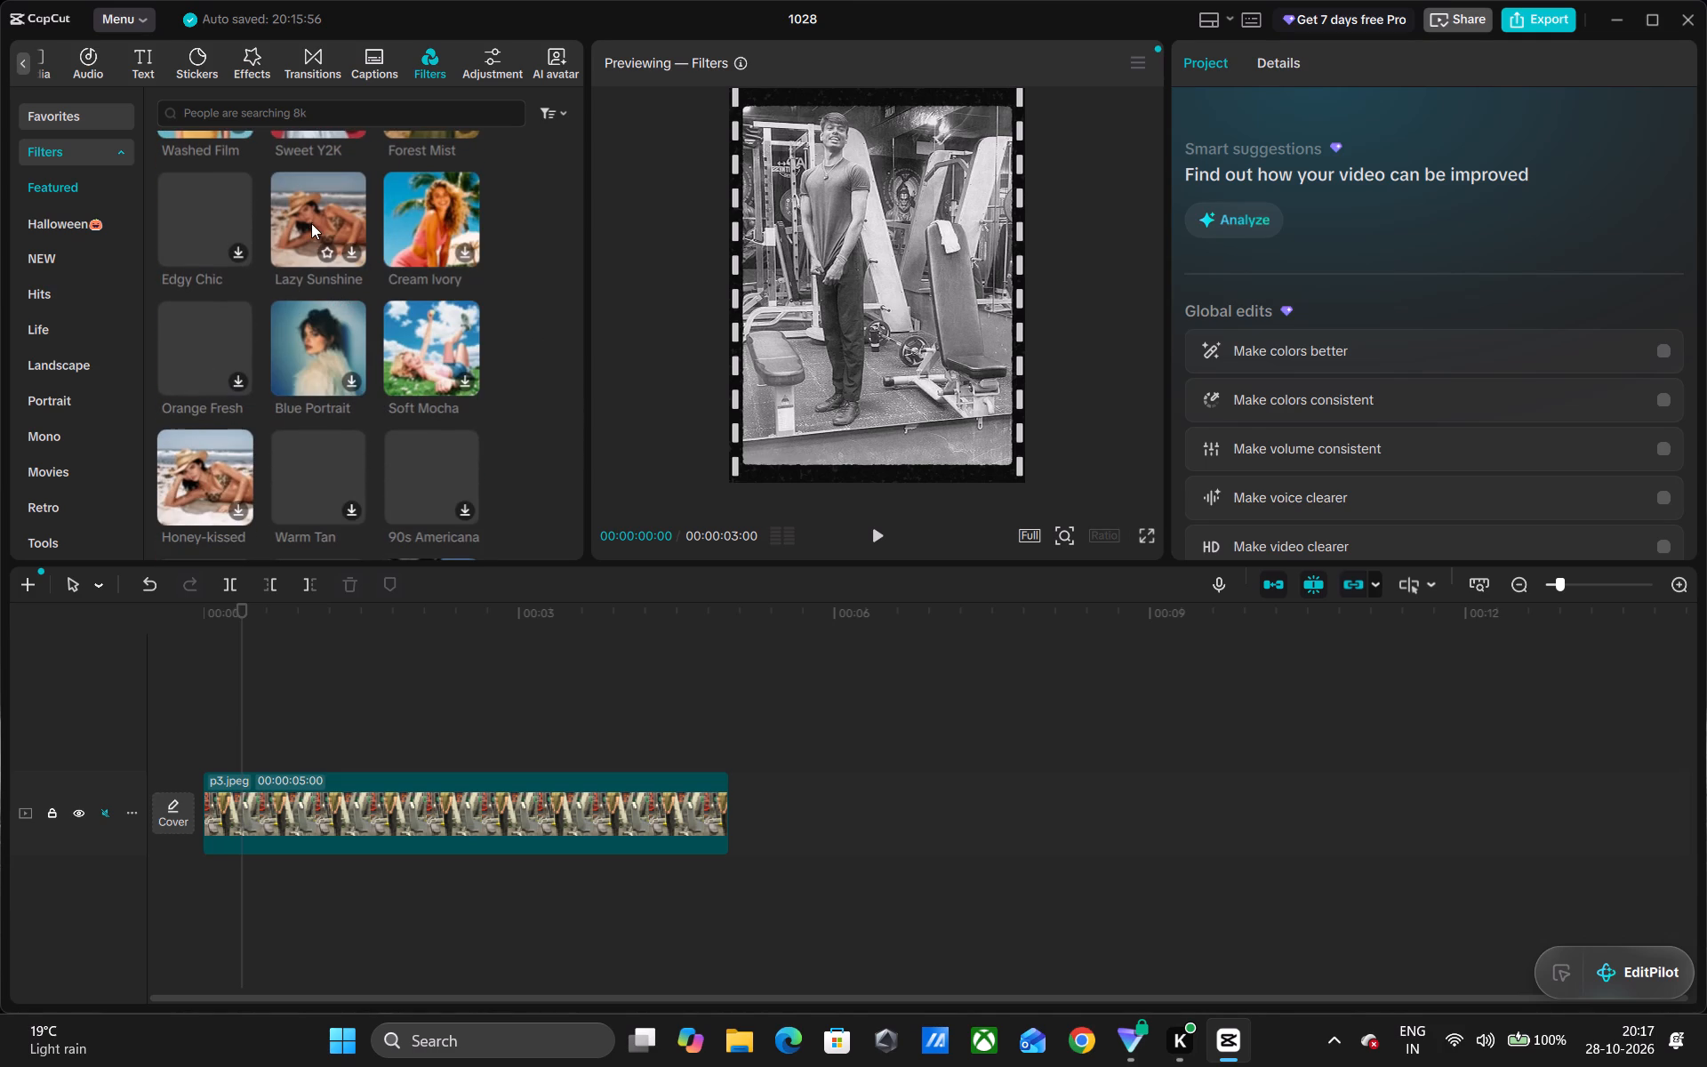
{"action": "left_click", "coordinate": [311, 221]}
{"action": "scroll", "coordinate": [309, 370], "scroll_direction": "up", "scroll_amount": 1}
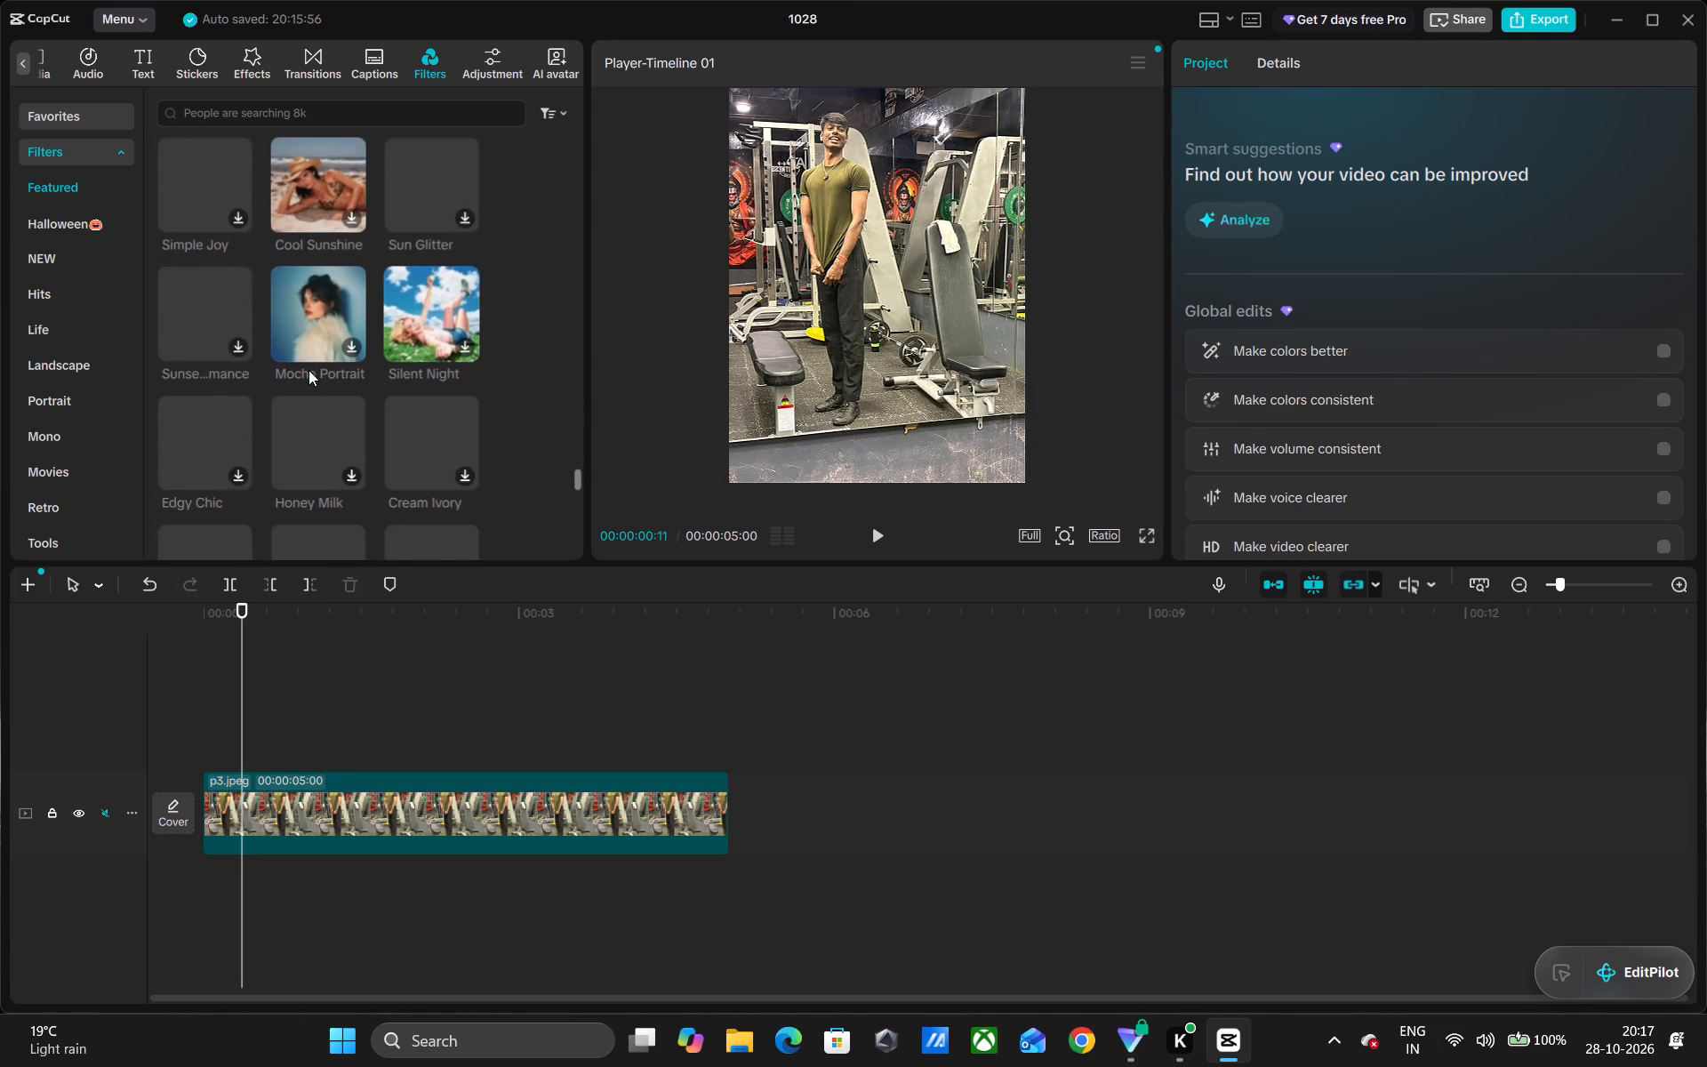
{"action": "scroll", "coordinate": [309, 370], "scroll_direction": "up", "scroll_amount": 1}
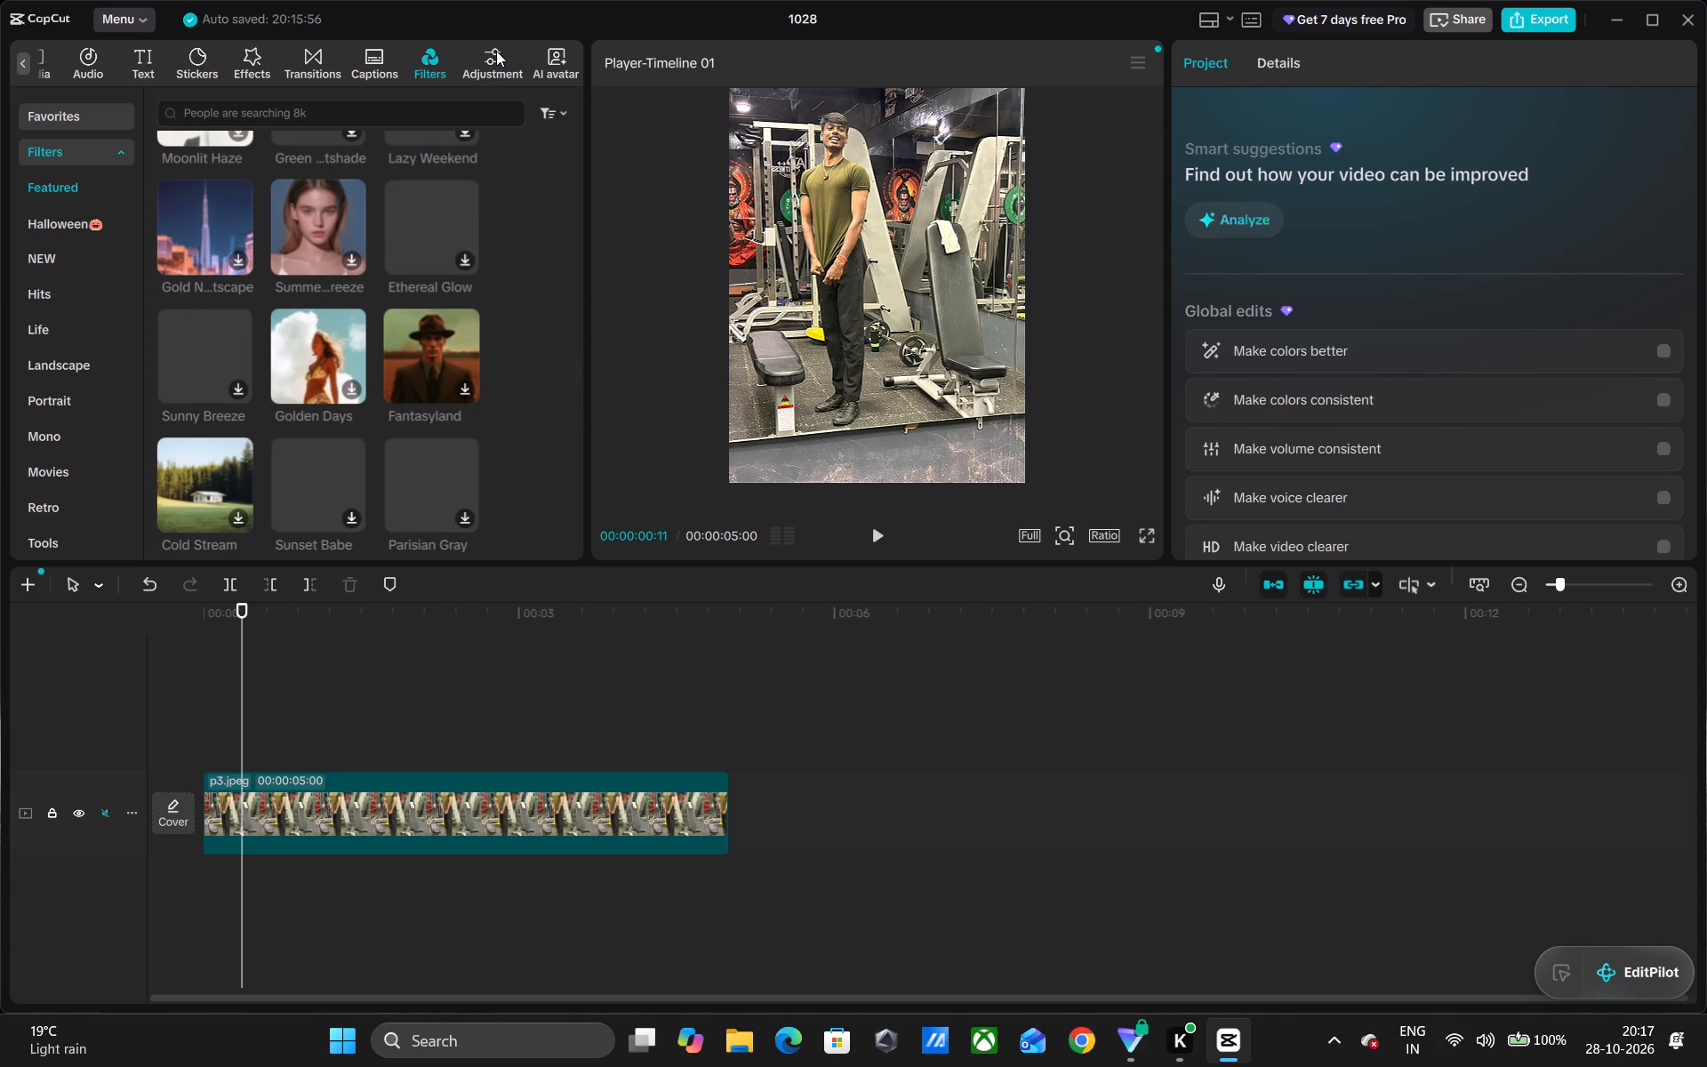
Open the adjustment options for the video.
{"action": "left_click", "coordinate": [496, 51]}
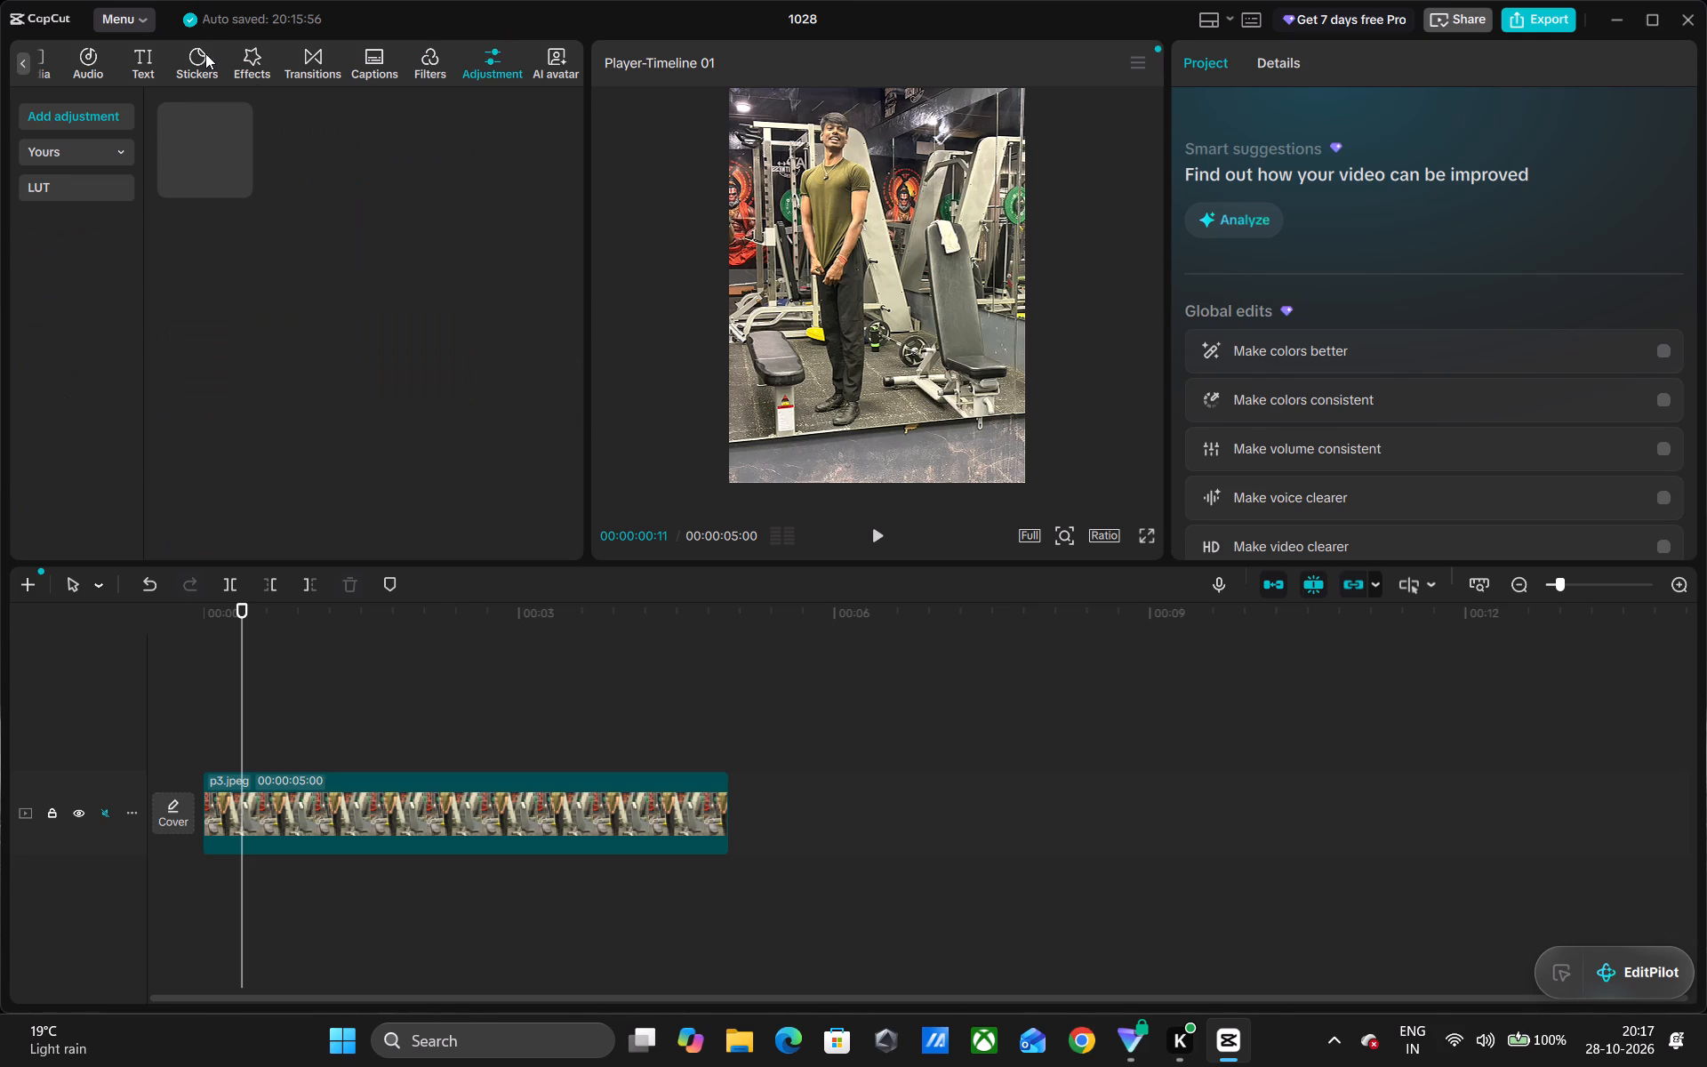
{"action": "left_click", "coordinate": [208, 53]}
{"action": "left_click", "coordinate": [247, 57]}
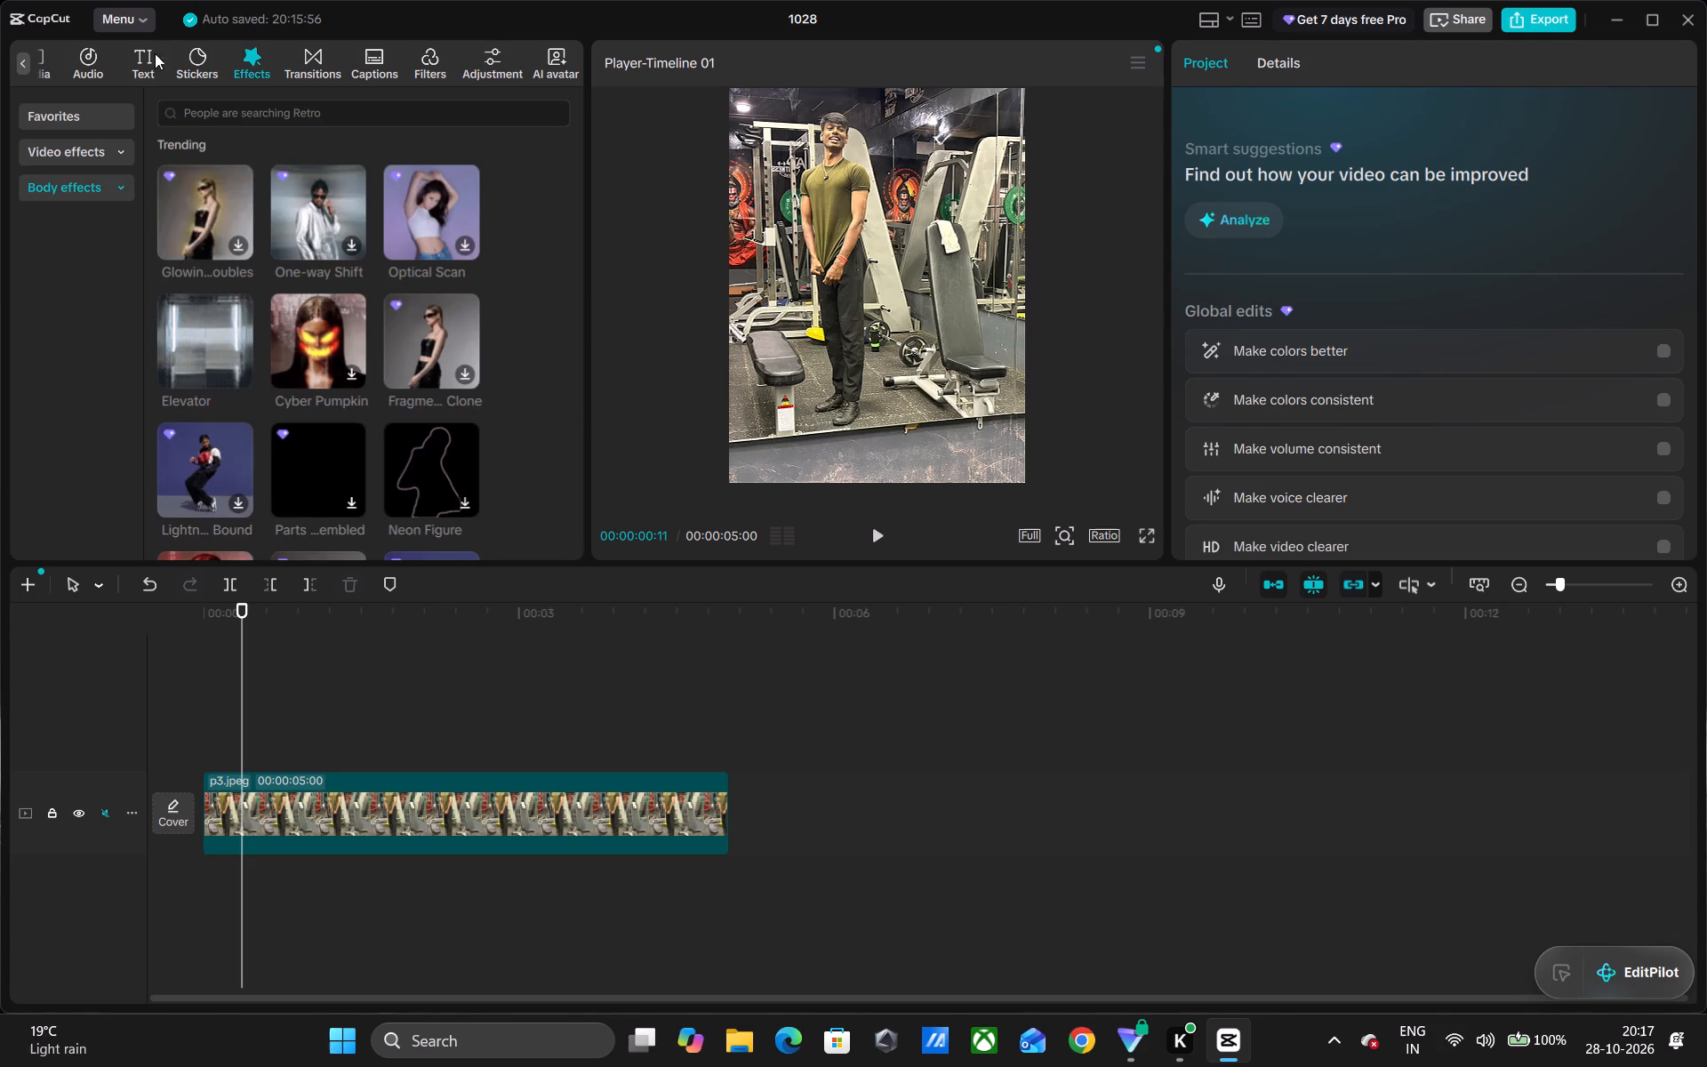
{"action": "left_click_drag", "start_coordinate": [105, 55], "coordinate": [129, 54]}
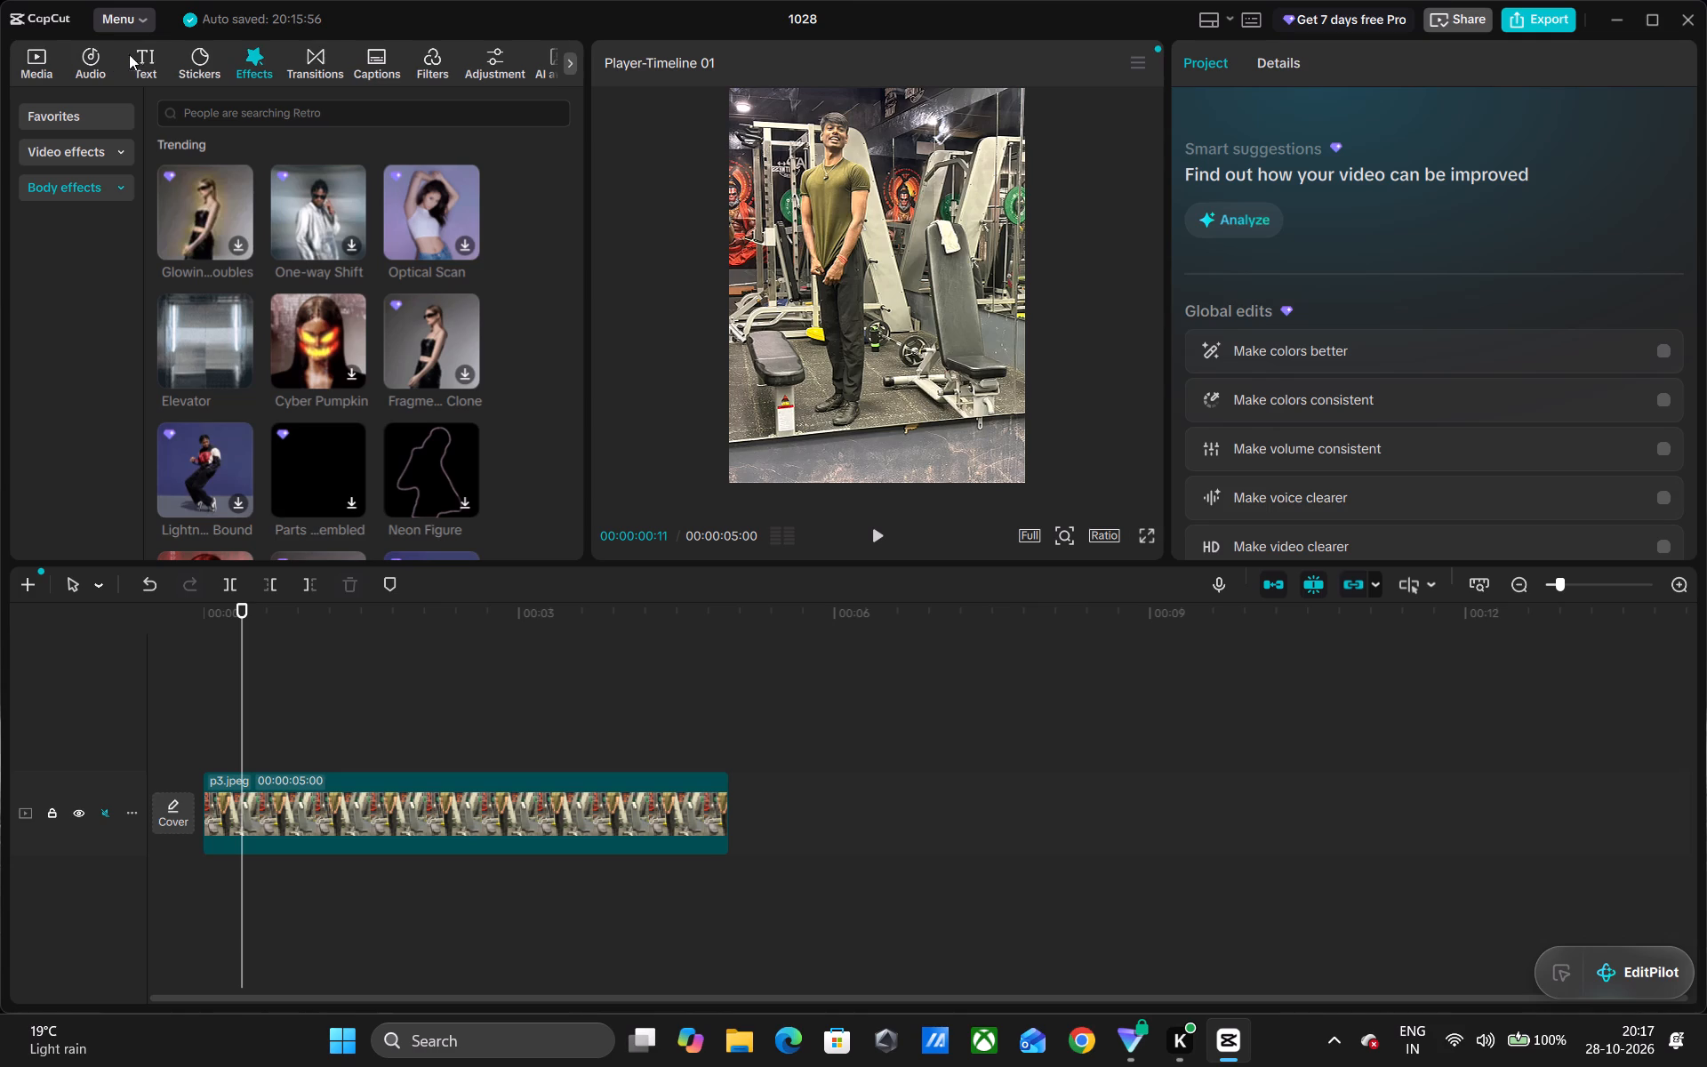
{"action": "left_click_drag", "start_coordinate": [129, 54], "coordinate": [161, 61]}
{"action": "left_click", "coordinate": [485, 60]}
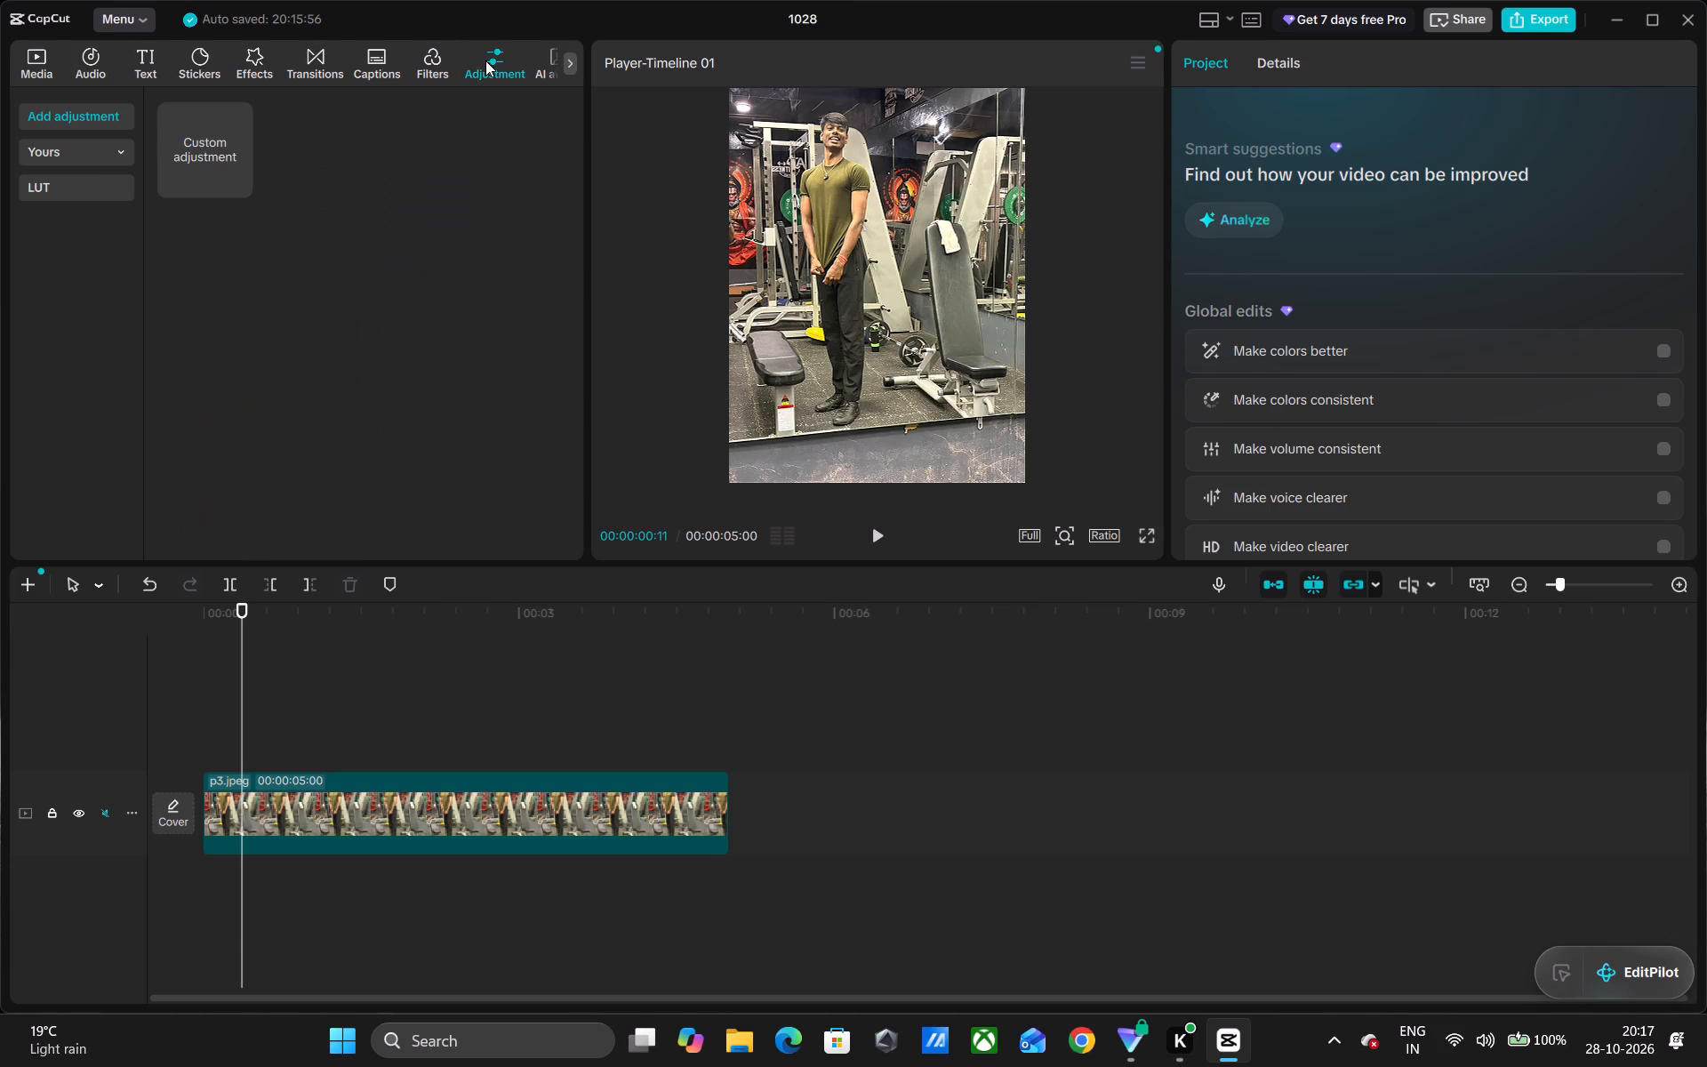
Show the imported media and scrub the timeline to about 3 seconds, returning the playhead to 00:00:00:00.
{"action": "left_click", "coordinate": [44, 61]}
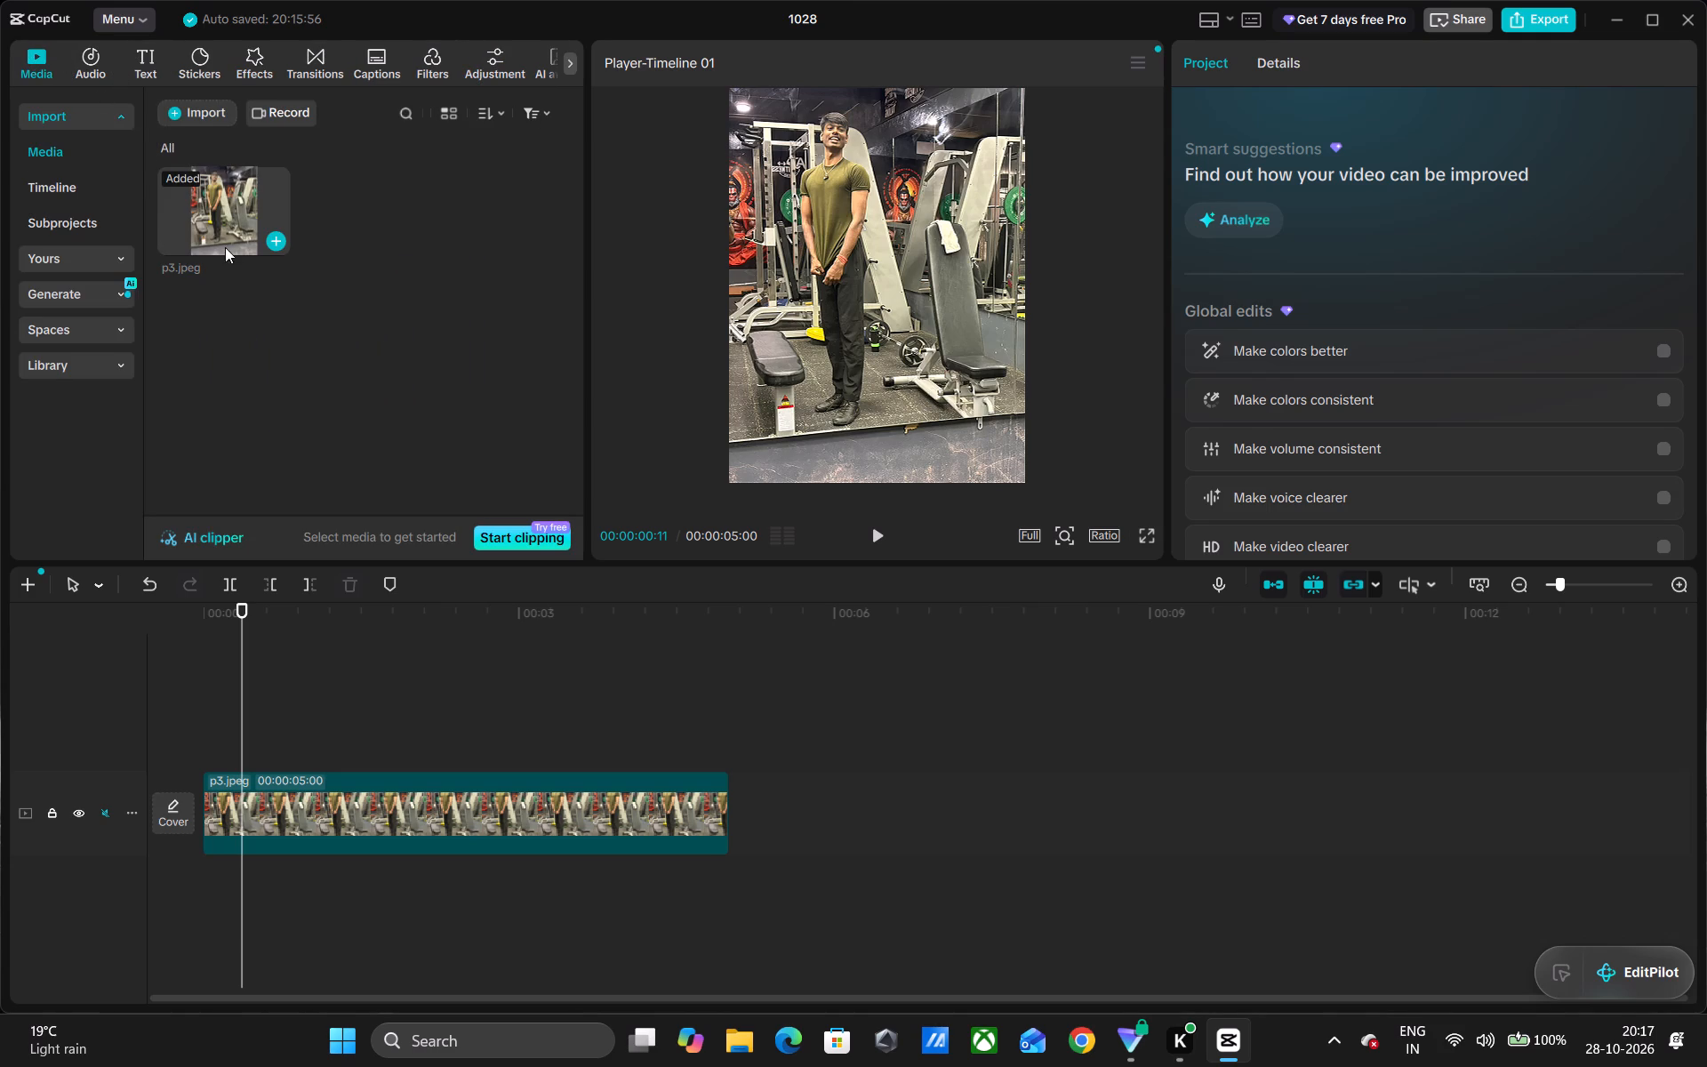
{"action": "left_click_drag", "start_coordinate": [253, 606], "coordinate": [538, 645]}
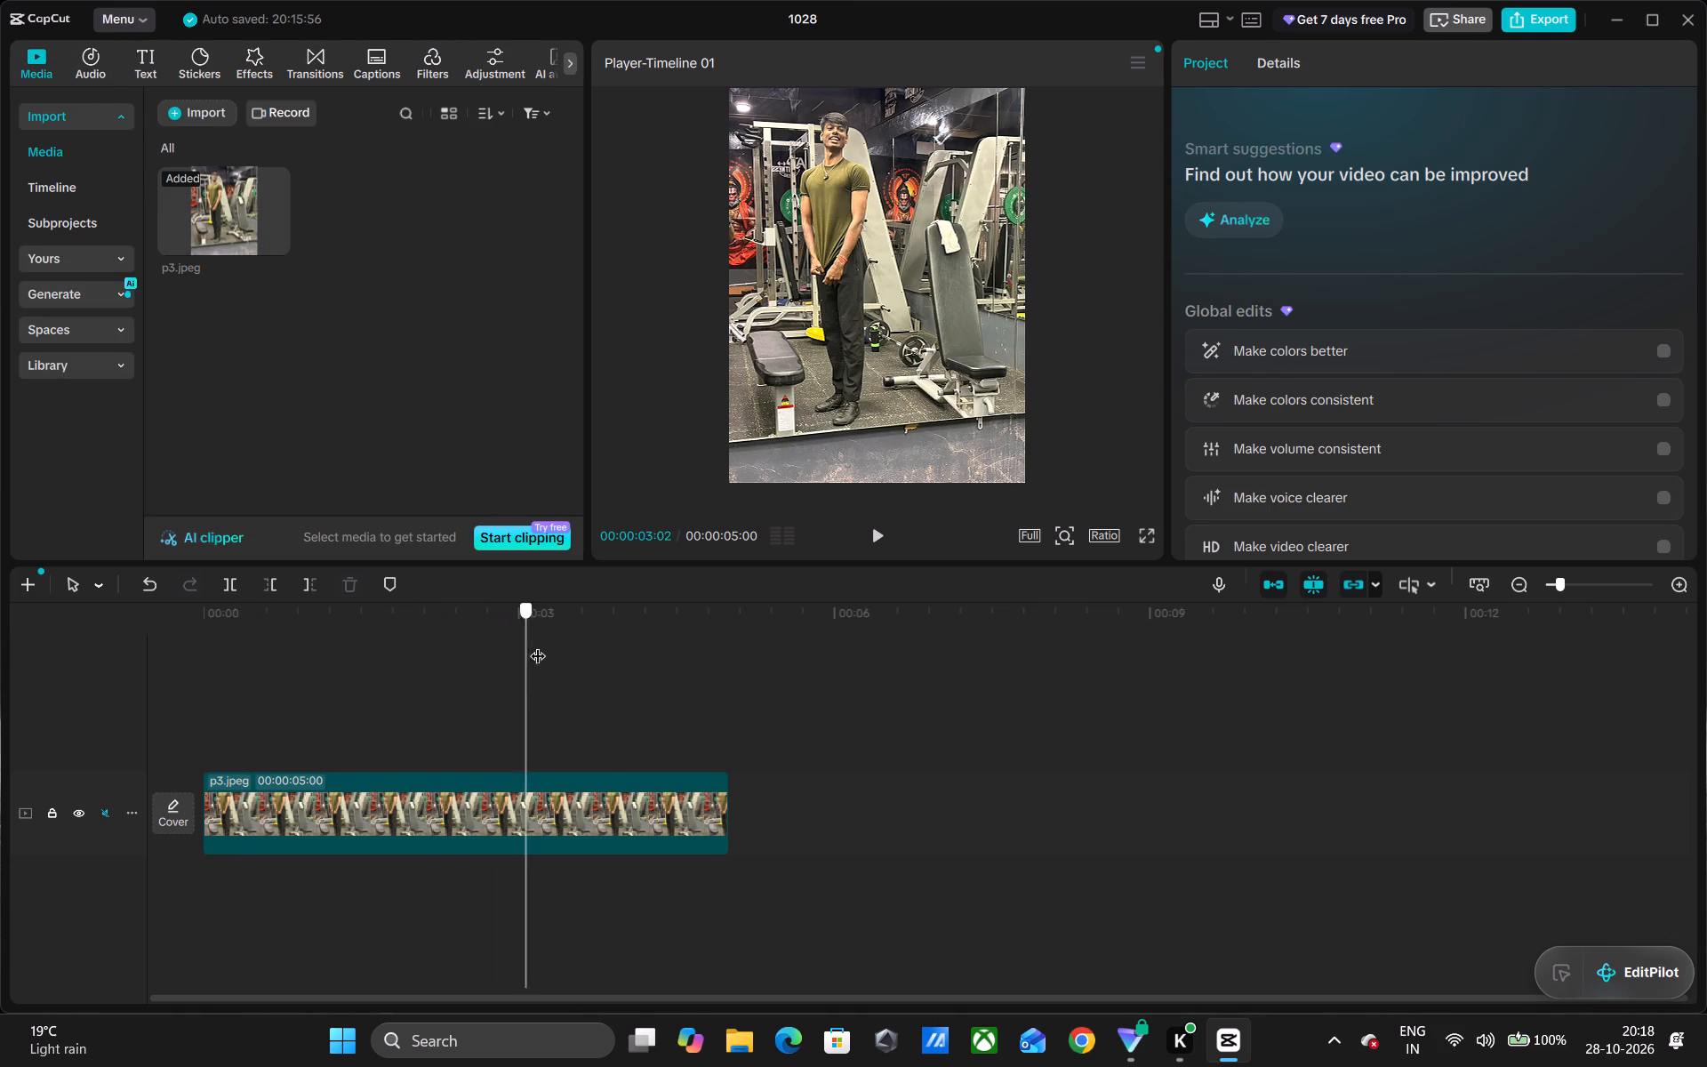
{"action": "left_click_drag", "start_coordinate": [538, 645], "coordinate": [0, 598]}
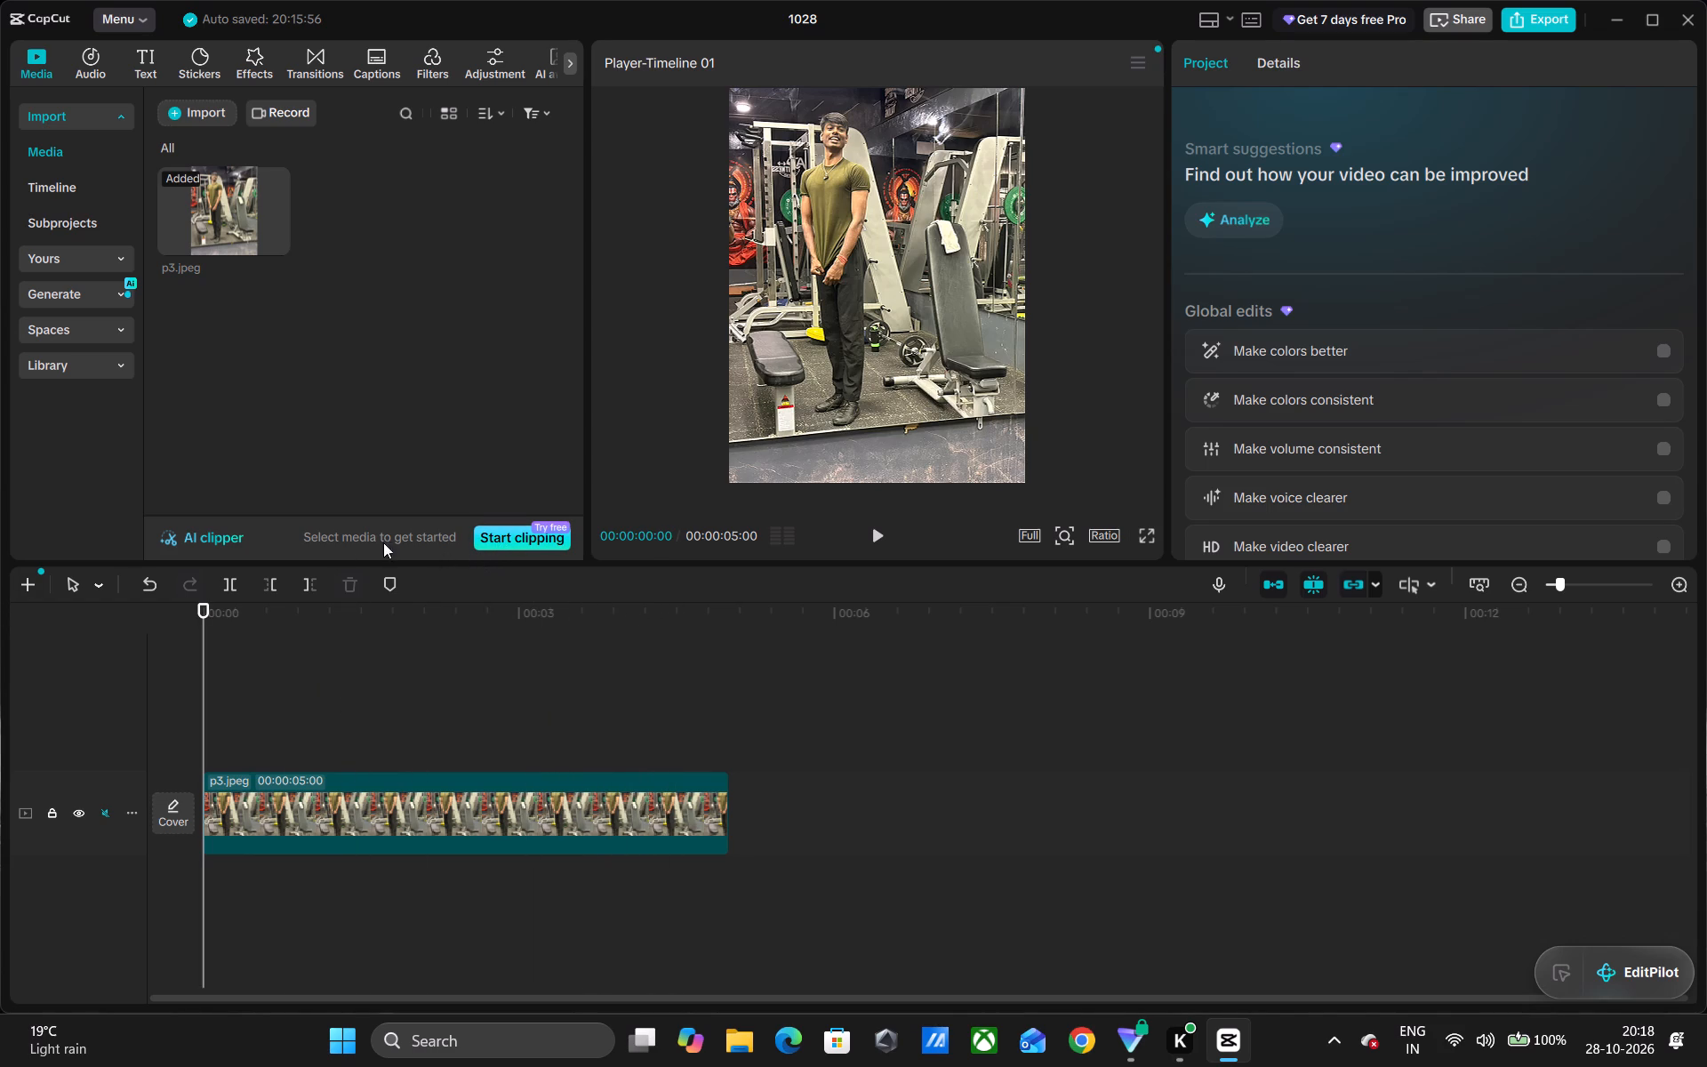
Try to open the AI clipper for the imported p3.jpeg photo.
{"action": "left_click", "coordinate": [221, 547]}
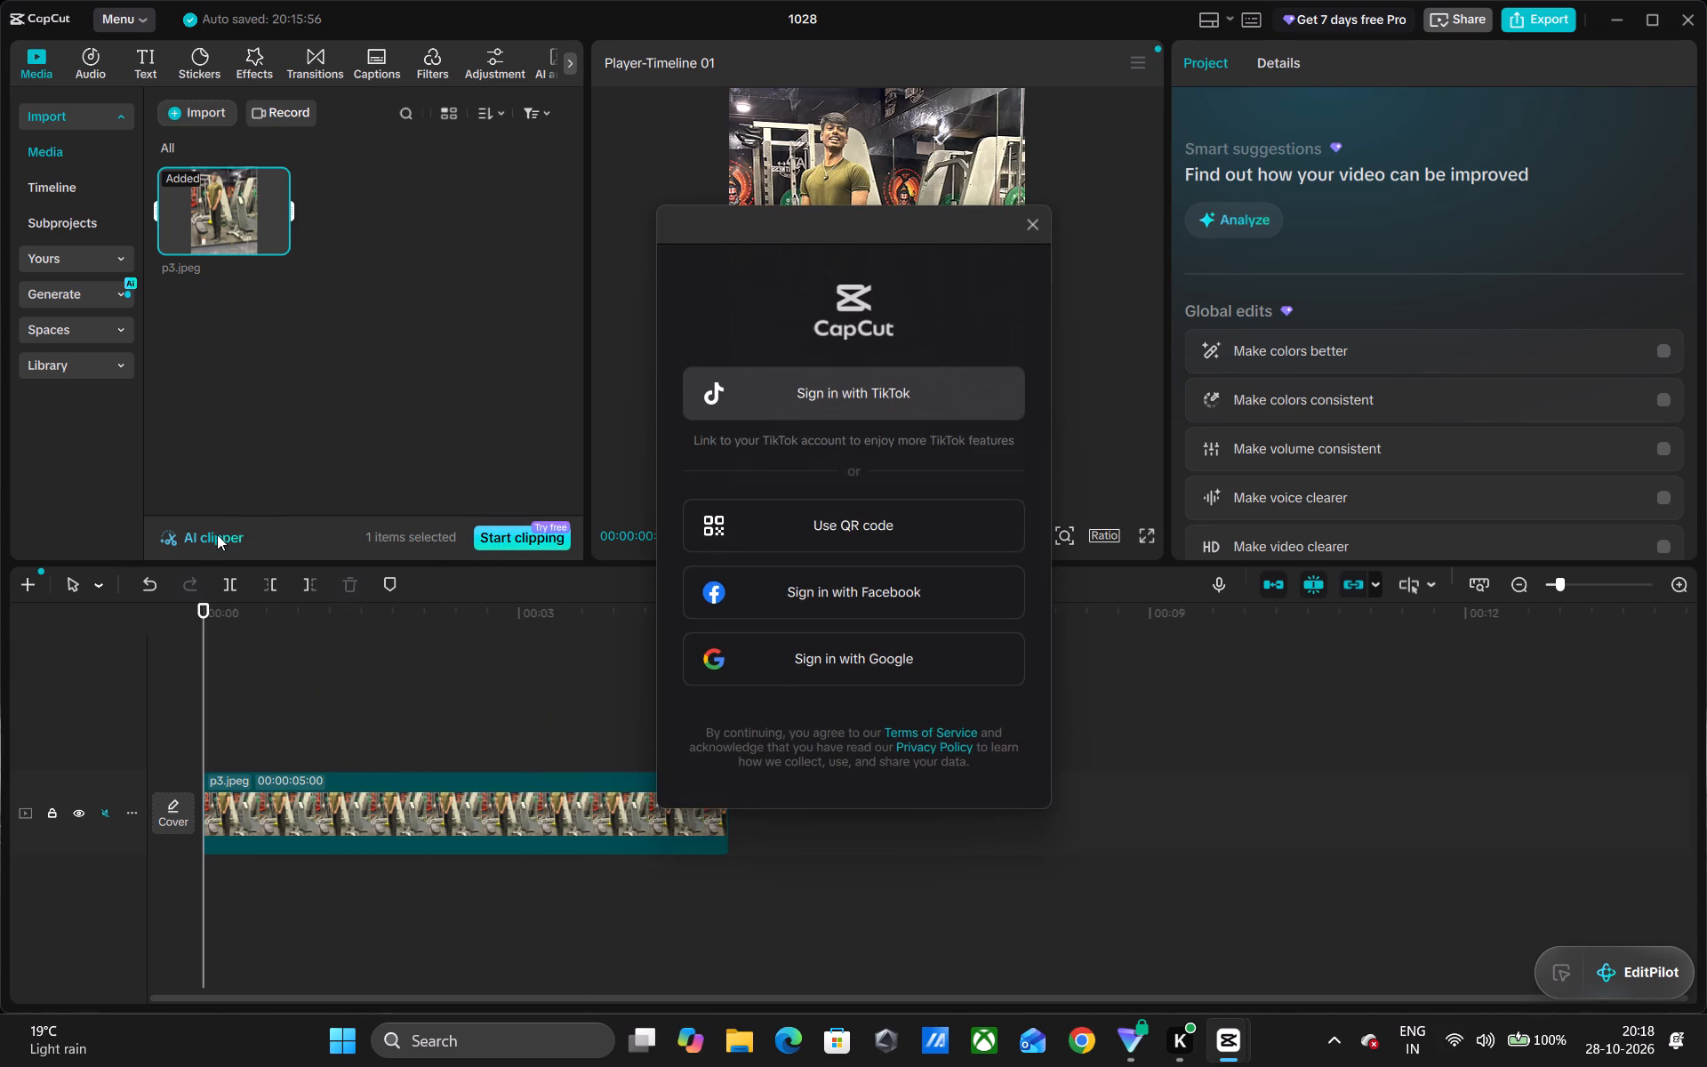
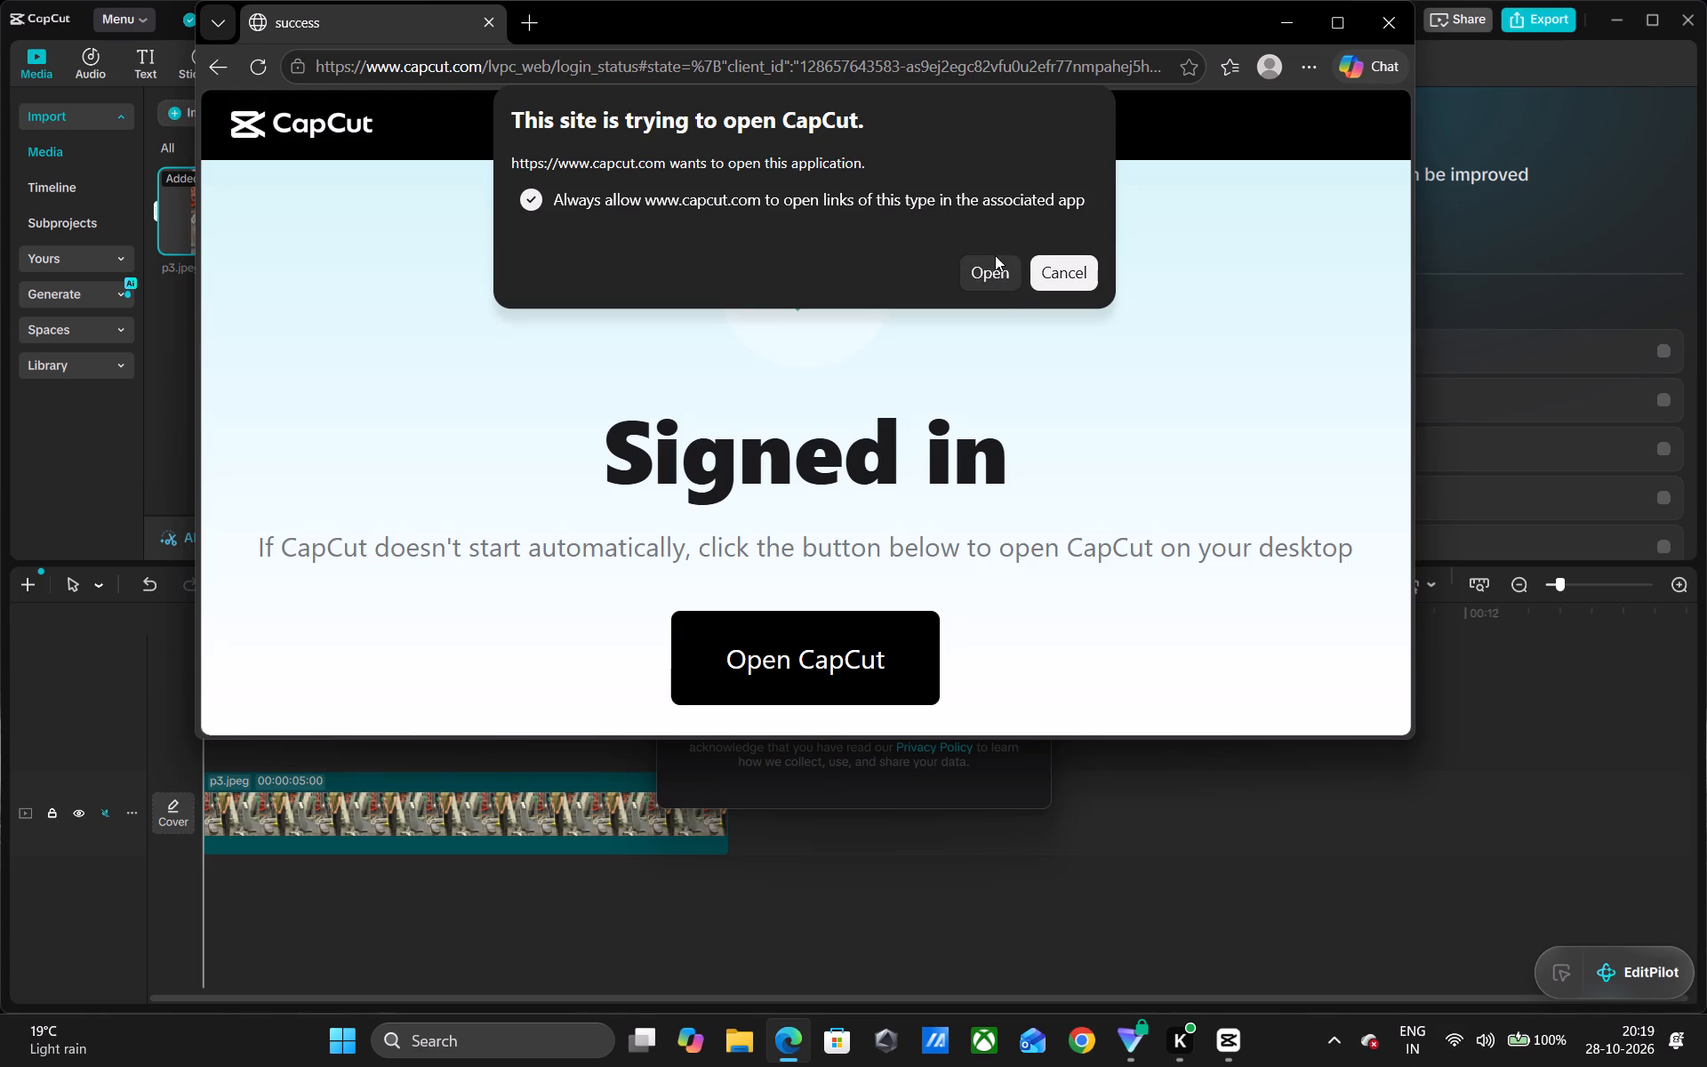
Allow the sign-in success page to open its associated application and switch from the browser back to the CapCut desktop app.
{"action": "left_click", "coordinate": [998, 269]}
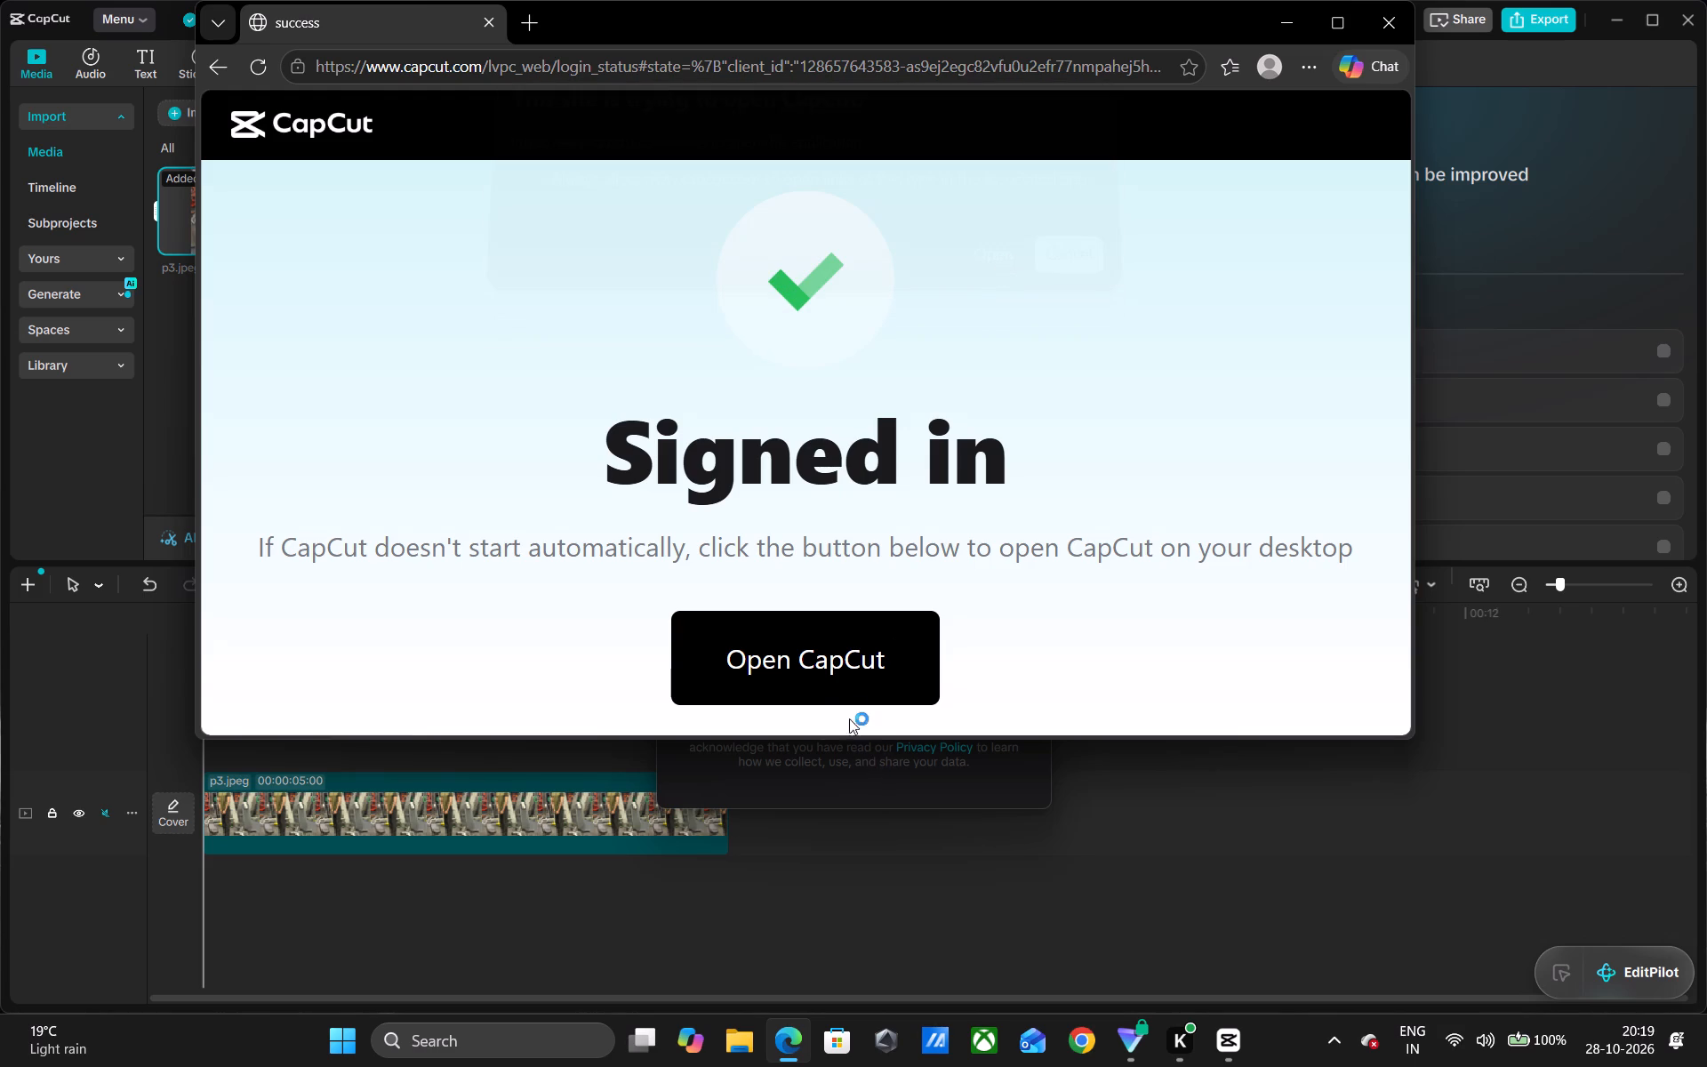
{"action": "left_click", "coordinate": [828, 666]}
{"action": "left_click", "coordinate": [828, 666]}
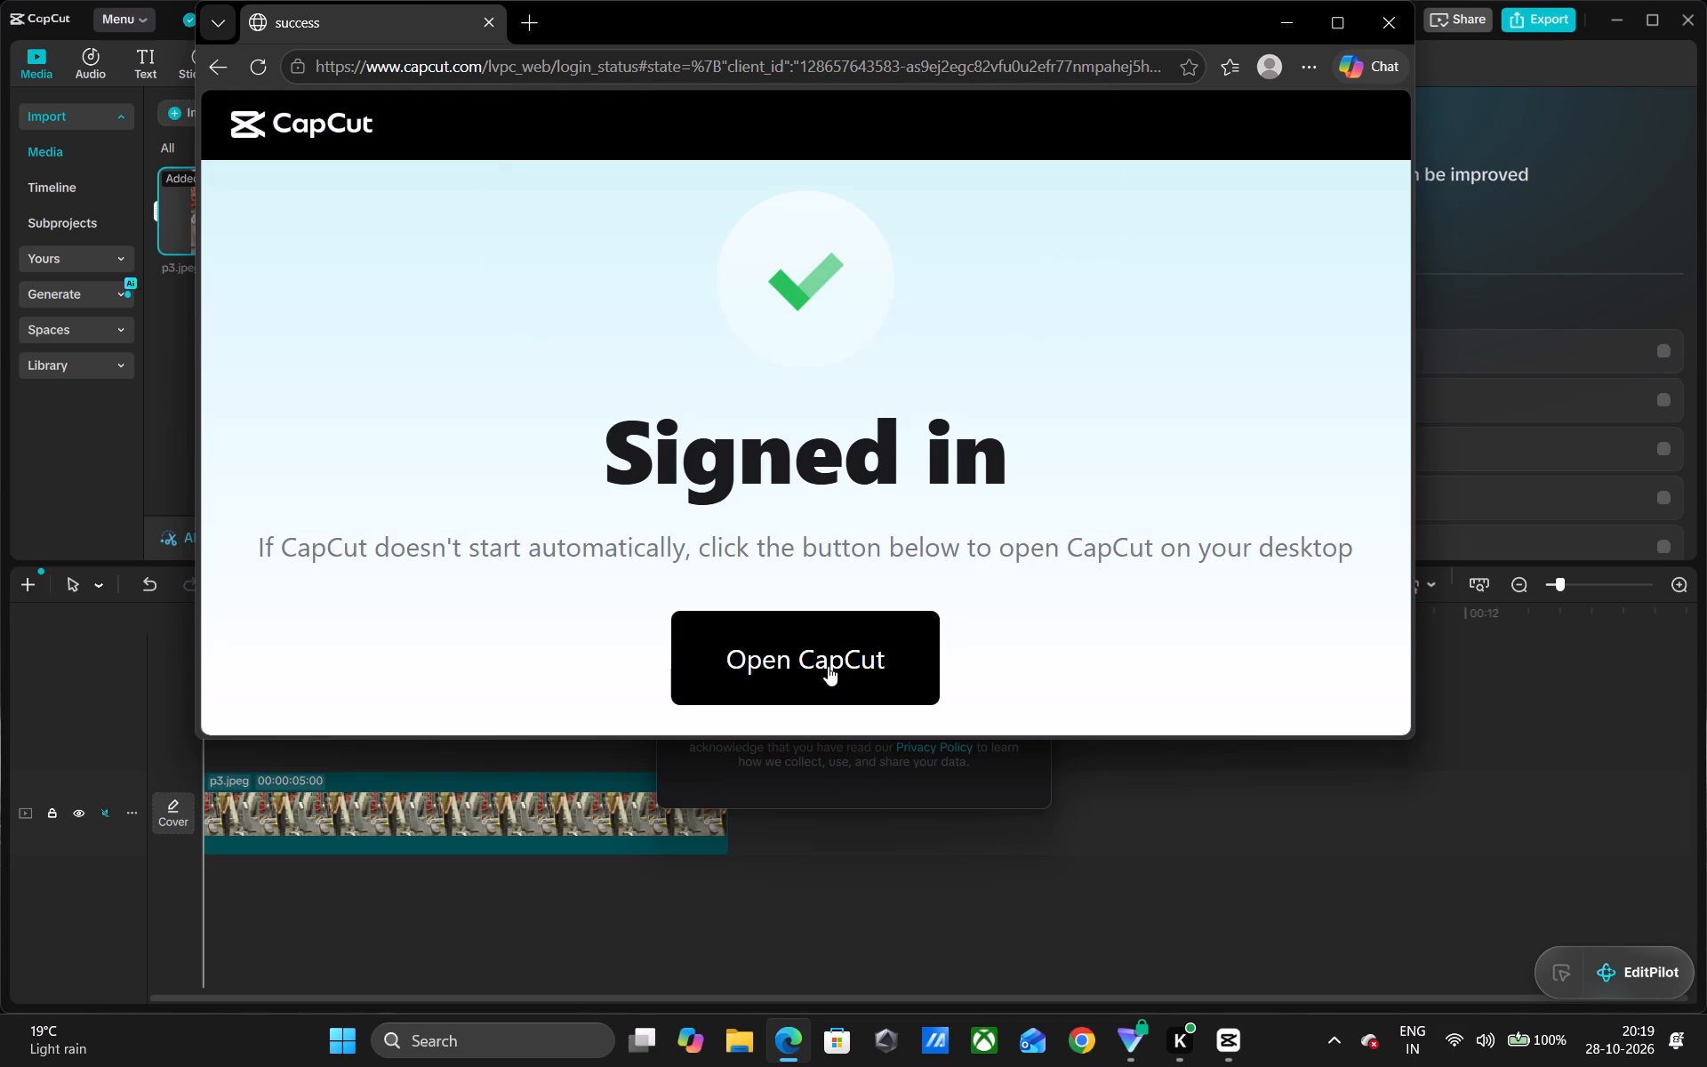
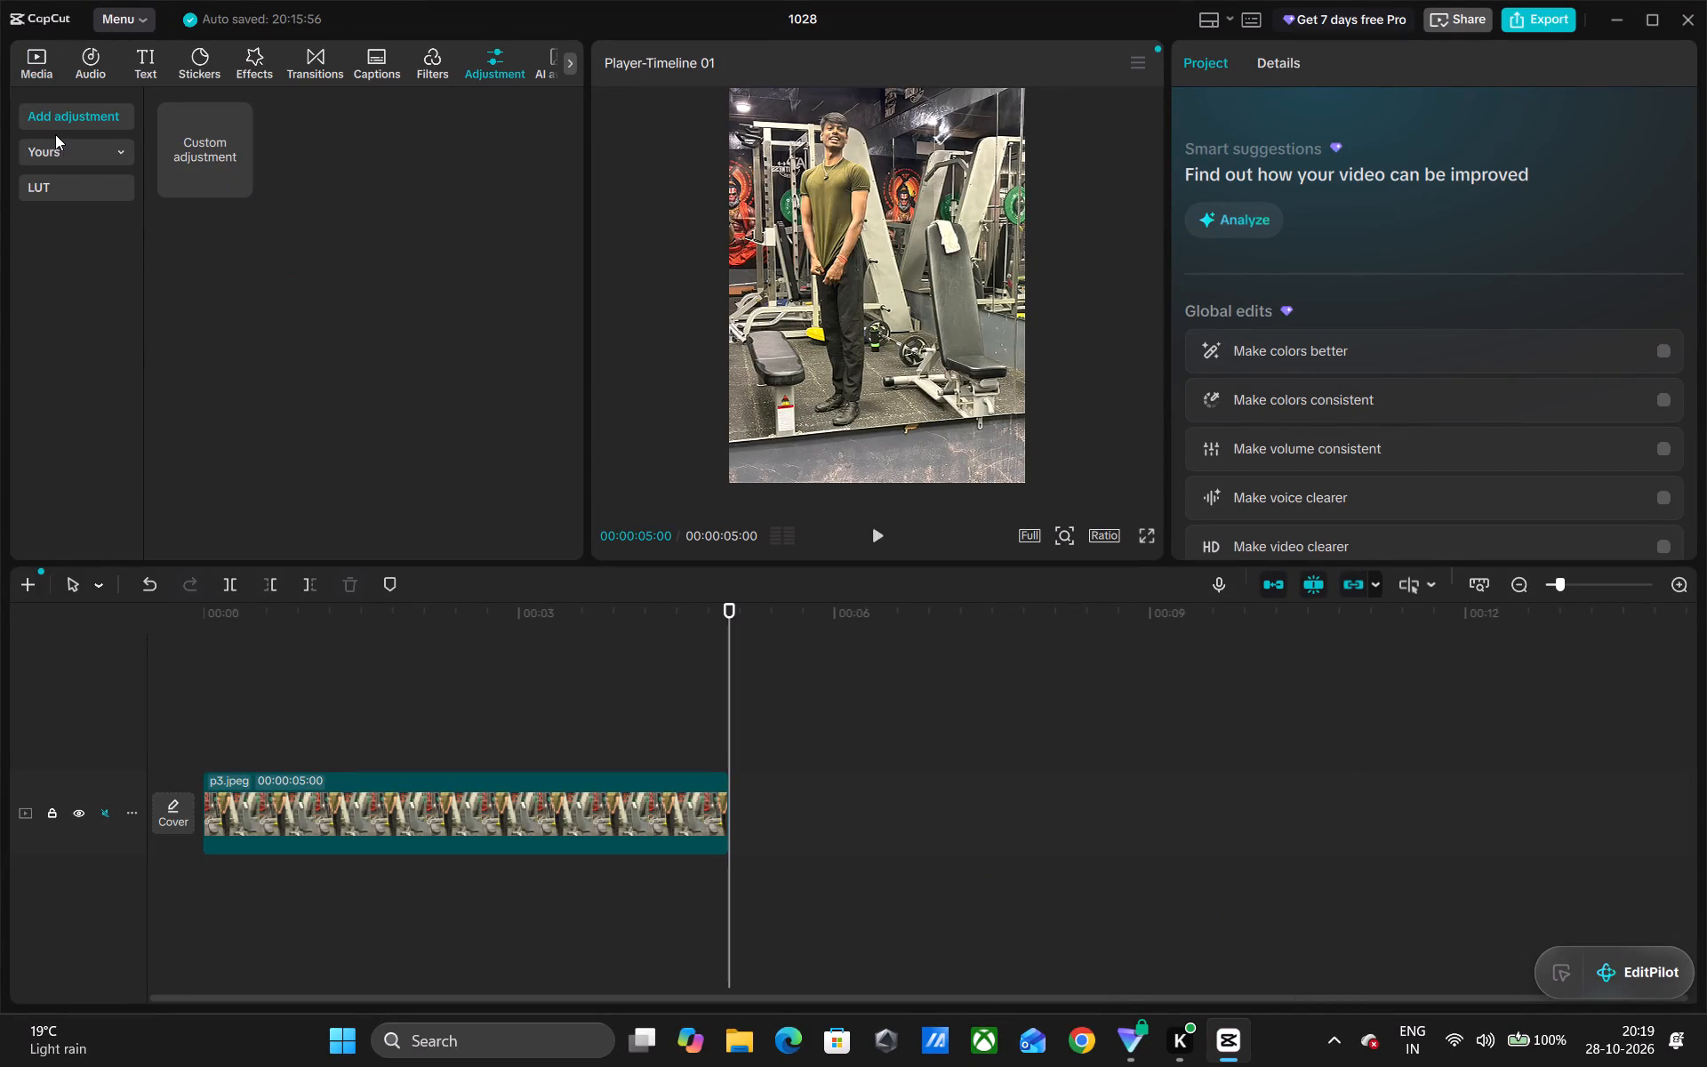
Look through the available adjustment categories, including the brand presets, LUT and custom adjustment options.
{"action": "left_click", "coordinate": [68, 159]}
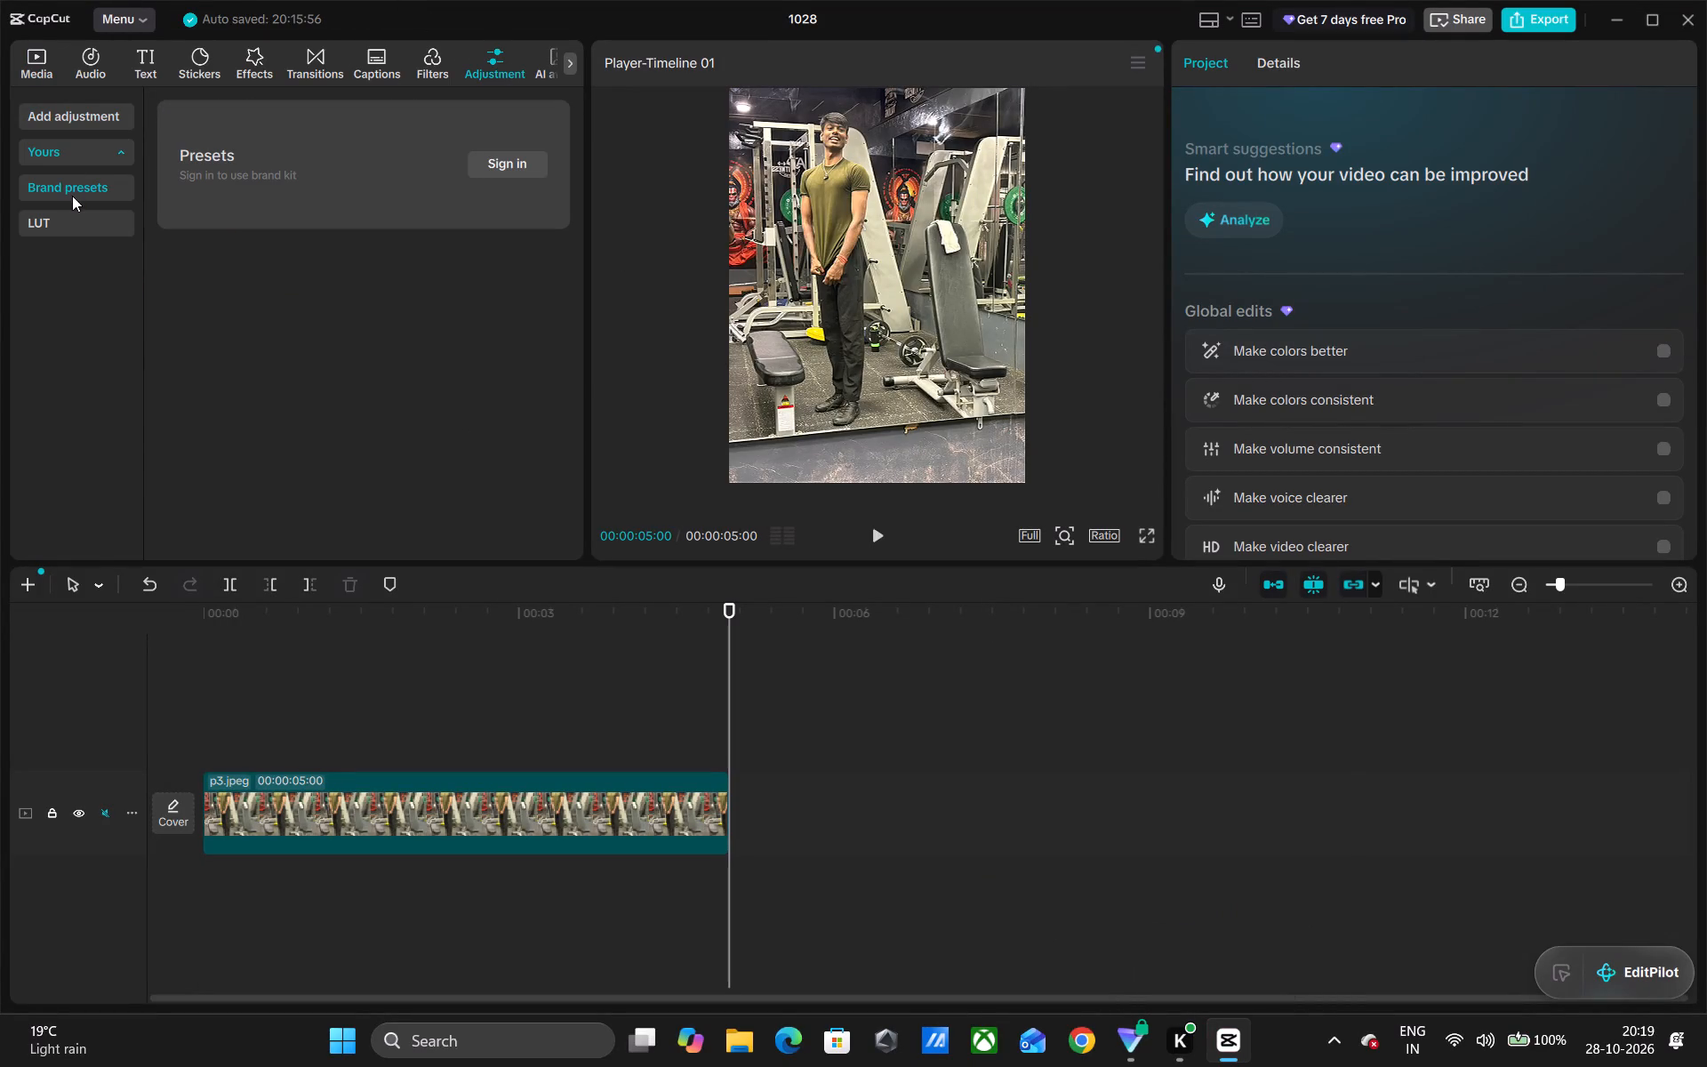
{"action": "left_click", "coordinate": [72, 196]}
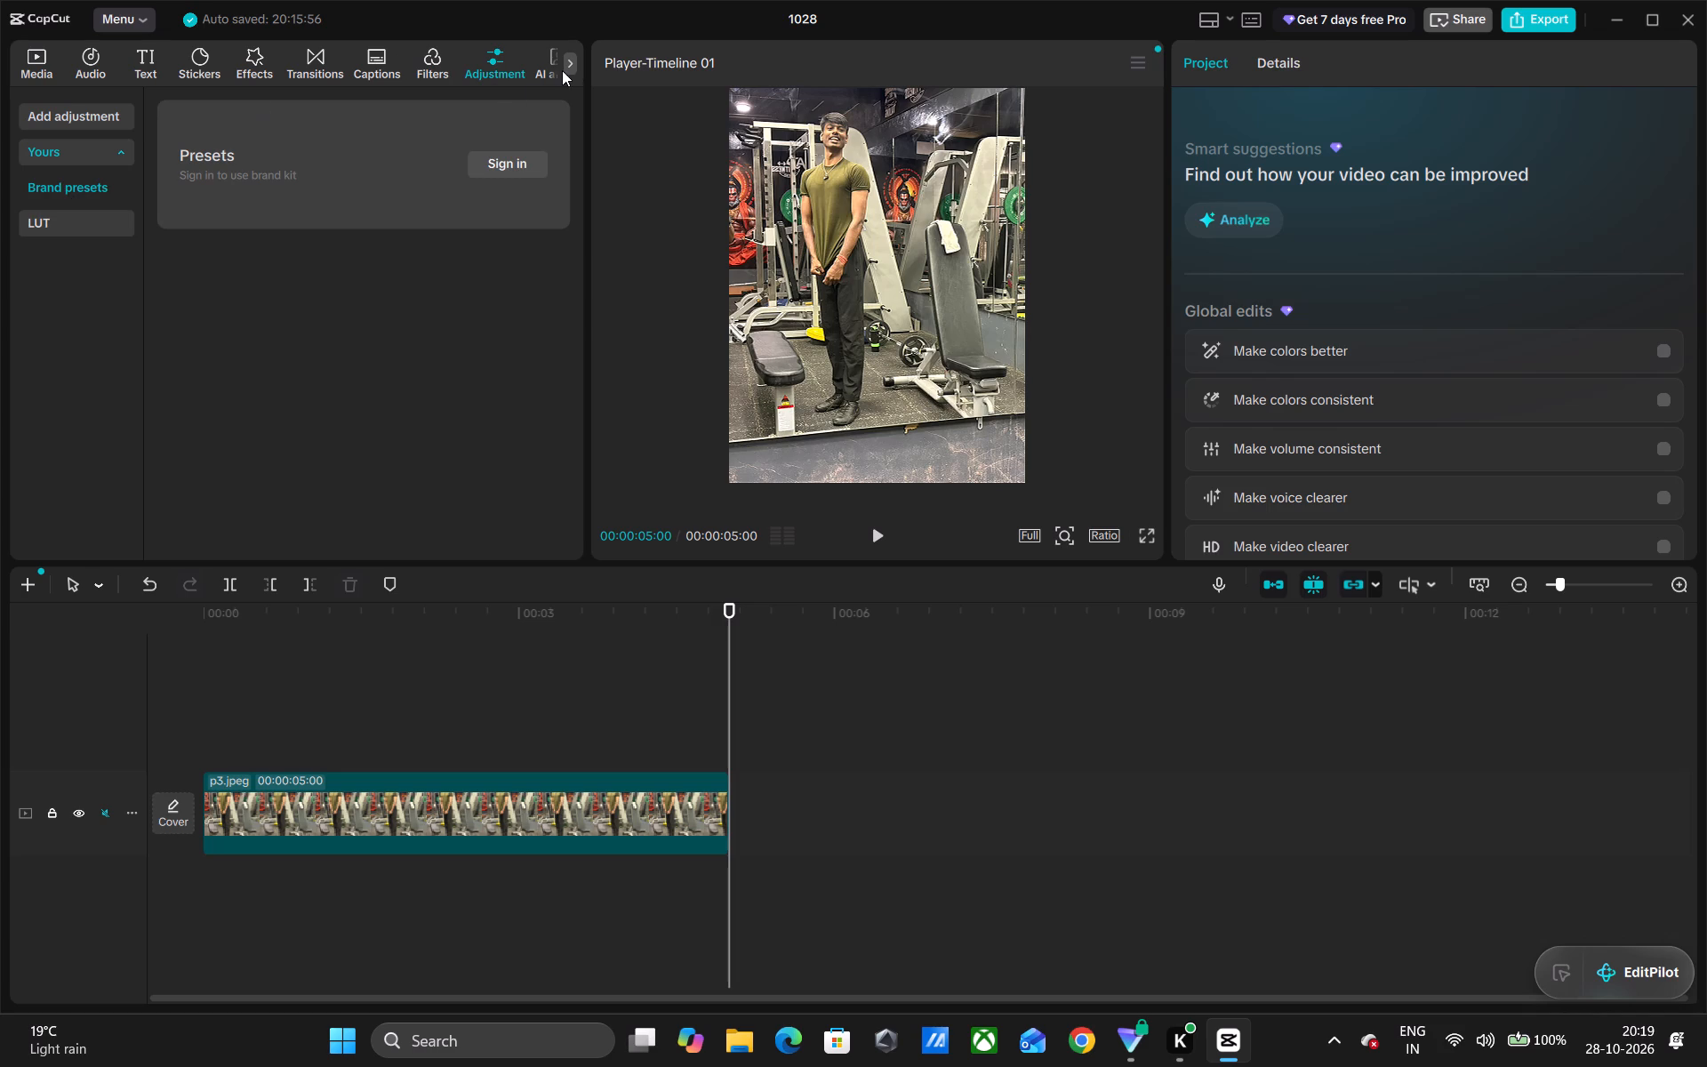
{"action": "left_click", "coordinate": [564, 64]}
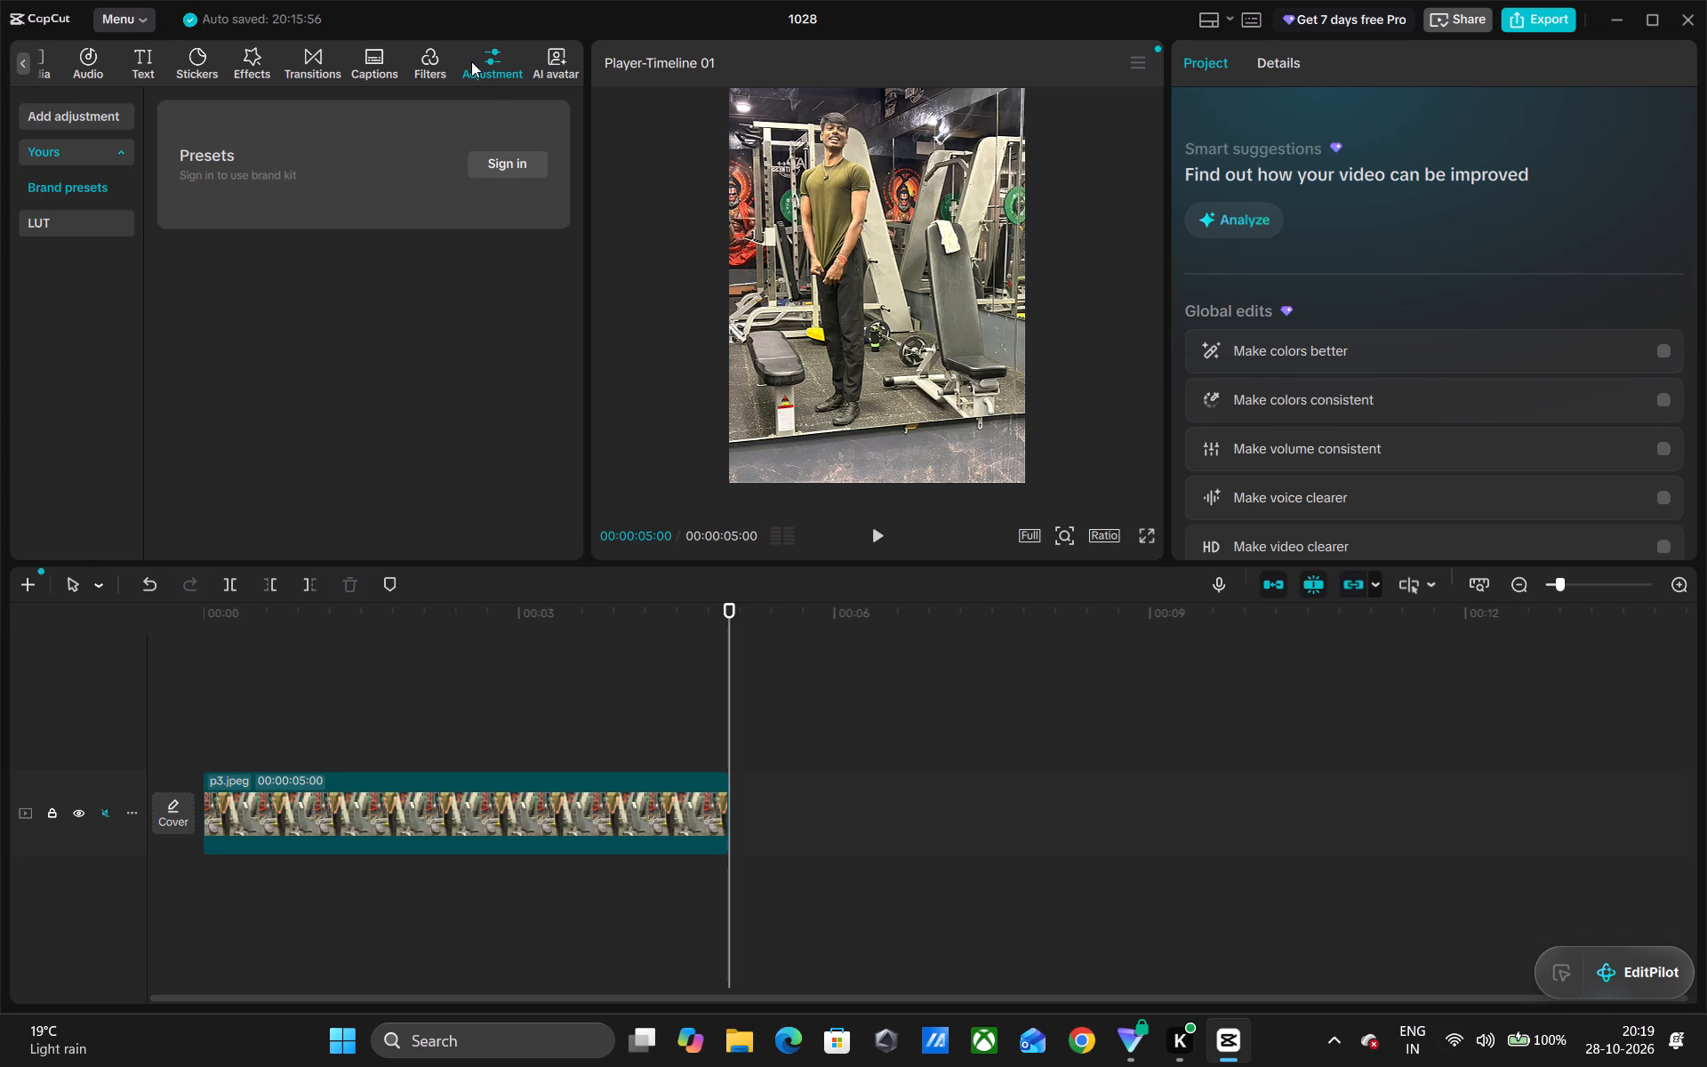
{"action": "left_click", "coordinate": [484, 62]}
{"action": "left_click", "coordinate": [40, 234]}
{"action": "left_click", "coordinate": [79, 114]}
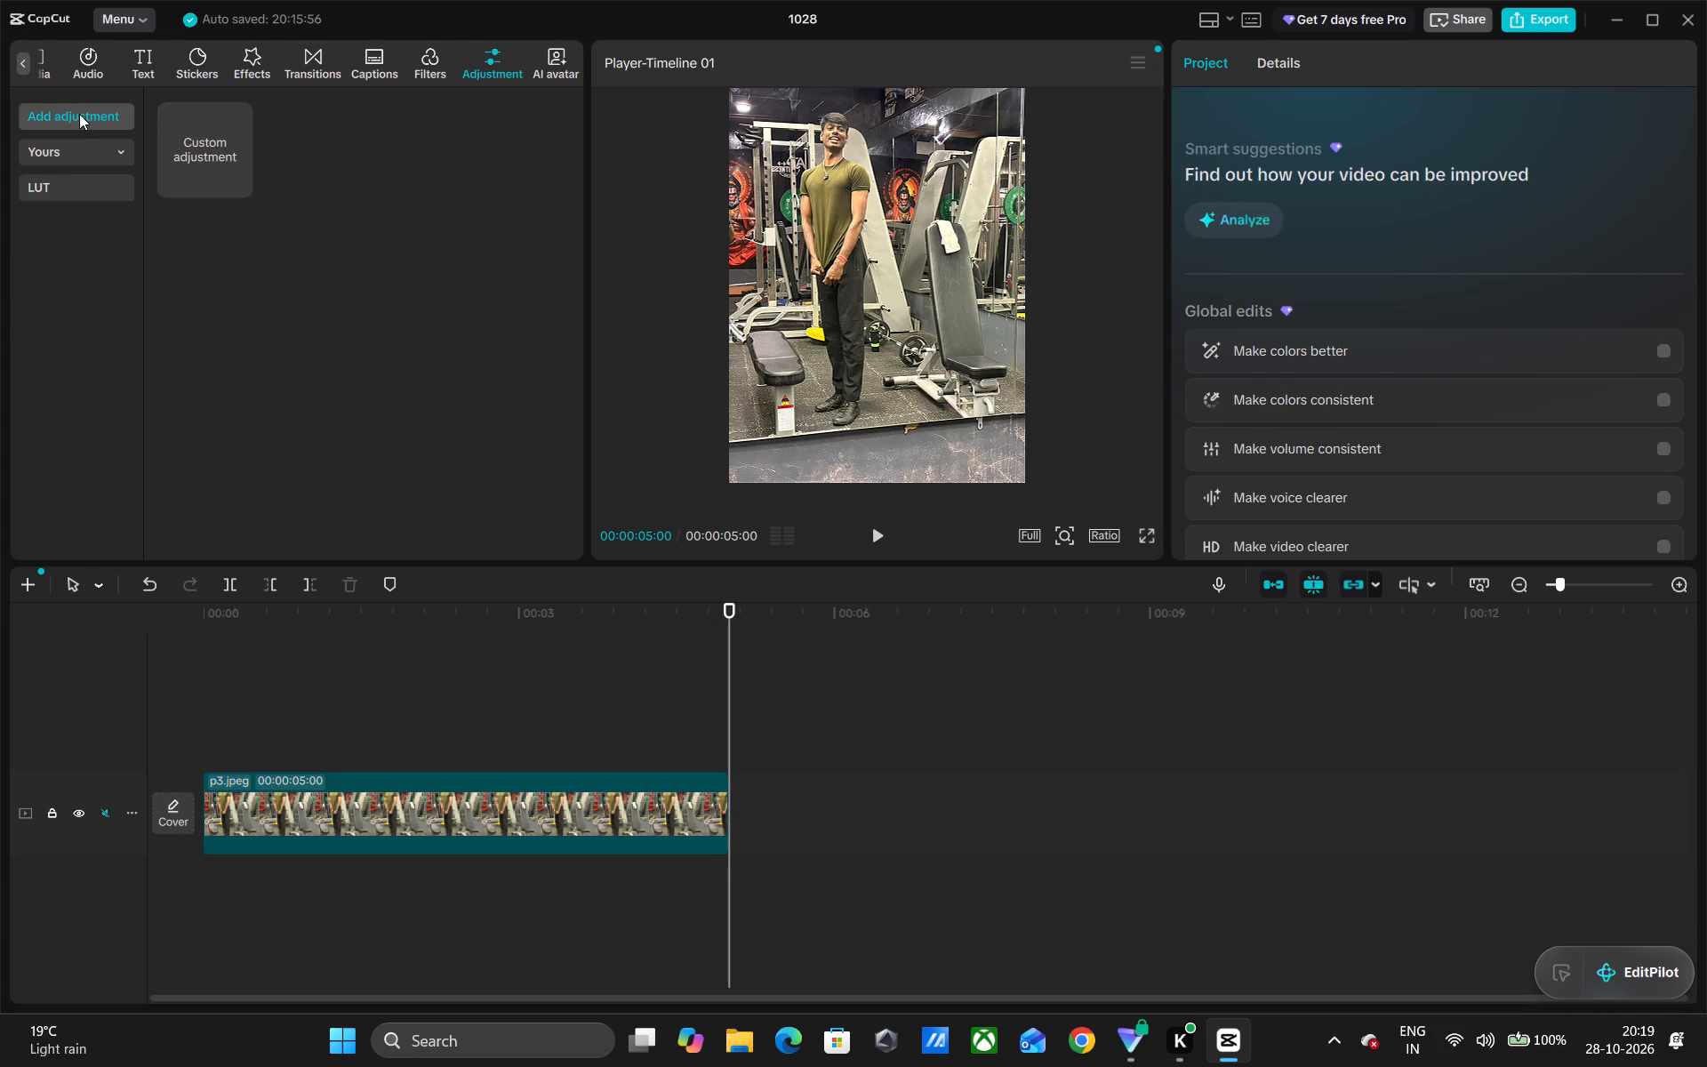
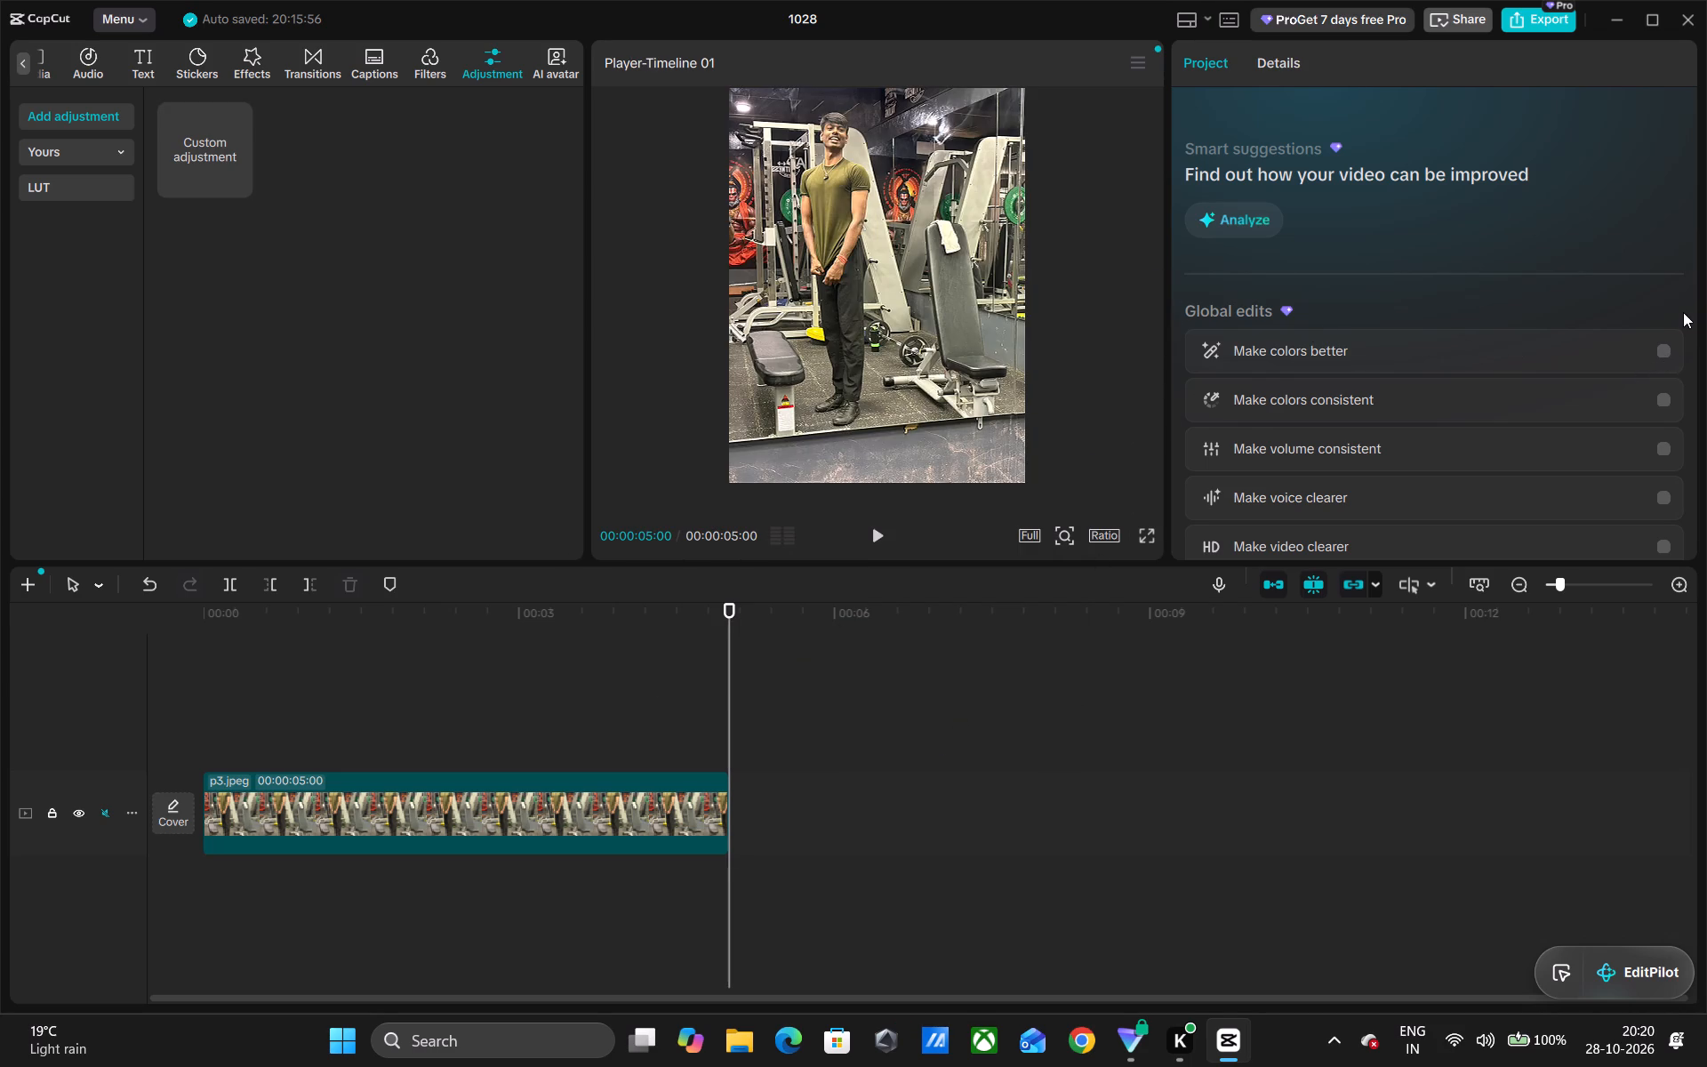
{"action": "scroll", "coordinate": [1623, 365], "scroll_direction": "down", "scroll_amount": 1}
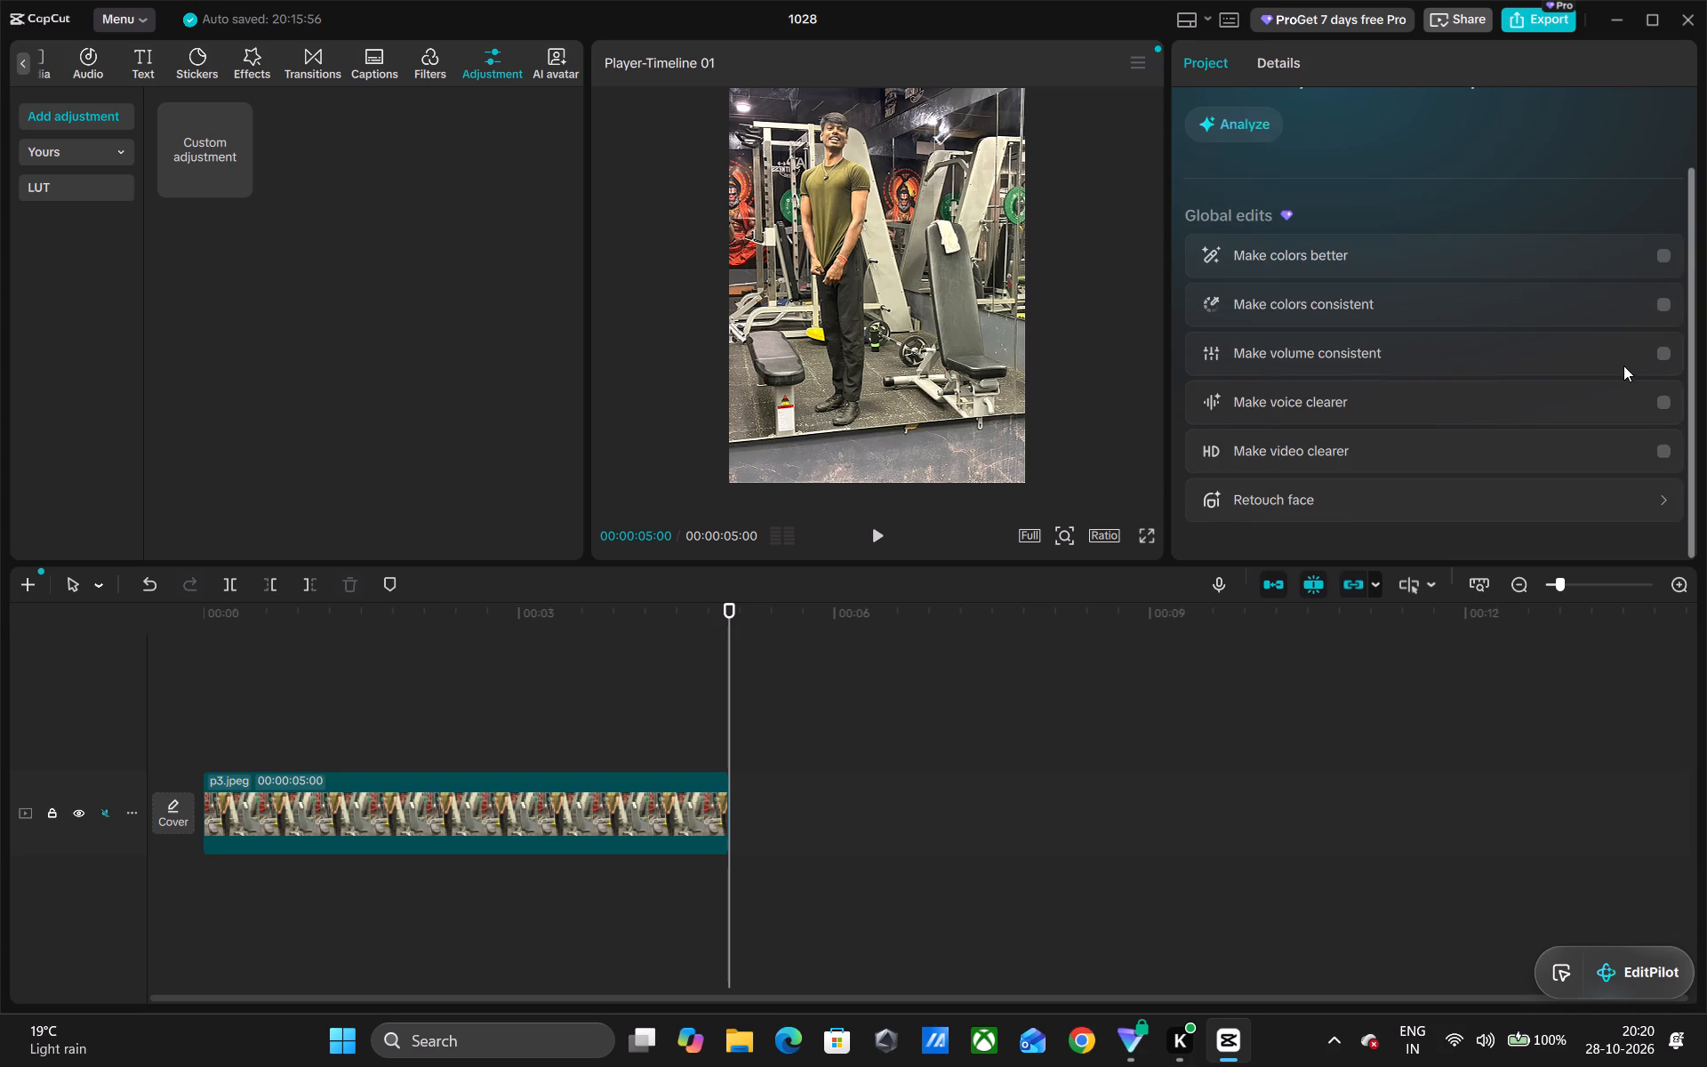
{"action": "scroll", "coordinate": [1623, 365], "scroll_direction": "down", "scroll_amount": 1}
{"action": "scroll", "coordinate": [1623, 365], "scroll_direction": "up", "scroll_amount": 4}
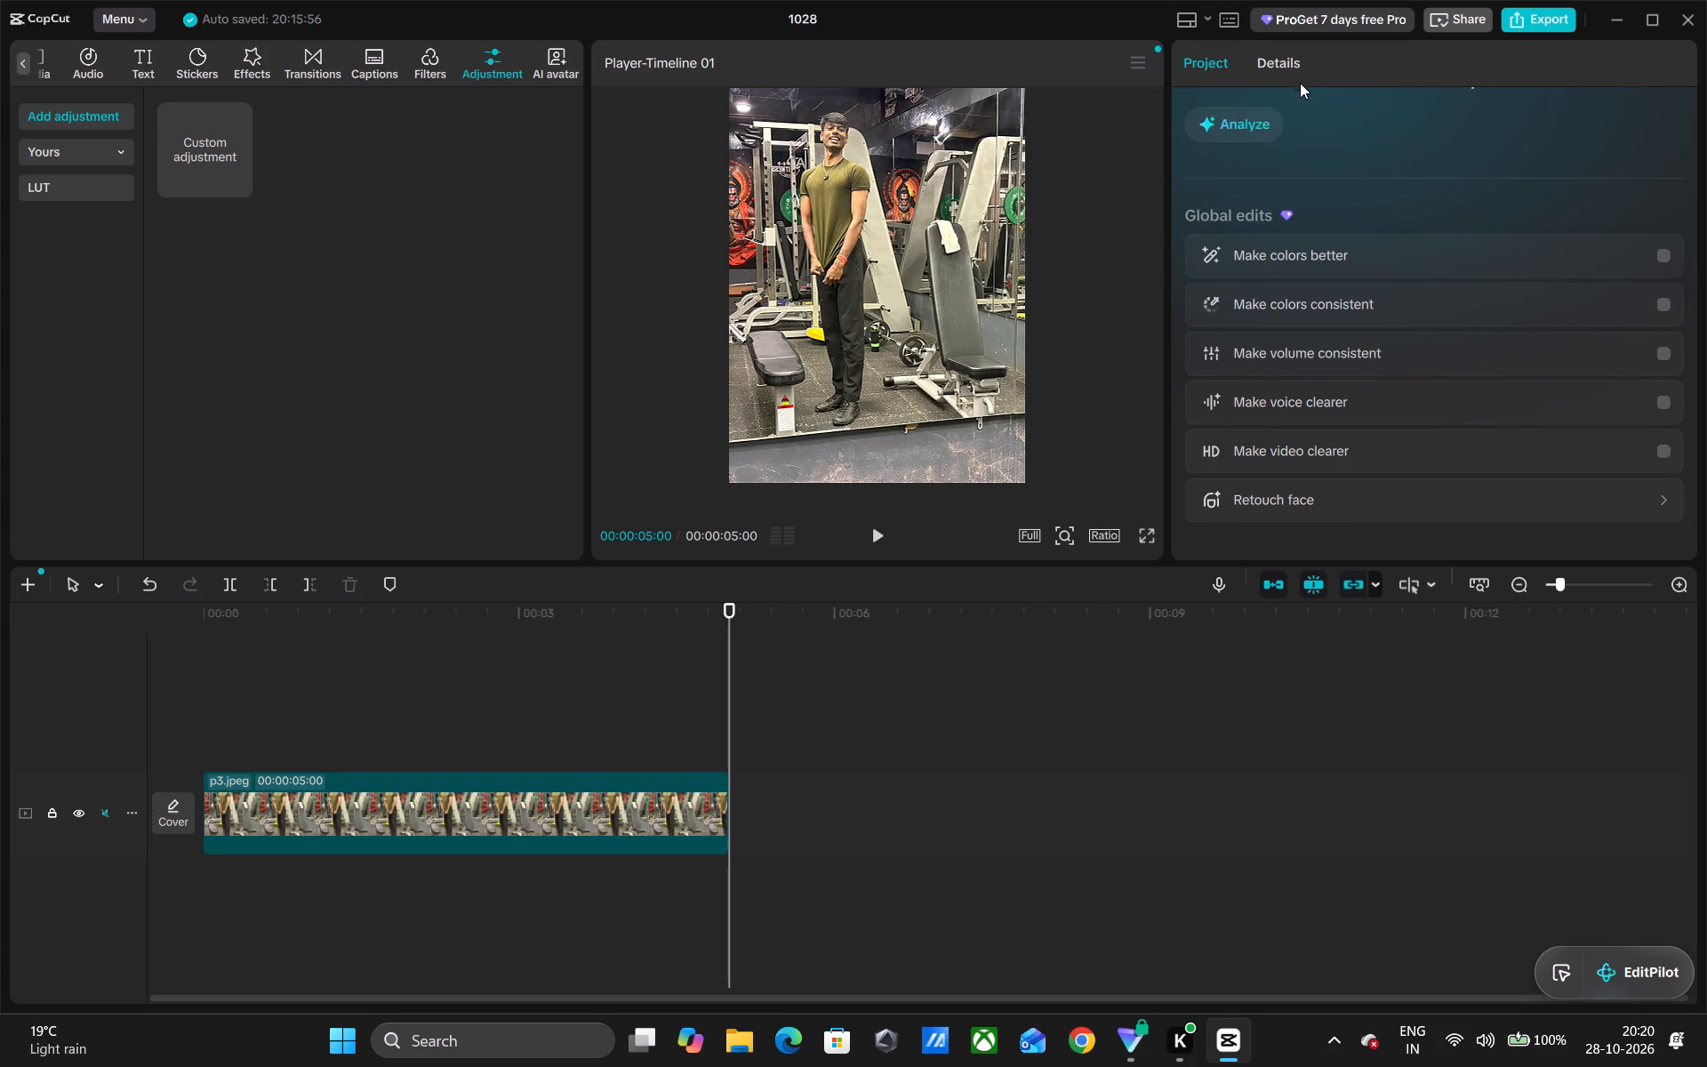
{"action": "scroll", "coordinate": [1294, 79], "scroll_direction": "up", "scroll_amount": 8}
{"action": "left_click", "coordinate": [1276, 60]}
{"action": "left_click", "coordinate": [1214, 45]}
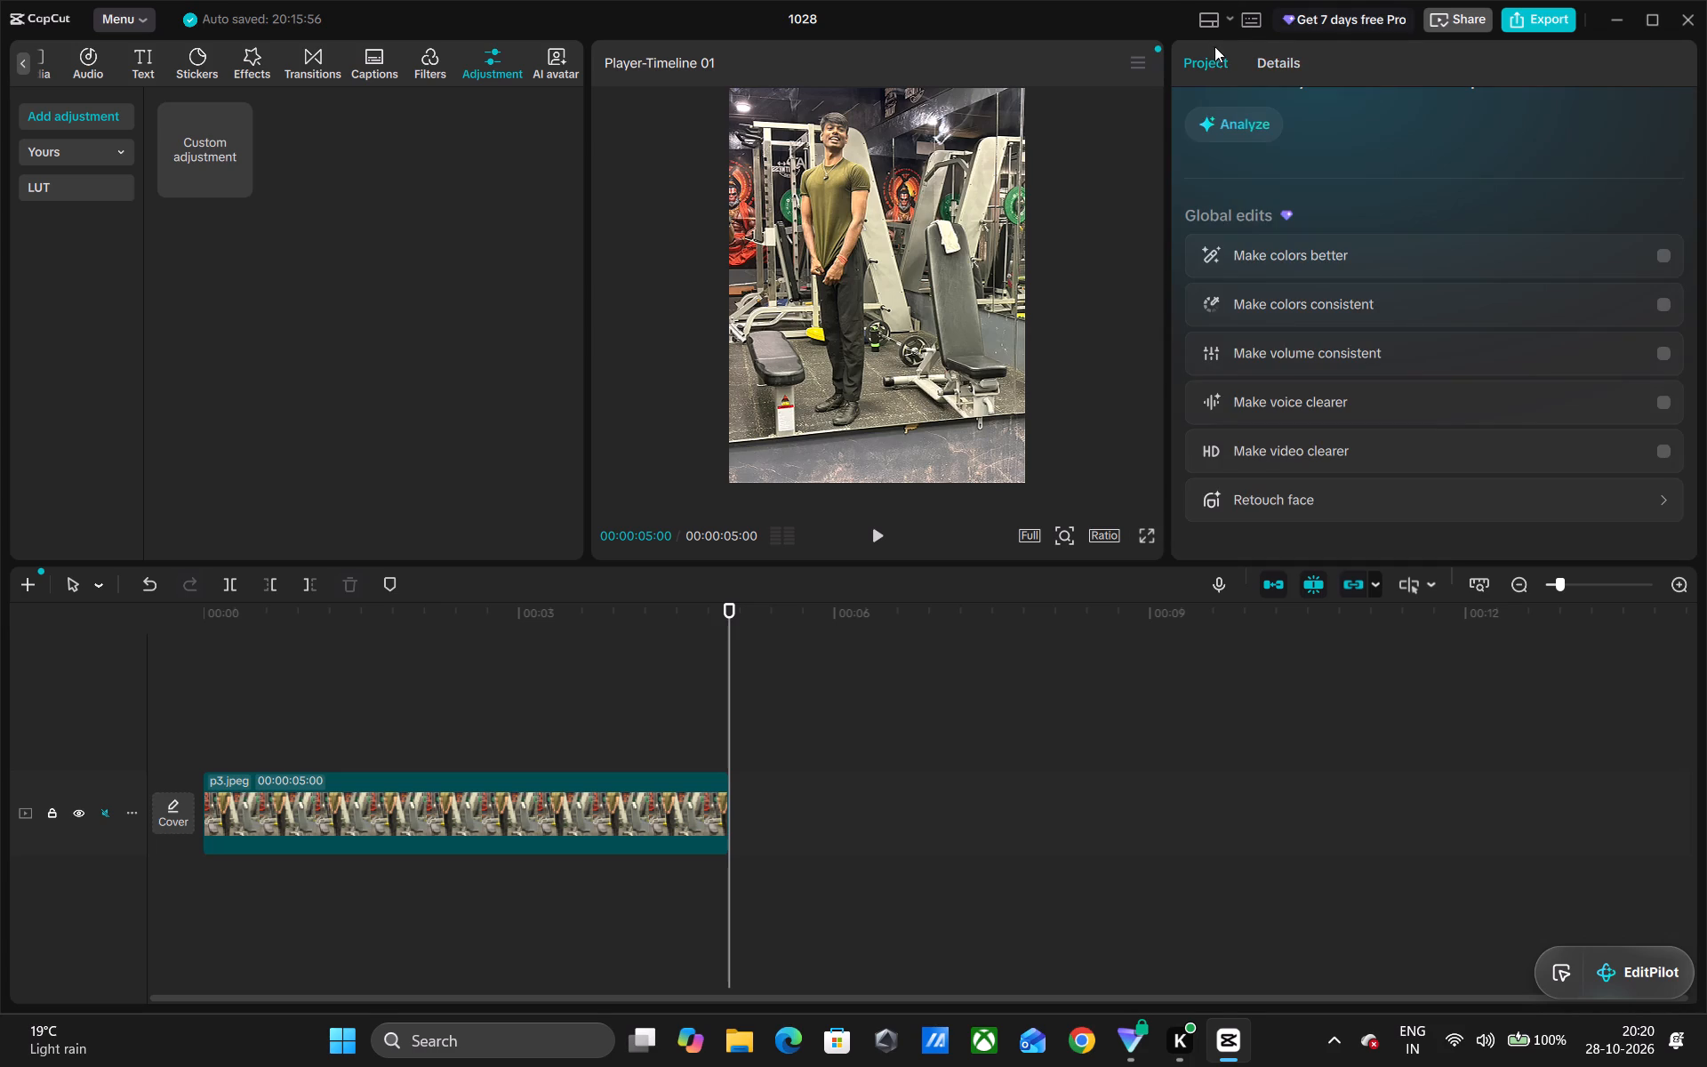
Add a custom adjustment layer to the timeline at the playhead.
{"action": "left_click", "coordinate": [180, 138]}
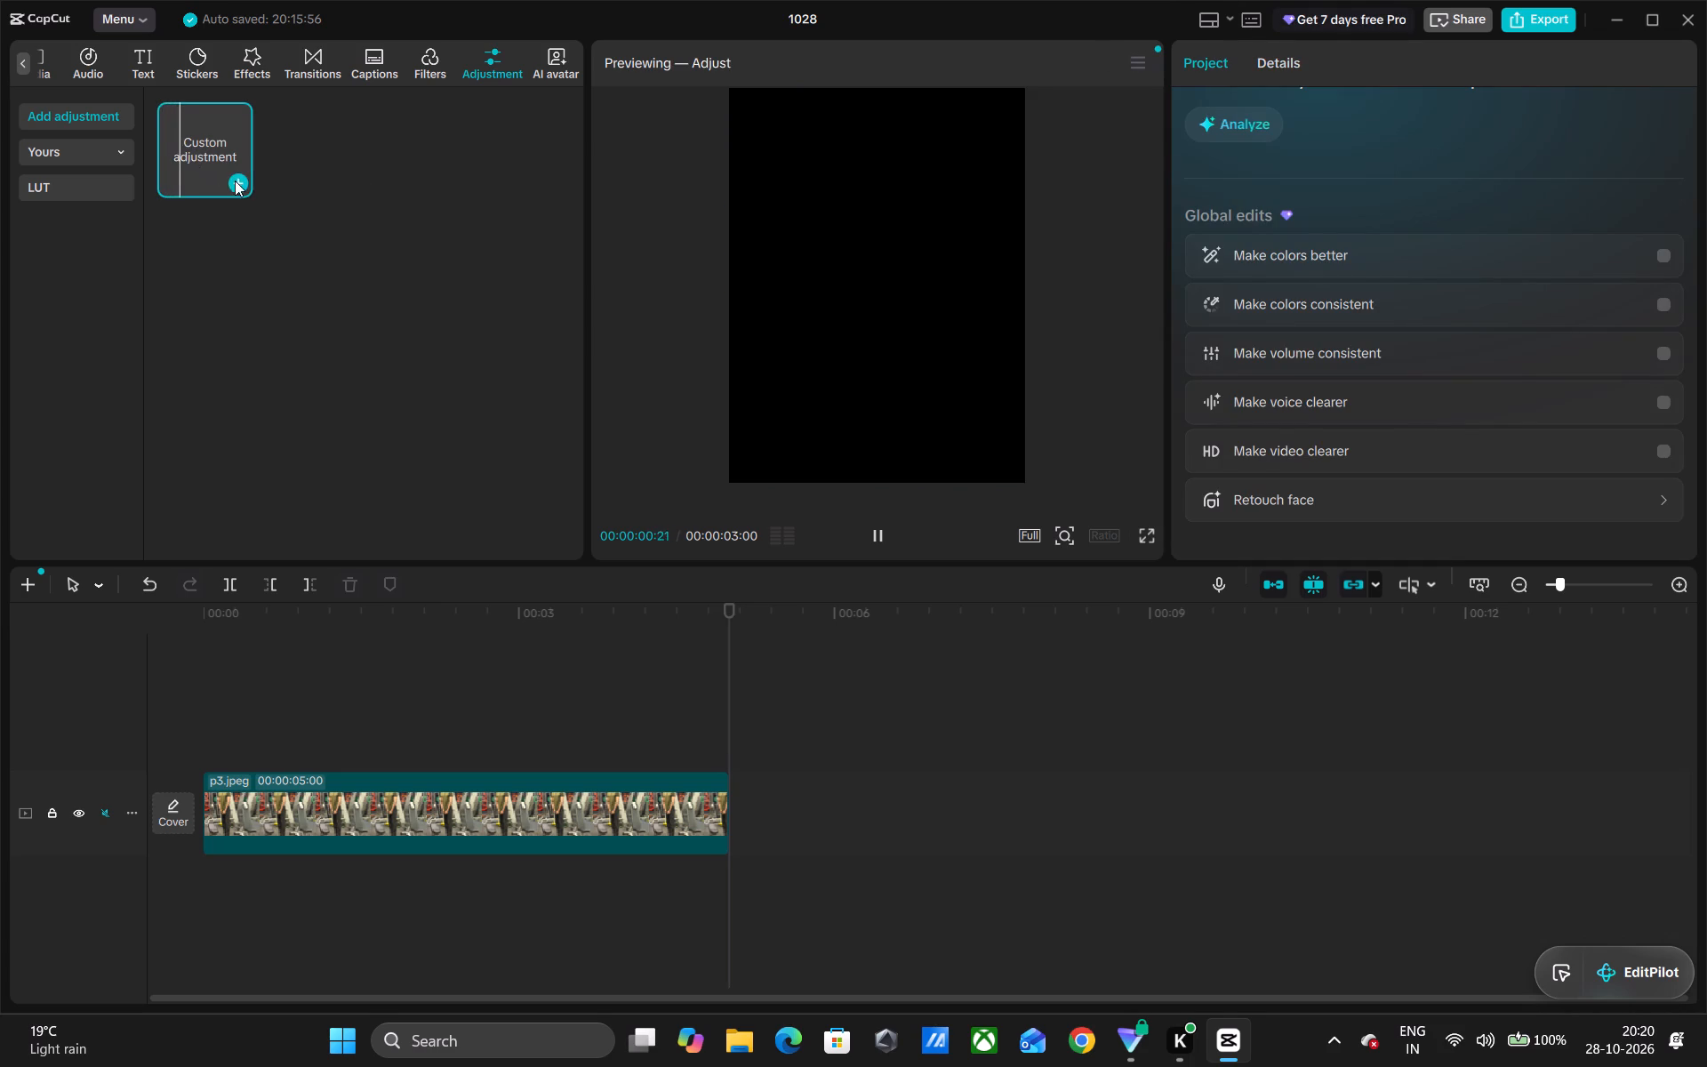
{"action": "left_click", "coordinate": [237, 187]}
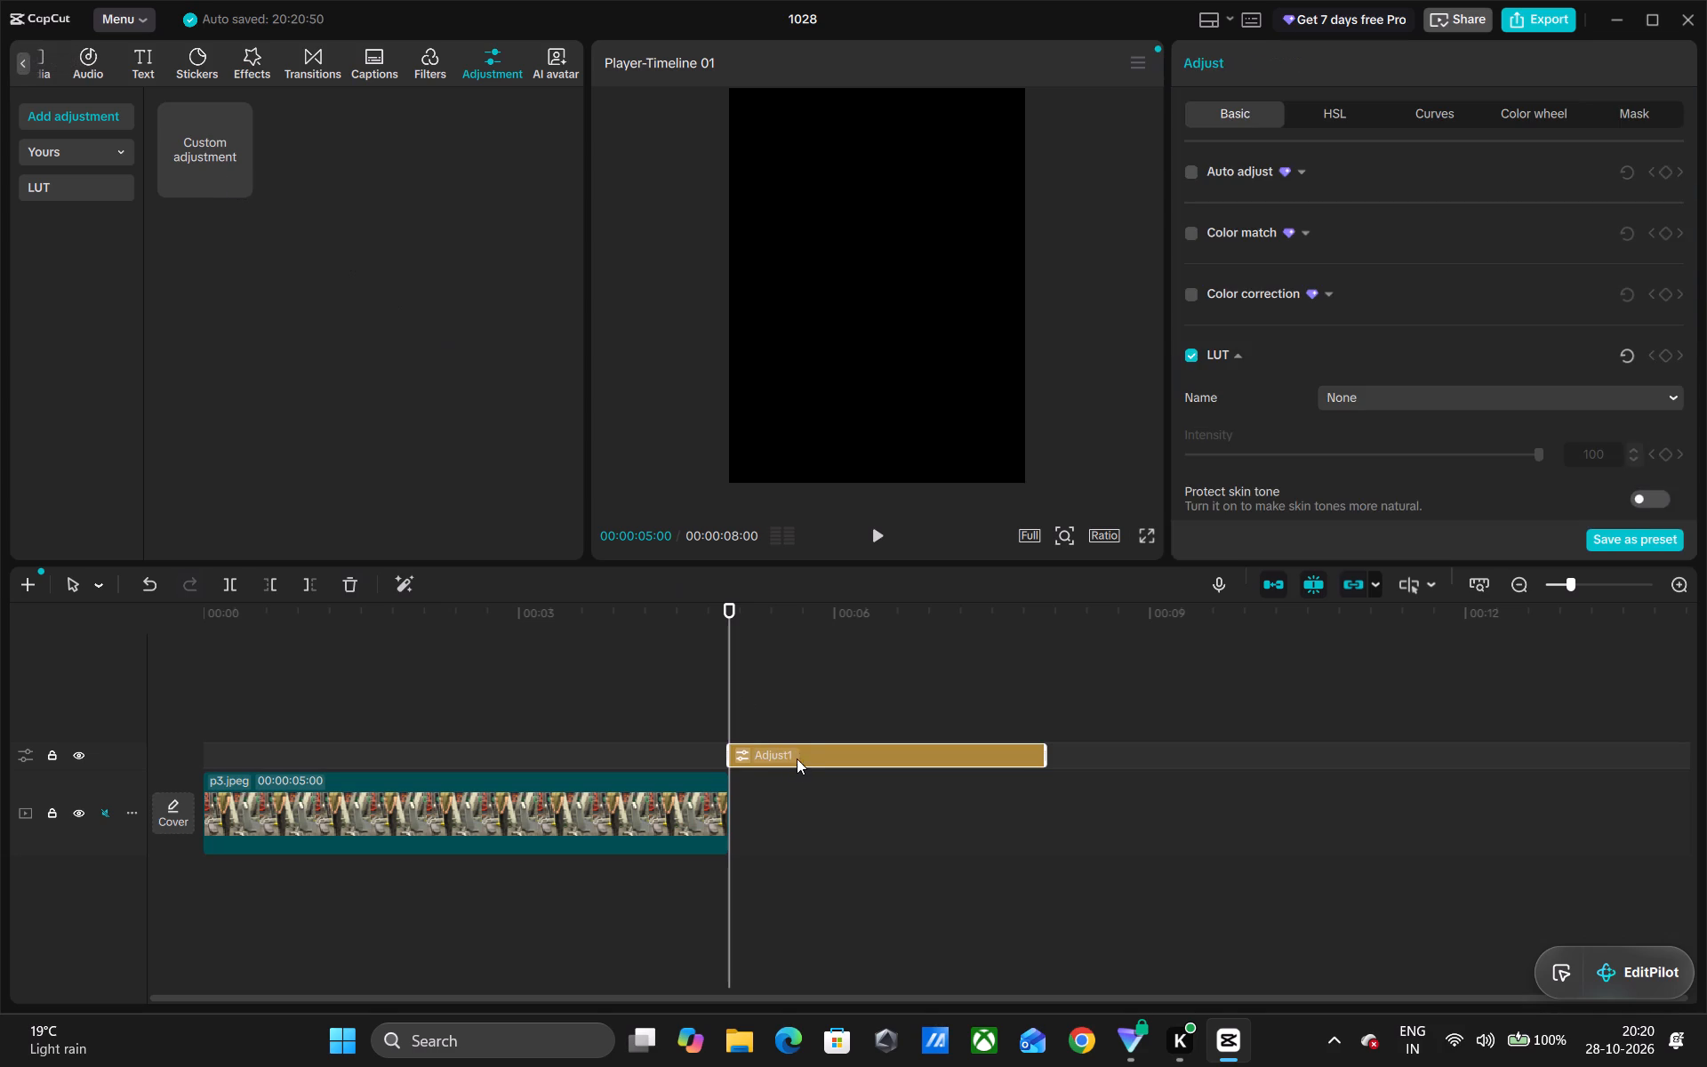
Move the adjustment layer to the start of the timeline, directly above the beginning of the p3.jpeg clip.
{"action": "left_click_drag", "start_coordinate": [800, 745], "coordinate": [223, 697]}
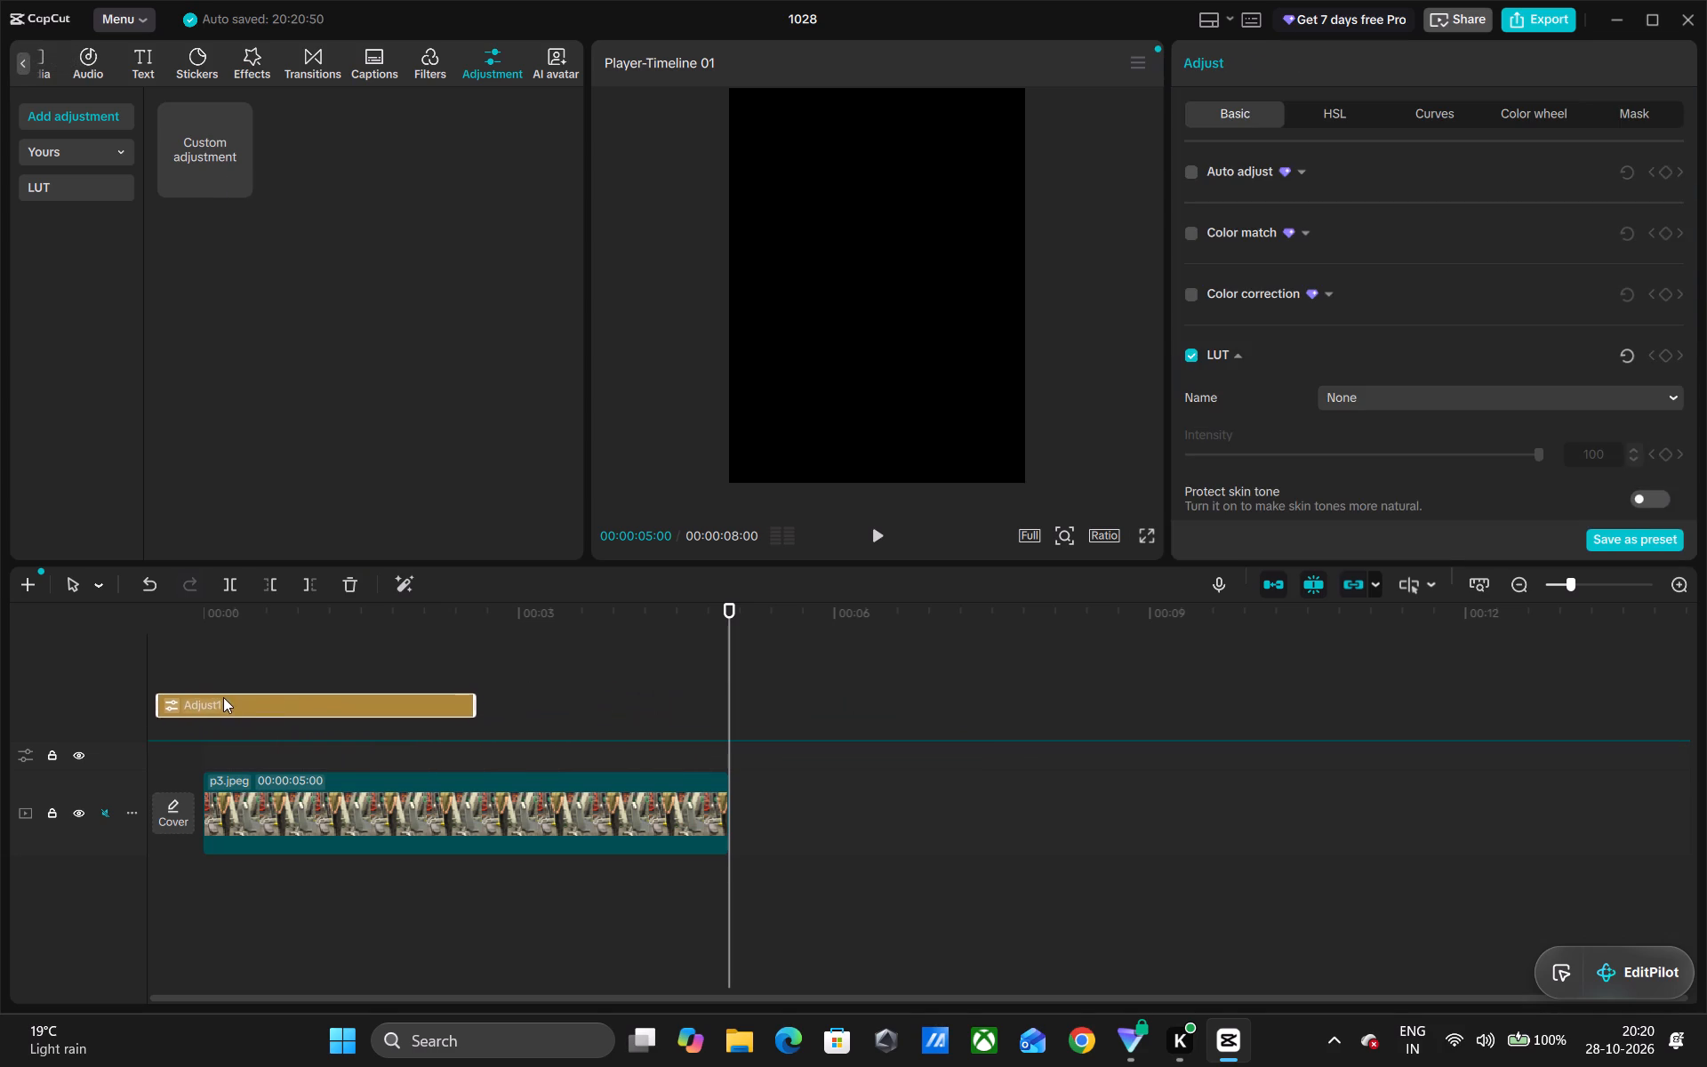
{"action": "left_click_drag", "start_coordinate": [223, 697], "coordinate": [295, 744]}
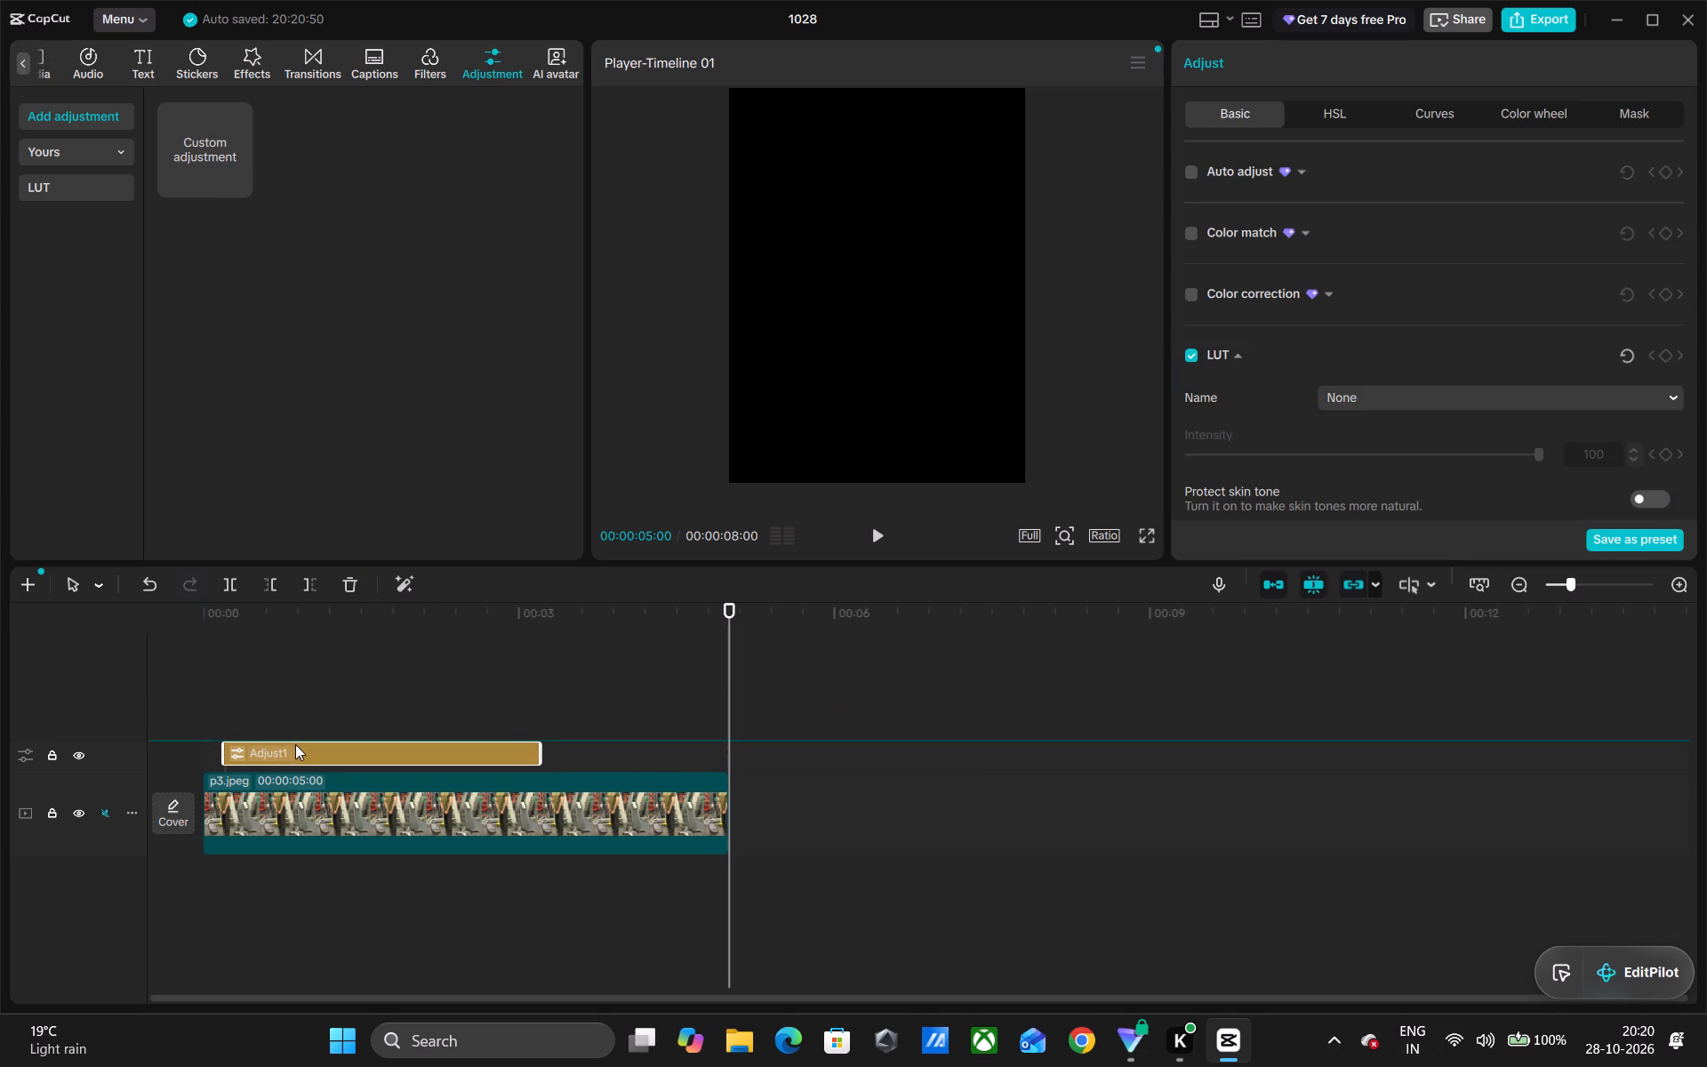
{"action": "left_click_drag", "start_coordinate": [295, 744], "coordinate": [292, 743]}
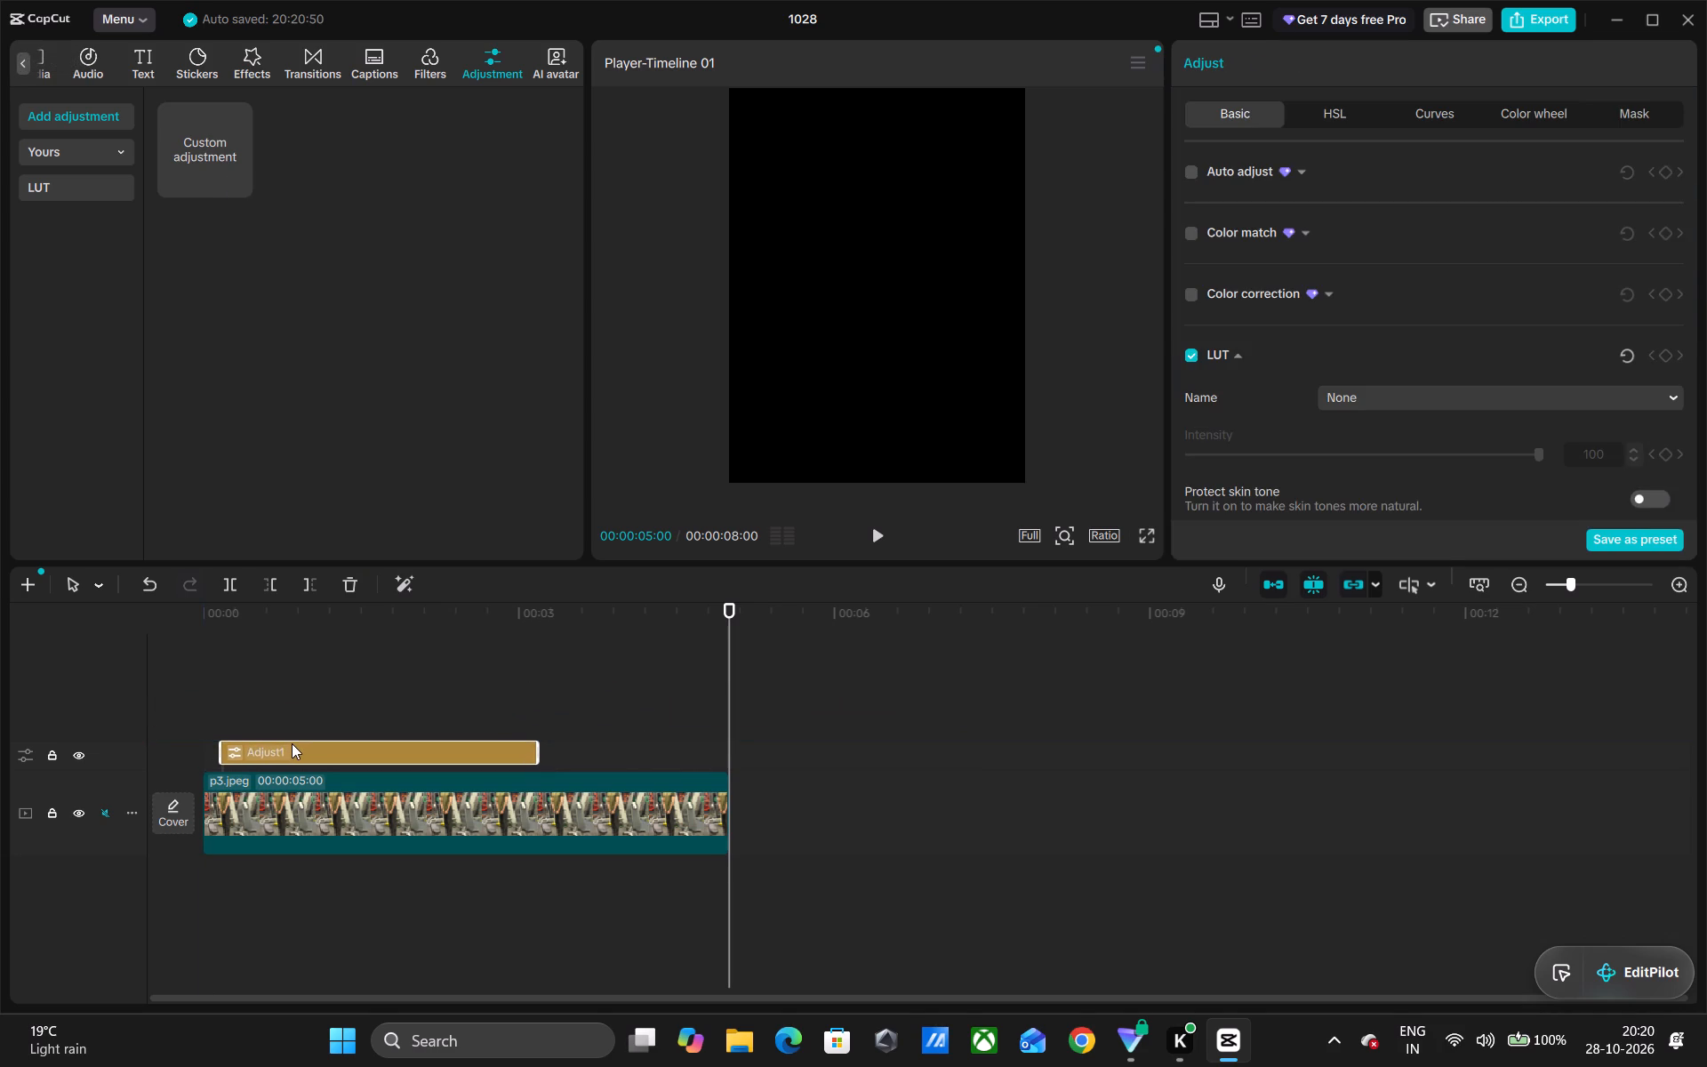
{"action": "left_click_drag", "start_coordinate": [292, 743], "coordinate": [273, 736]}
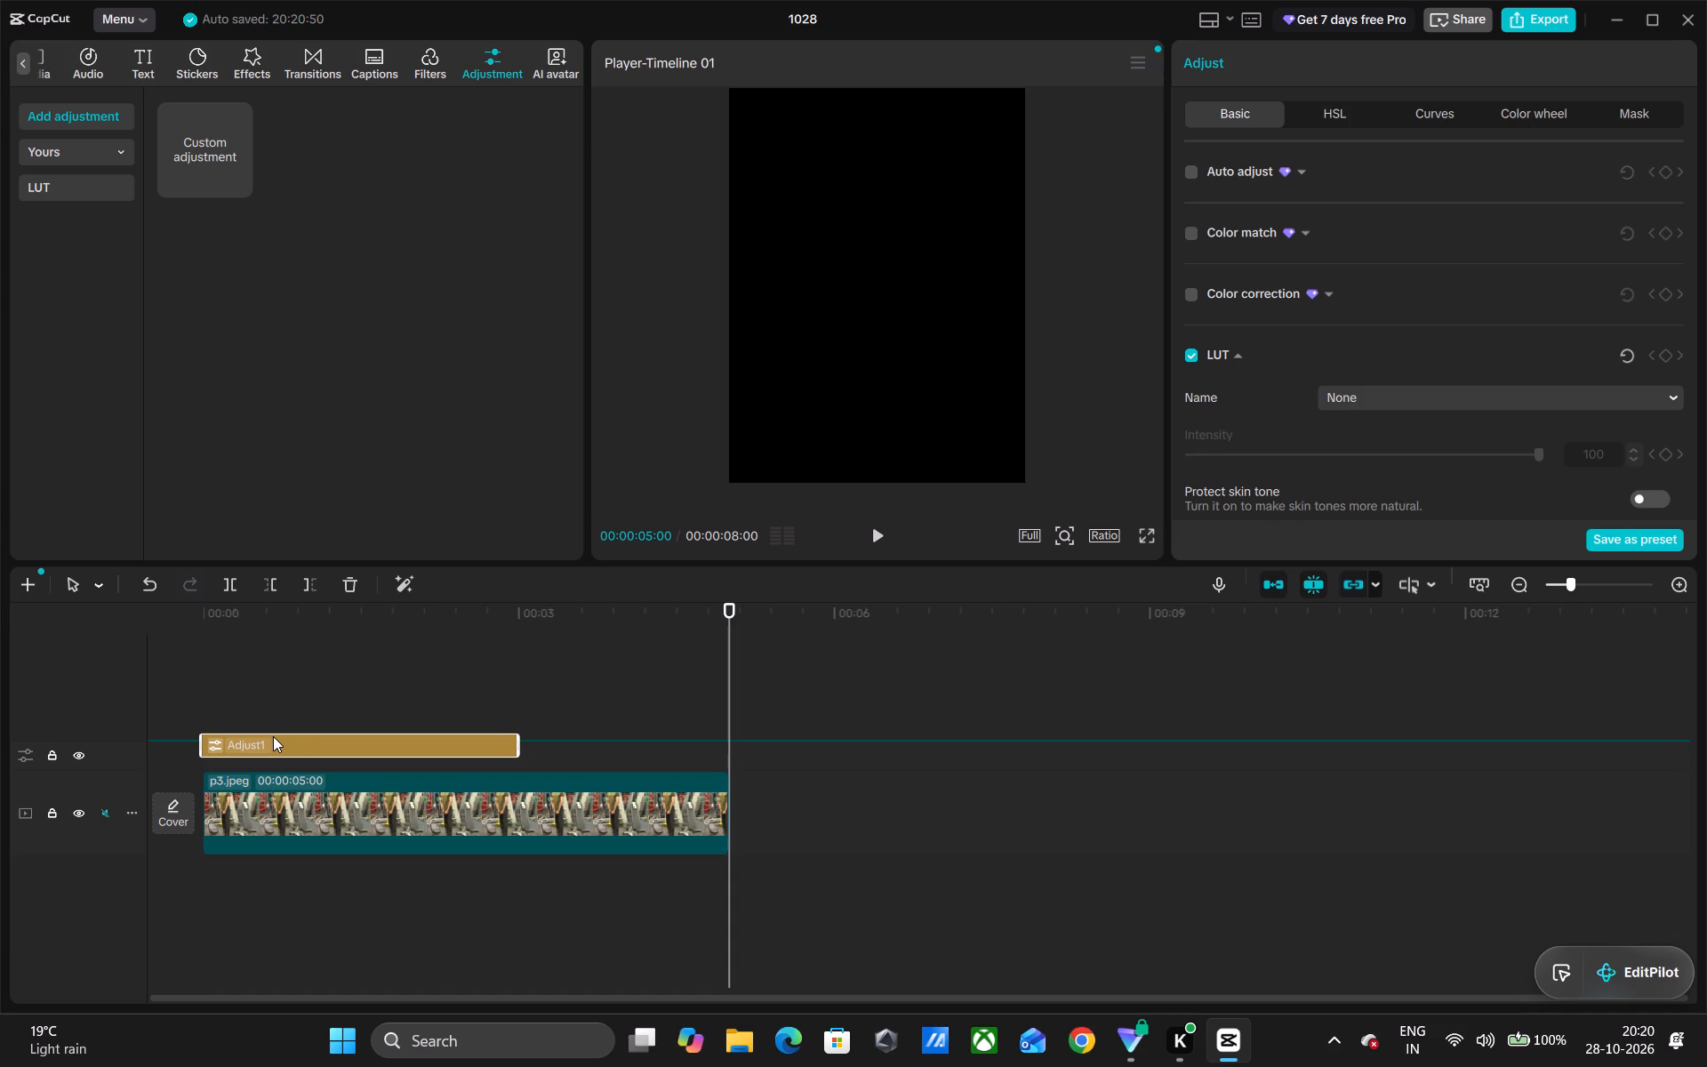
{"action": "left_click_drag", "start_coordinate": [273, 736], "coordinate": [283, 740]}
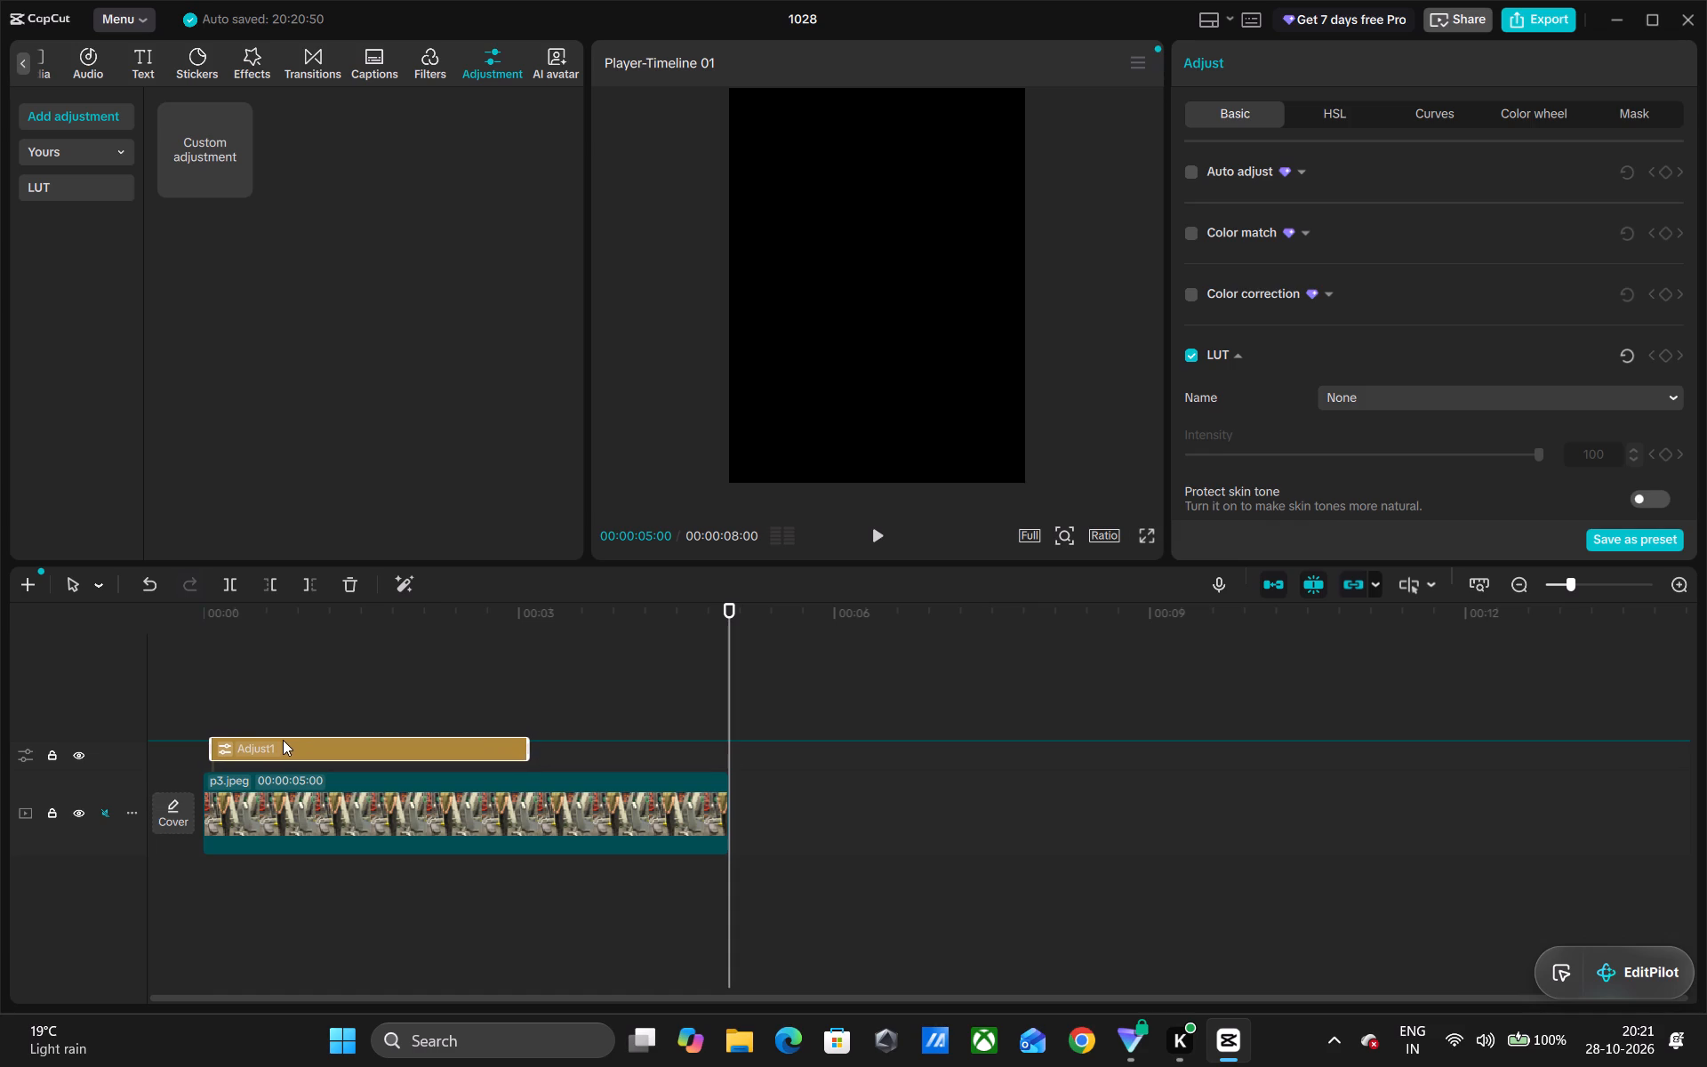
{"action": "left_click_drag", "start_coordinate": [283, 740], "coordinate": [268, 737]}
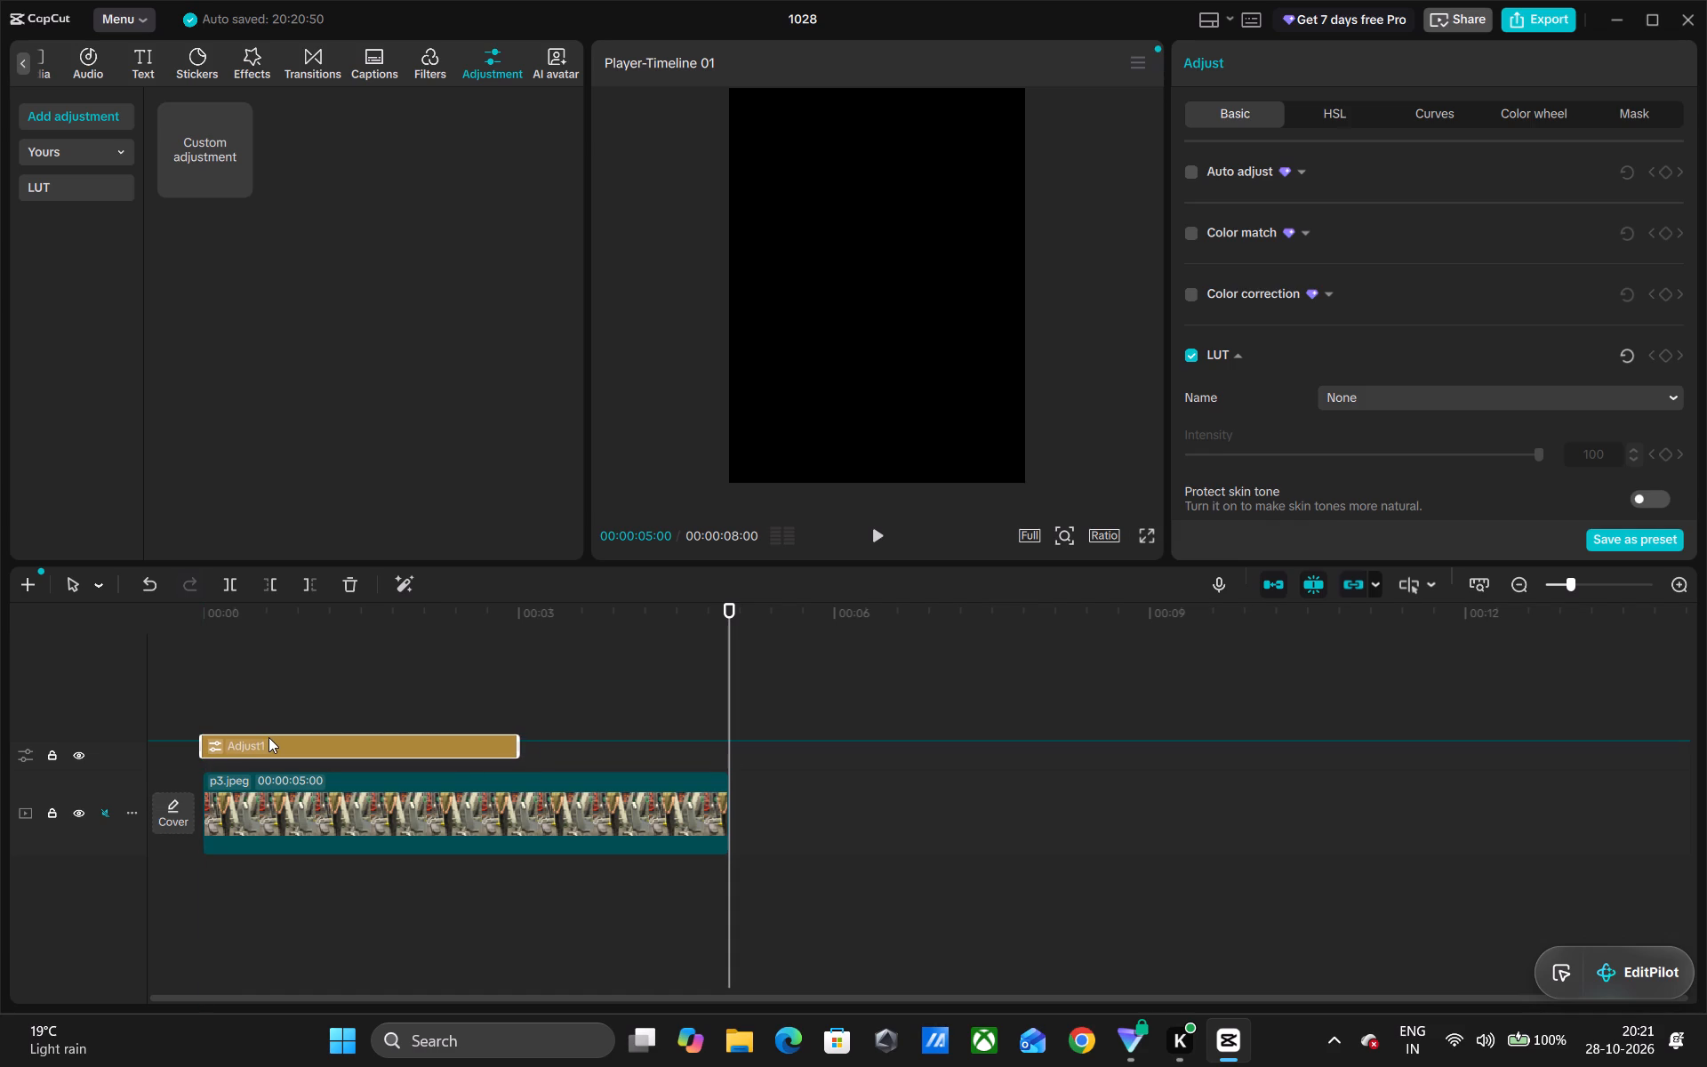
{"action": "left_click_drag", "start_coordinate": [268, 737], "coordinate": [275, 739]}
{"action": "left_click_drag", "start_coordinate": [275, 739], "coordinate": [286, 742]}
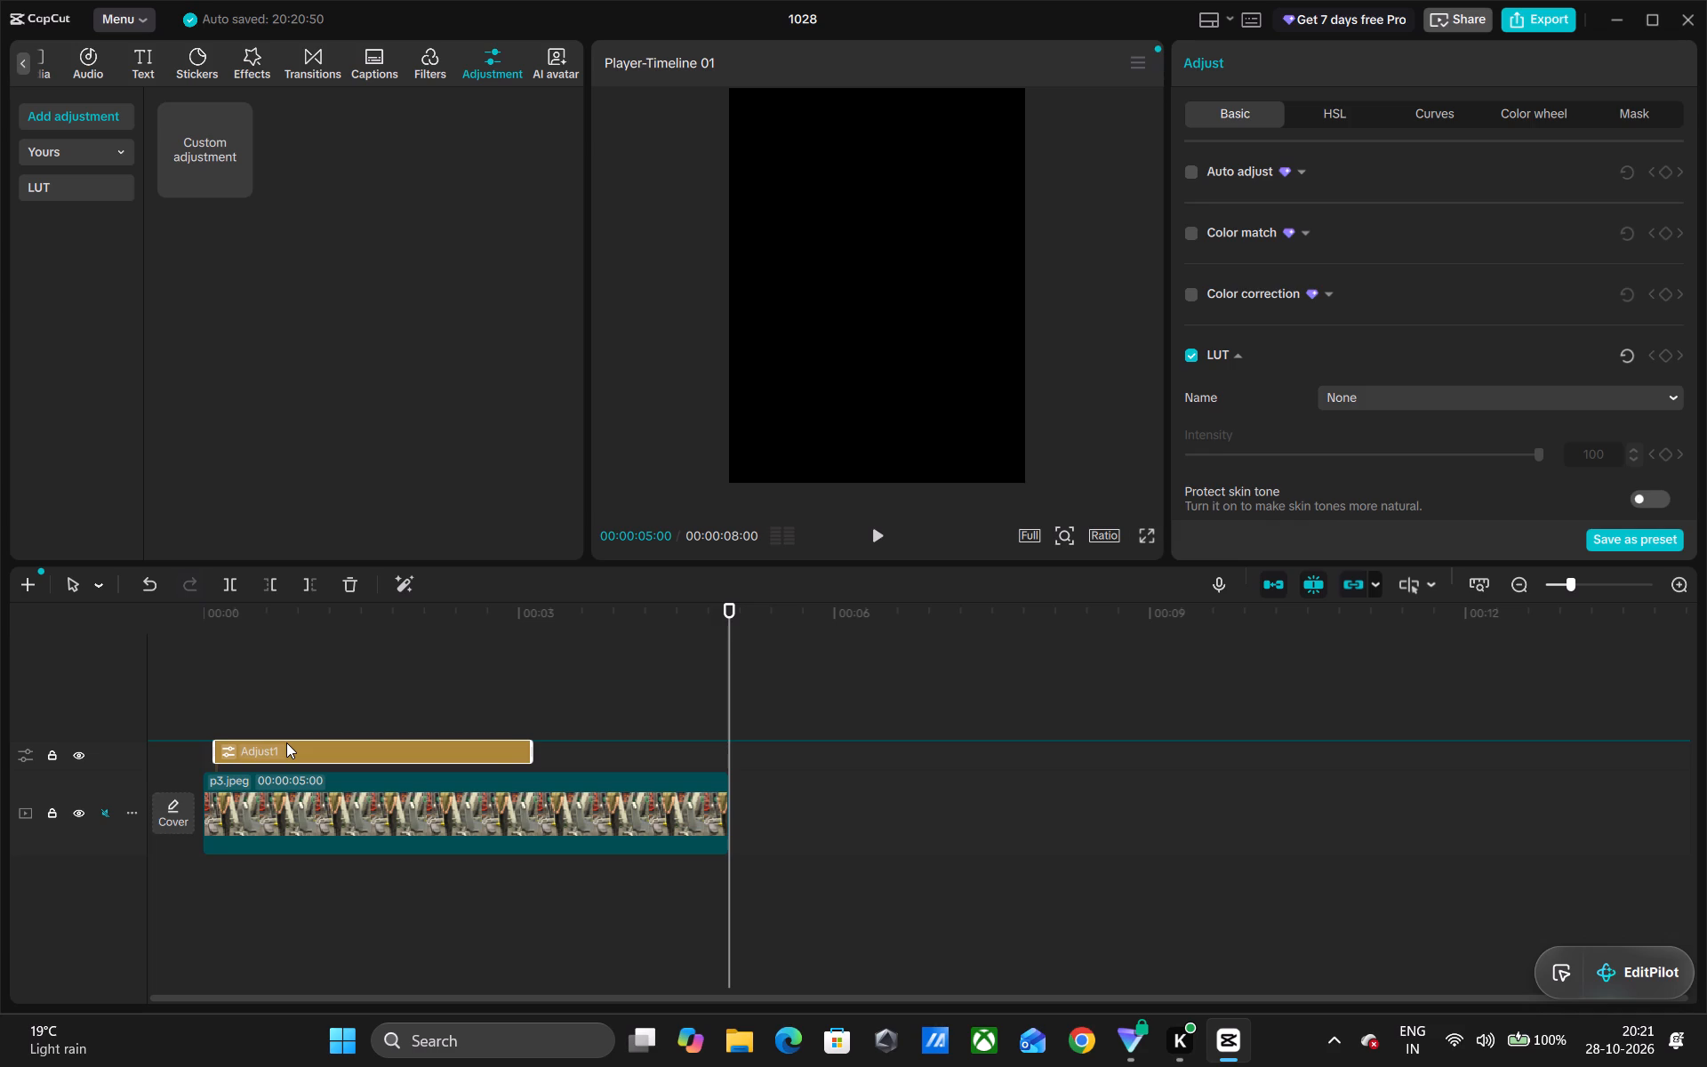
{"action": "left_click_drag", "start_coordinate": [286, 742], "coordinate": [281, 742]}
{"action": "left_click_drag", "start_coordinate": [281, 742], "coordinate": [275, 741]}
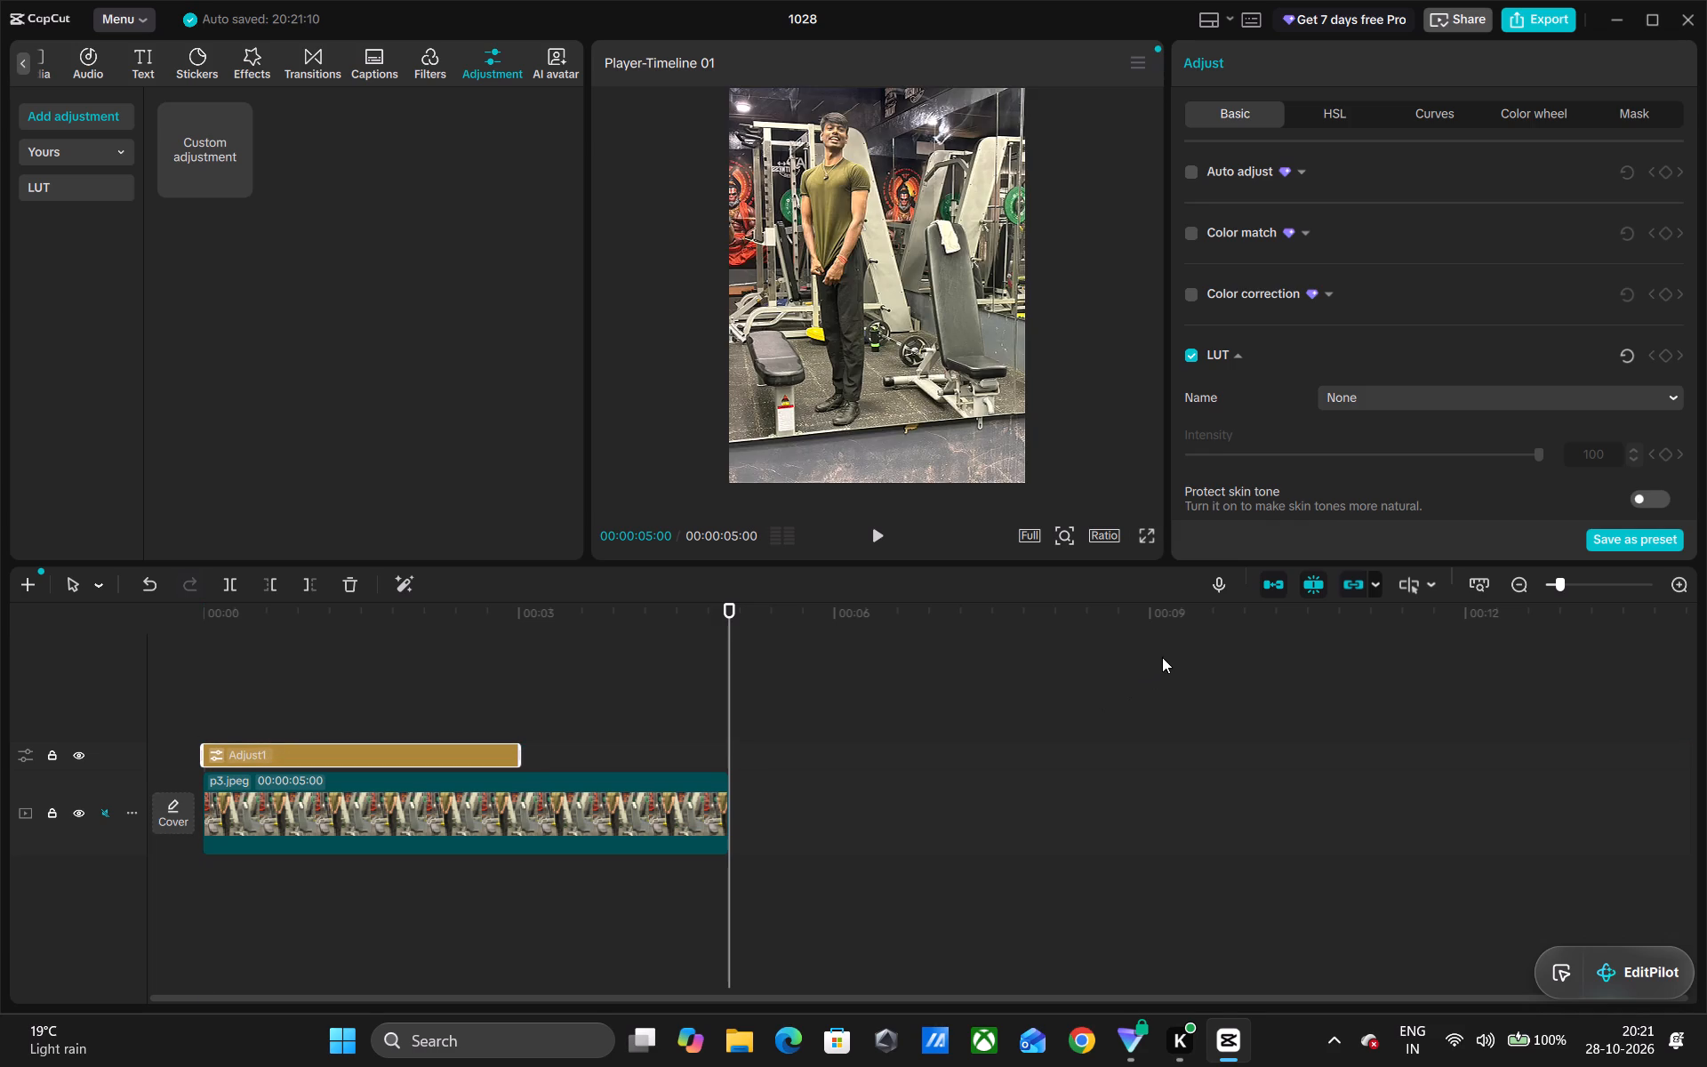
Look through the adjustment layer's Basic, Curves, Color wheel and Mask settings.
{"action": "scroll", "coordinate": [1339, 339], "scroll_direction": "right", "scroll_amount": 1}
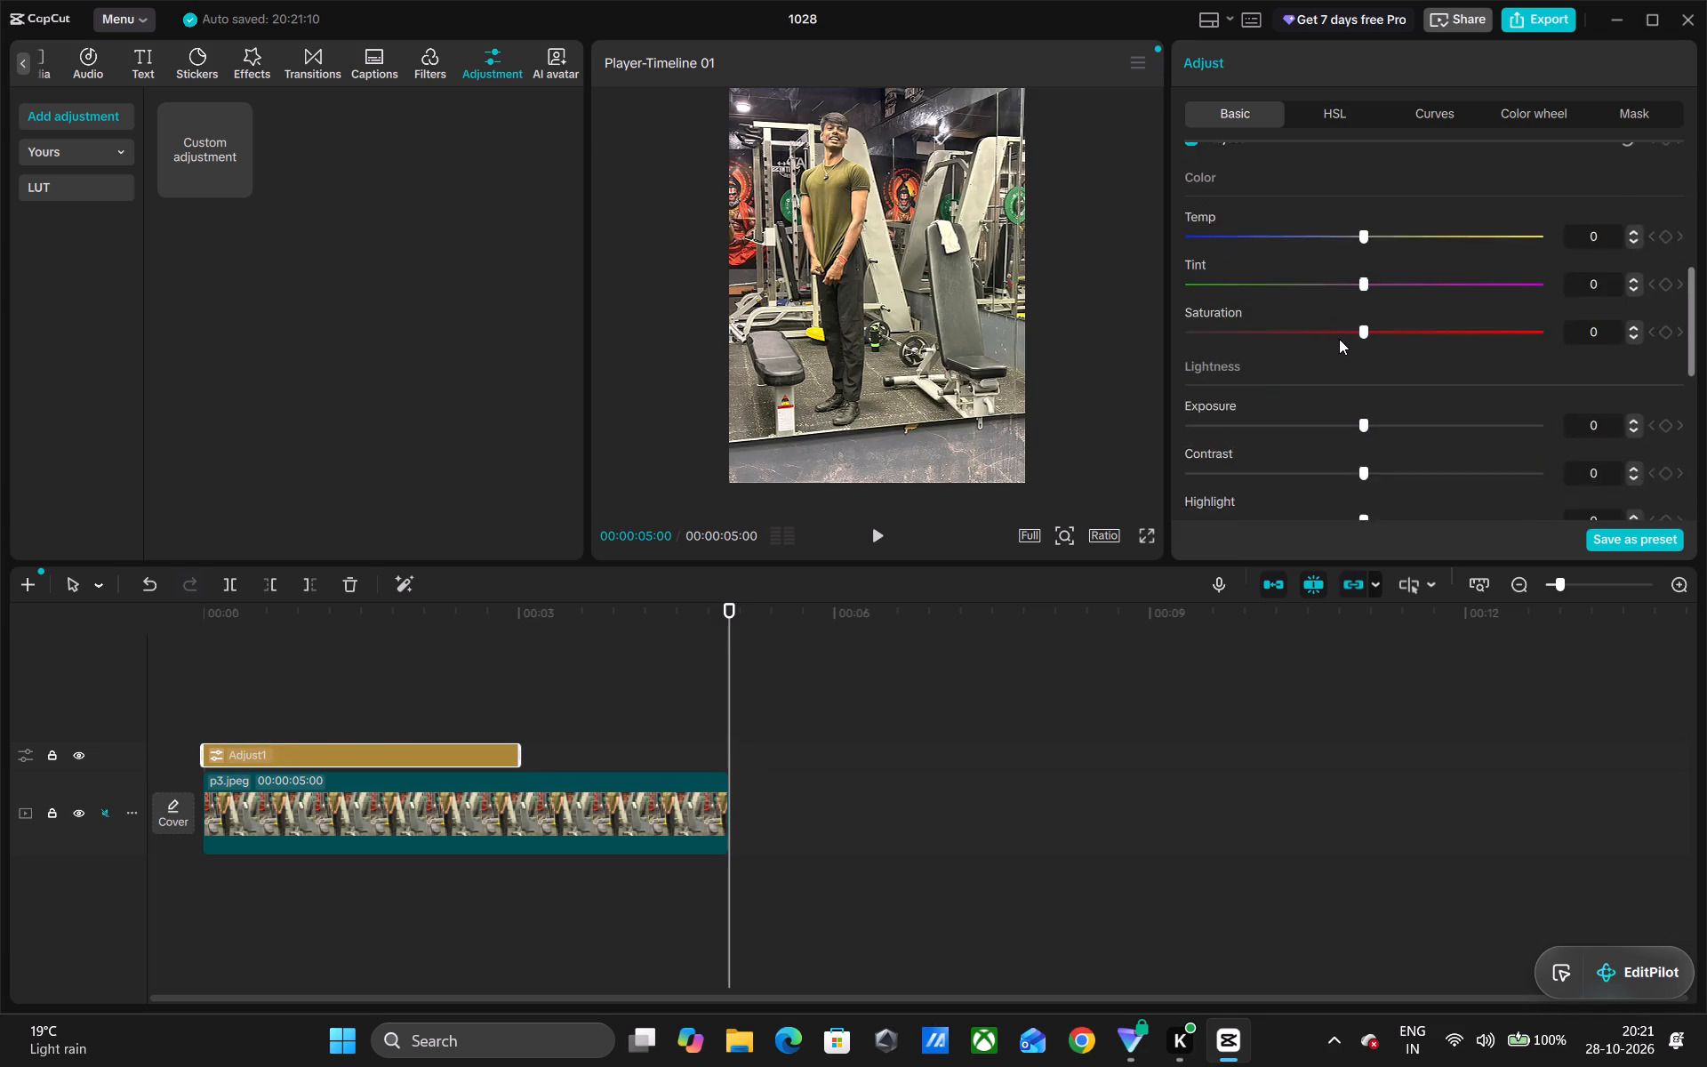
{"action": "scroll", "coordinate": [1339, 339], "scroll_direction": "right", "scroll_amount": 1}
{"action": "left_click", "coordinate": [1334, 124]}
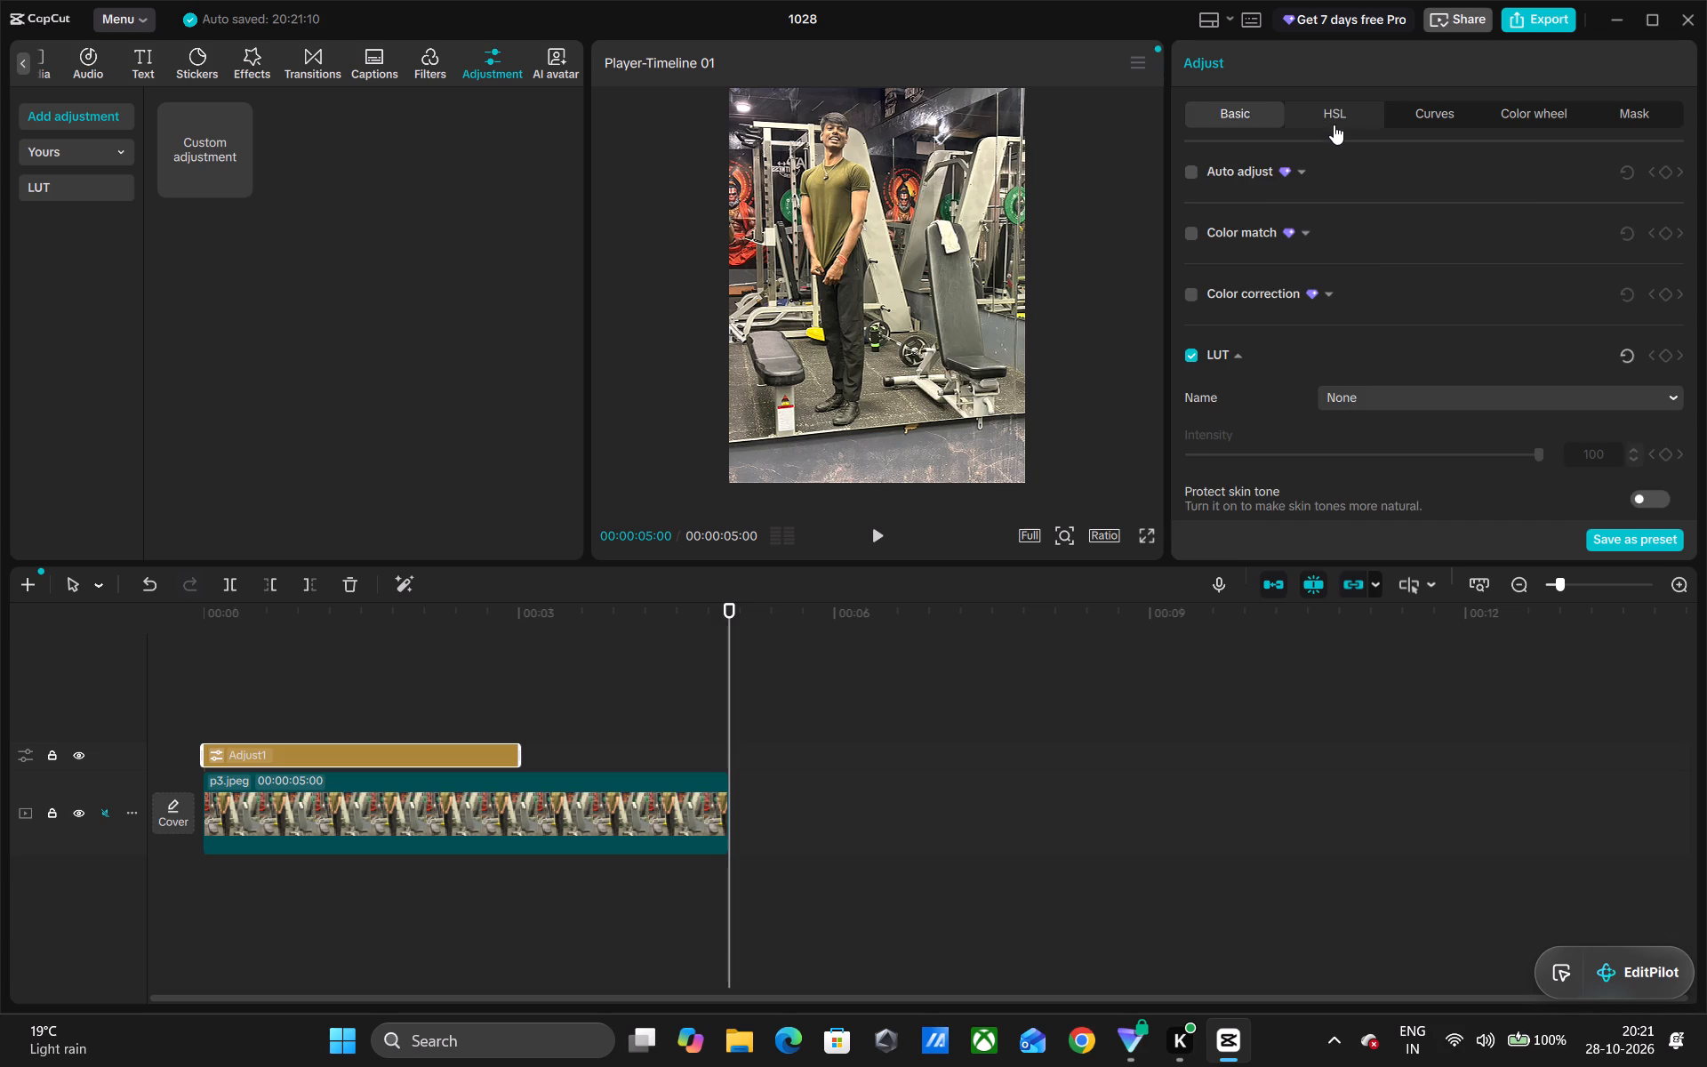
{"action": "left_click", "coordinate": [1424, 104]}
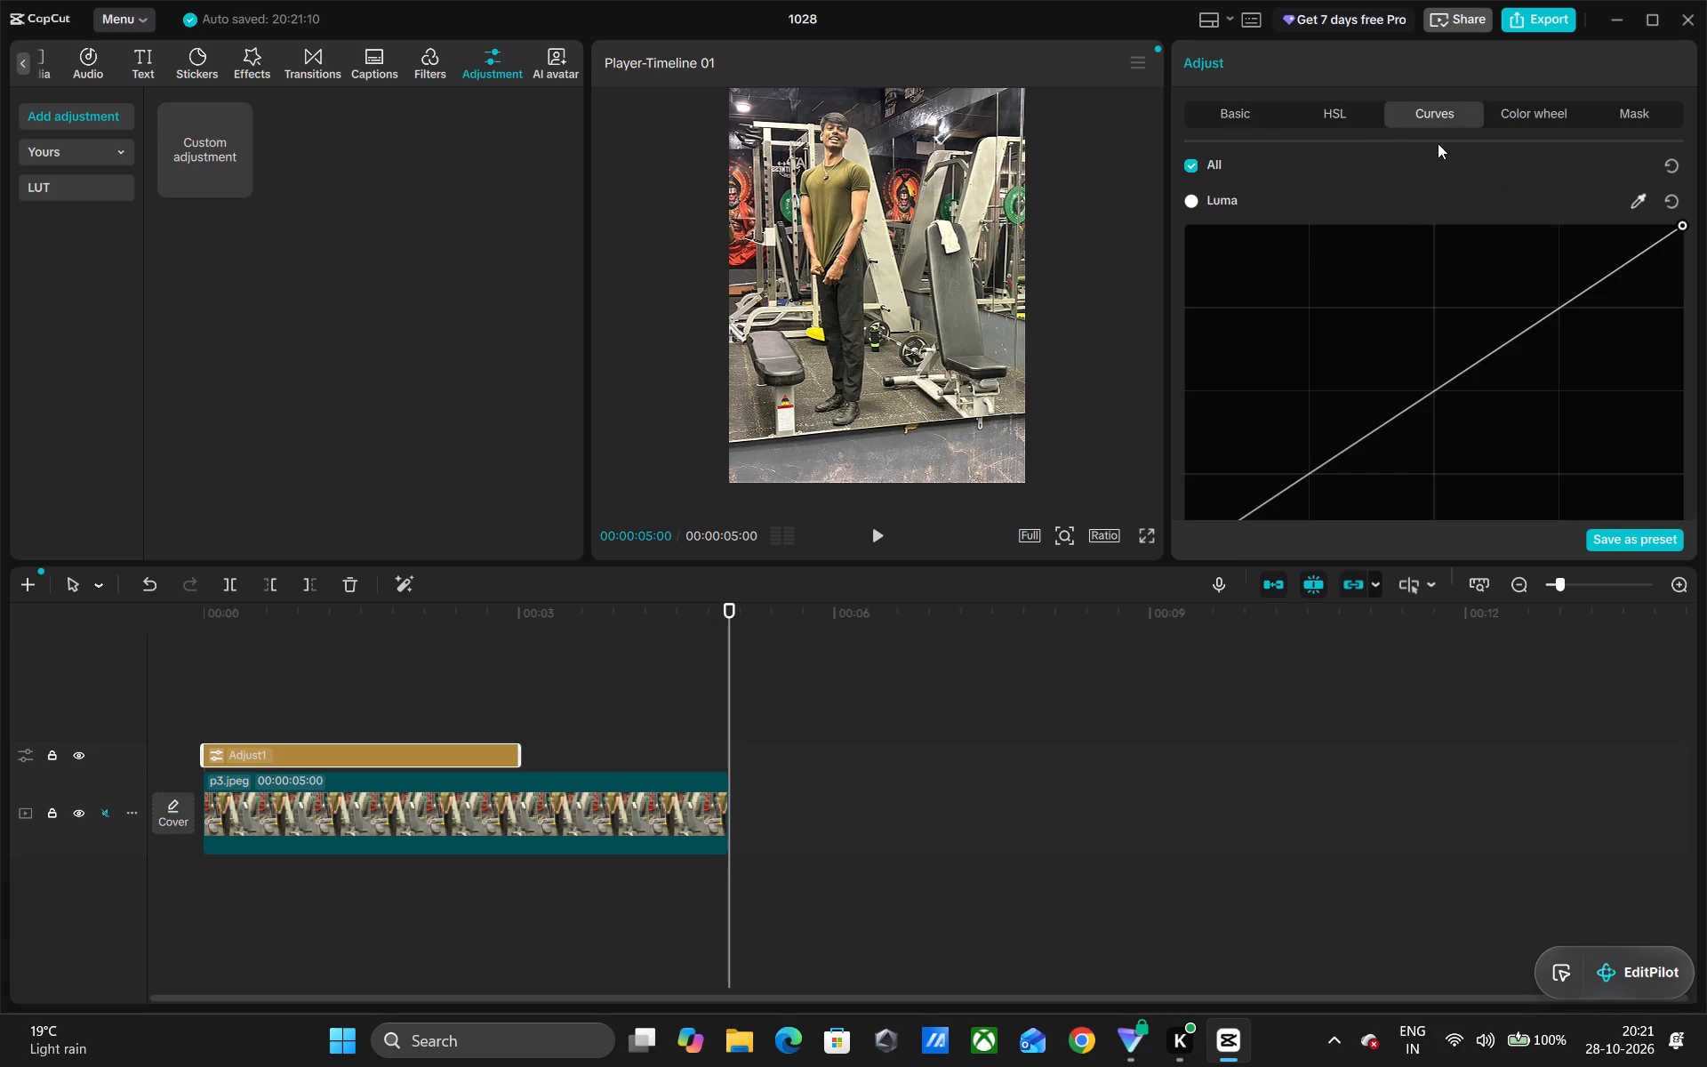
{"action": "left_click", "coordinate": [1562, 94]}
{"action": "left_click", "coordinate": [1549, 117]}
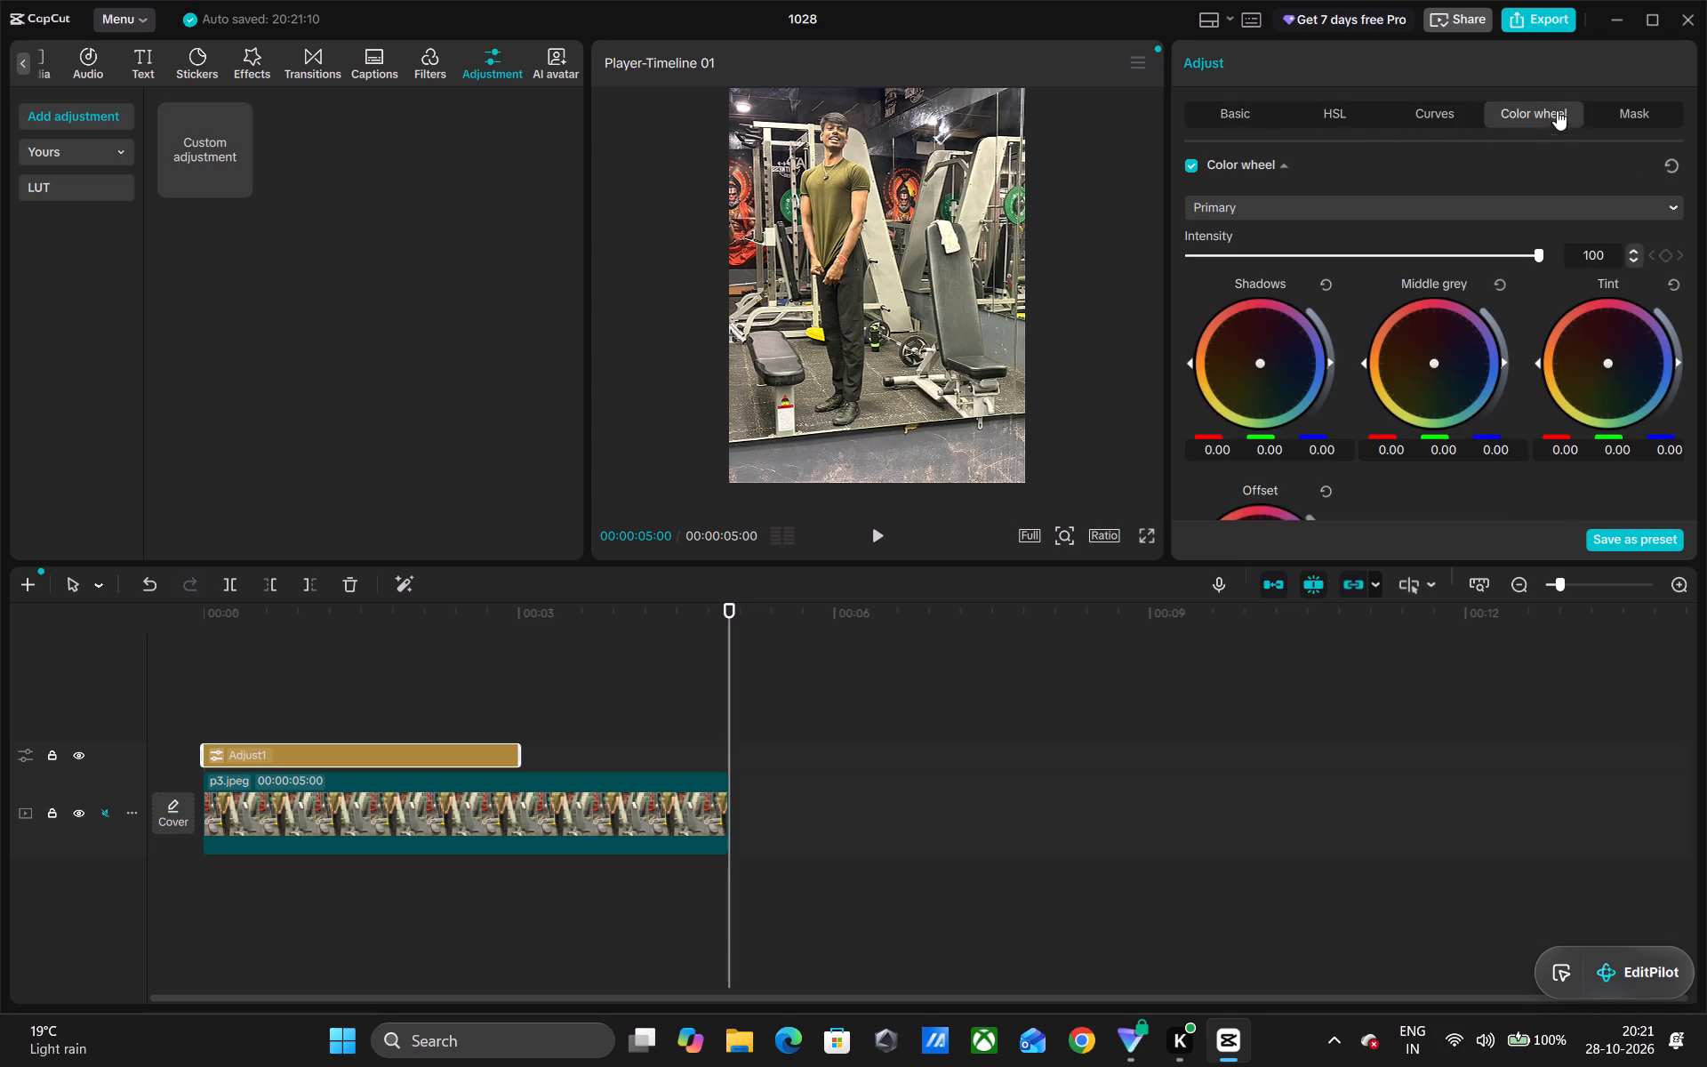
{"action": "left_click", "coordinate": [1608, 110]}
Reshape the adjustment layer's Luma curve by pulling its midpoint down to the bottom edge near the highlights end.
{"action": "left_click", "coordinate": [1424, 110]}
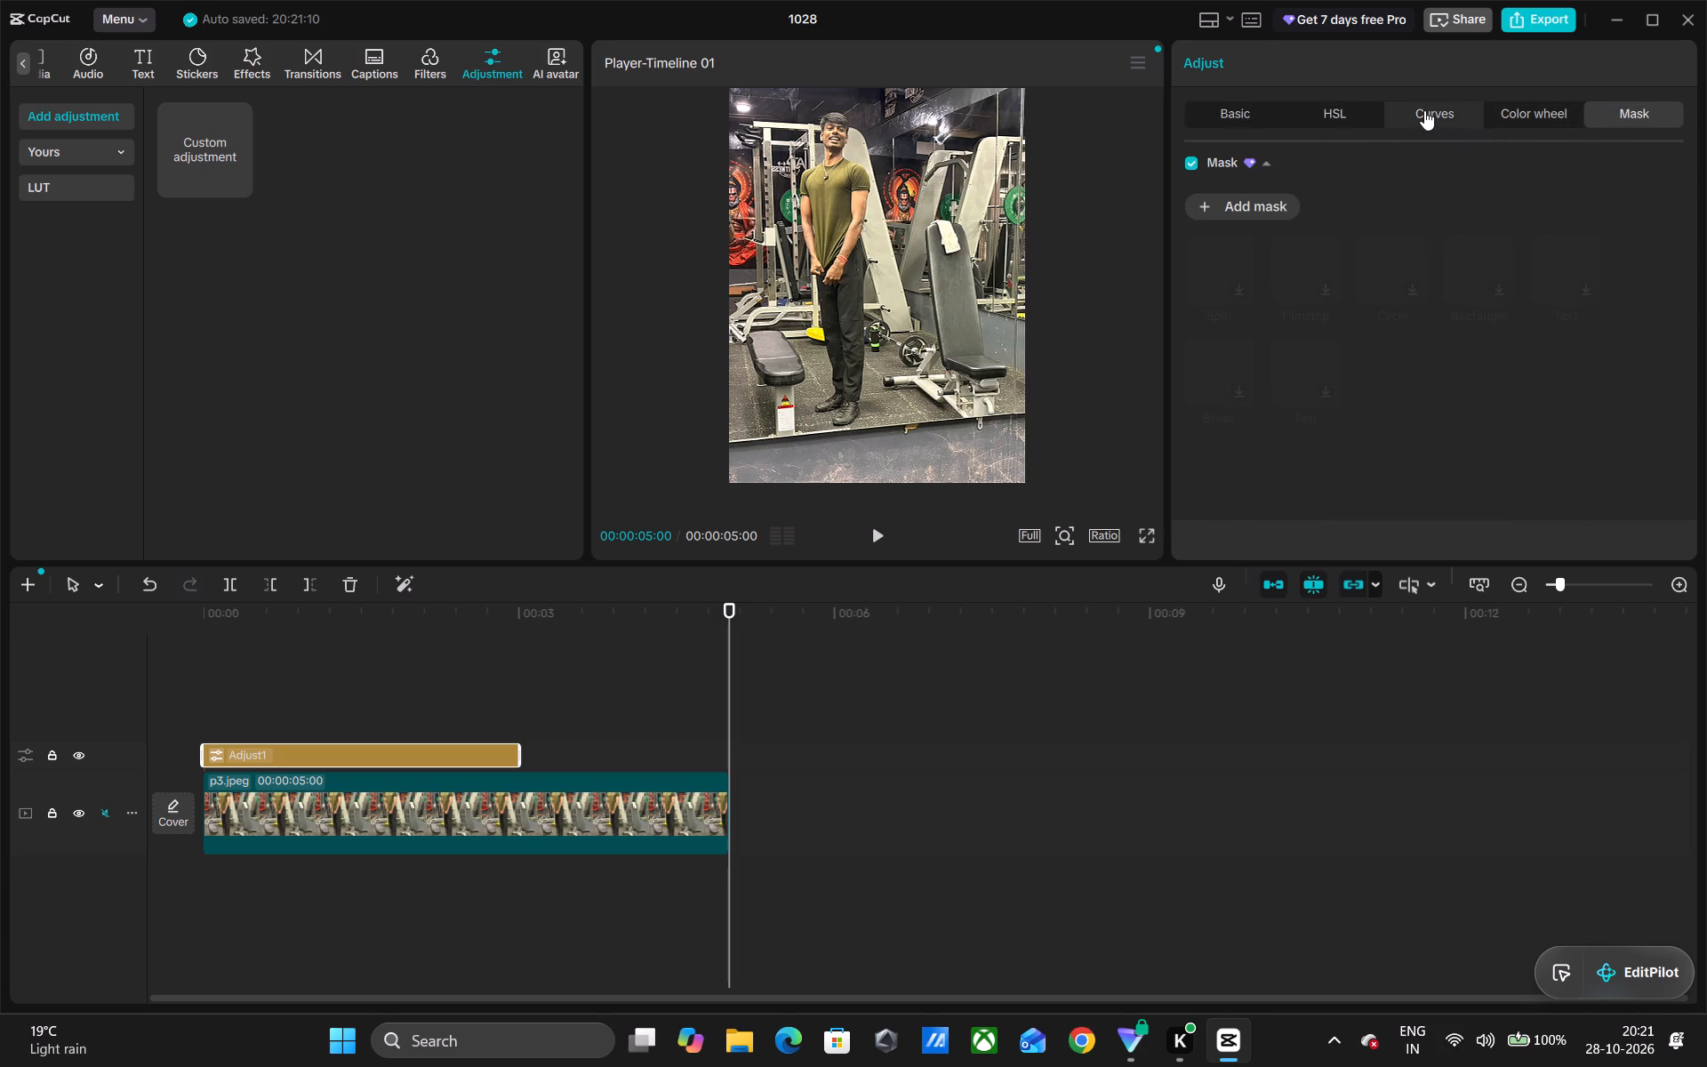
{"action": "left_click_drag", "start_coordinate": [1448, 379], "coordinate": [1588, 456]}
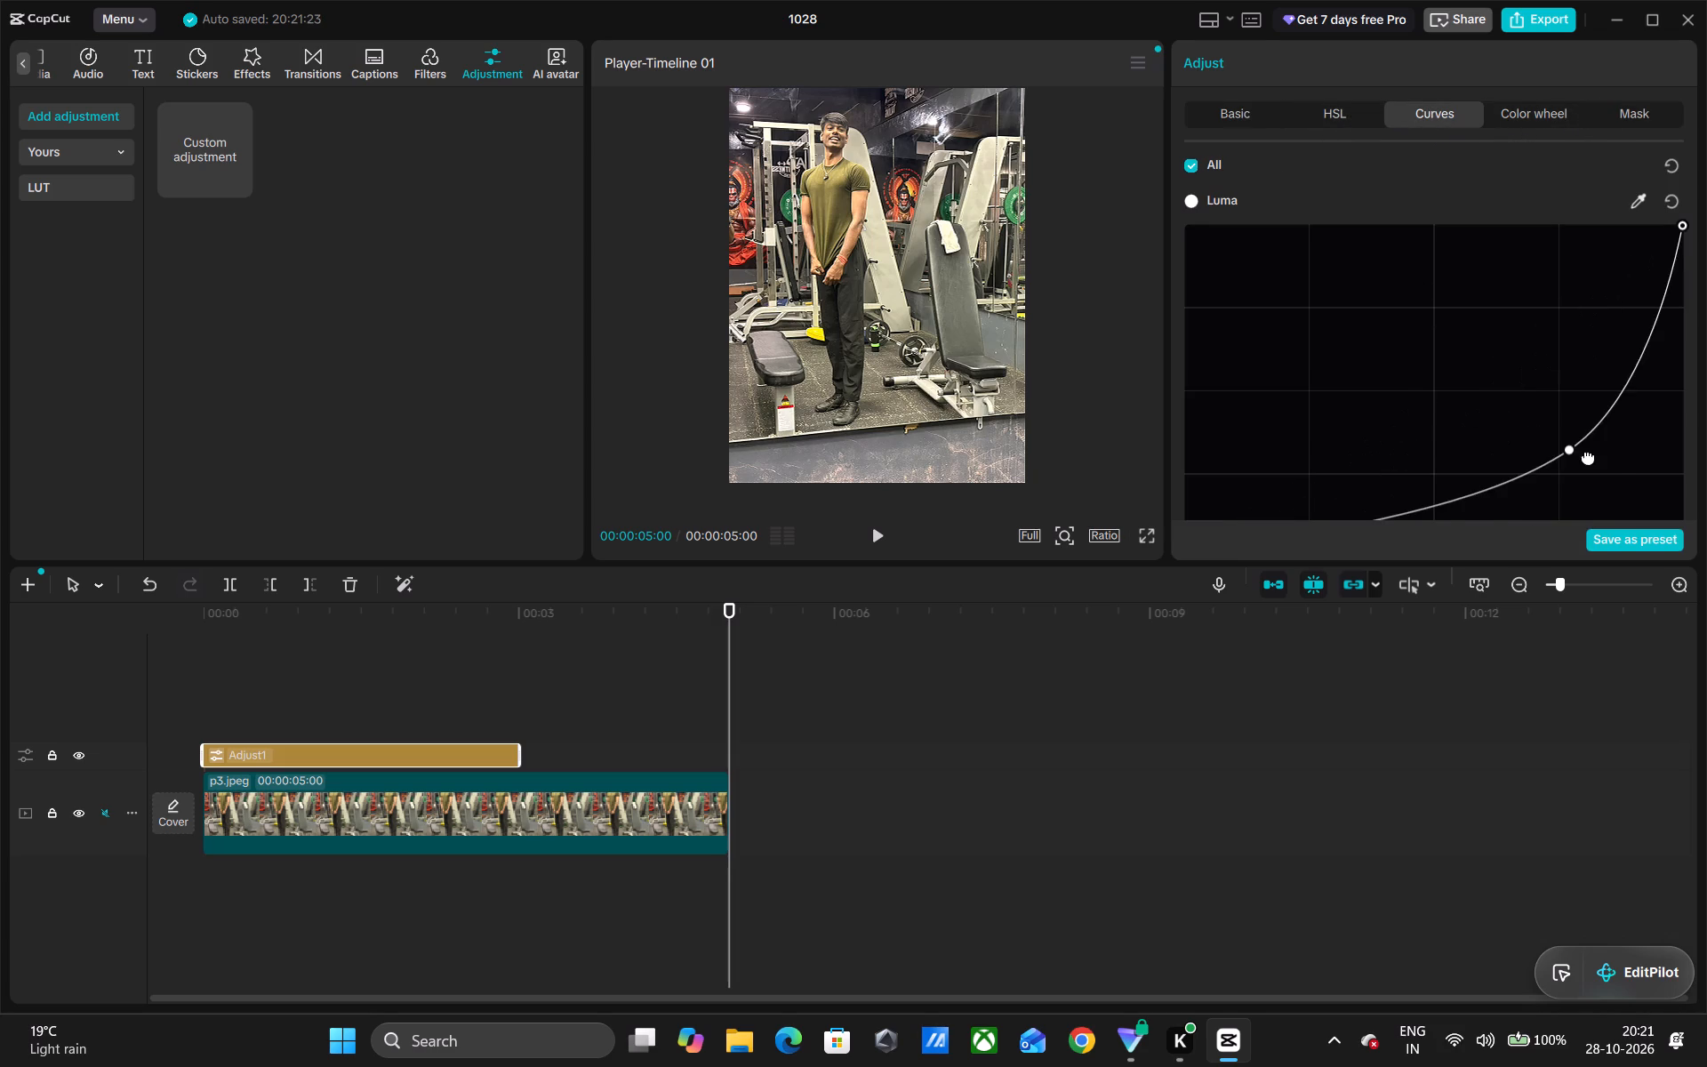
{"action": "left_click_drag", "start_coordinate": [1588, 456], "coordinate": [1290, 459]}
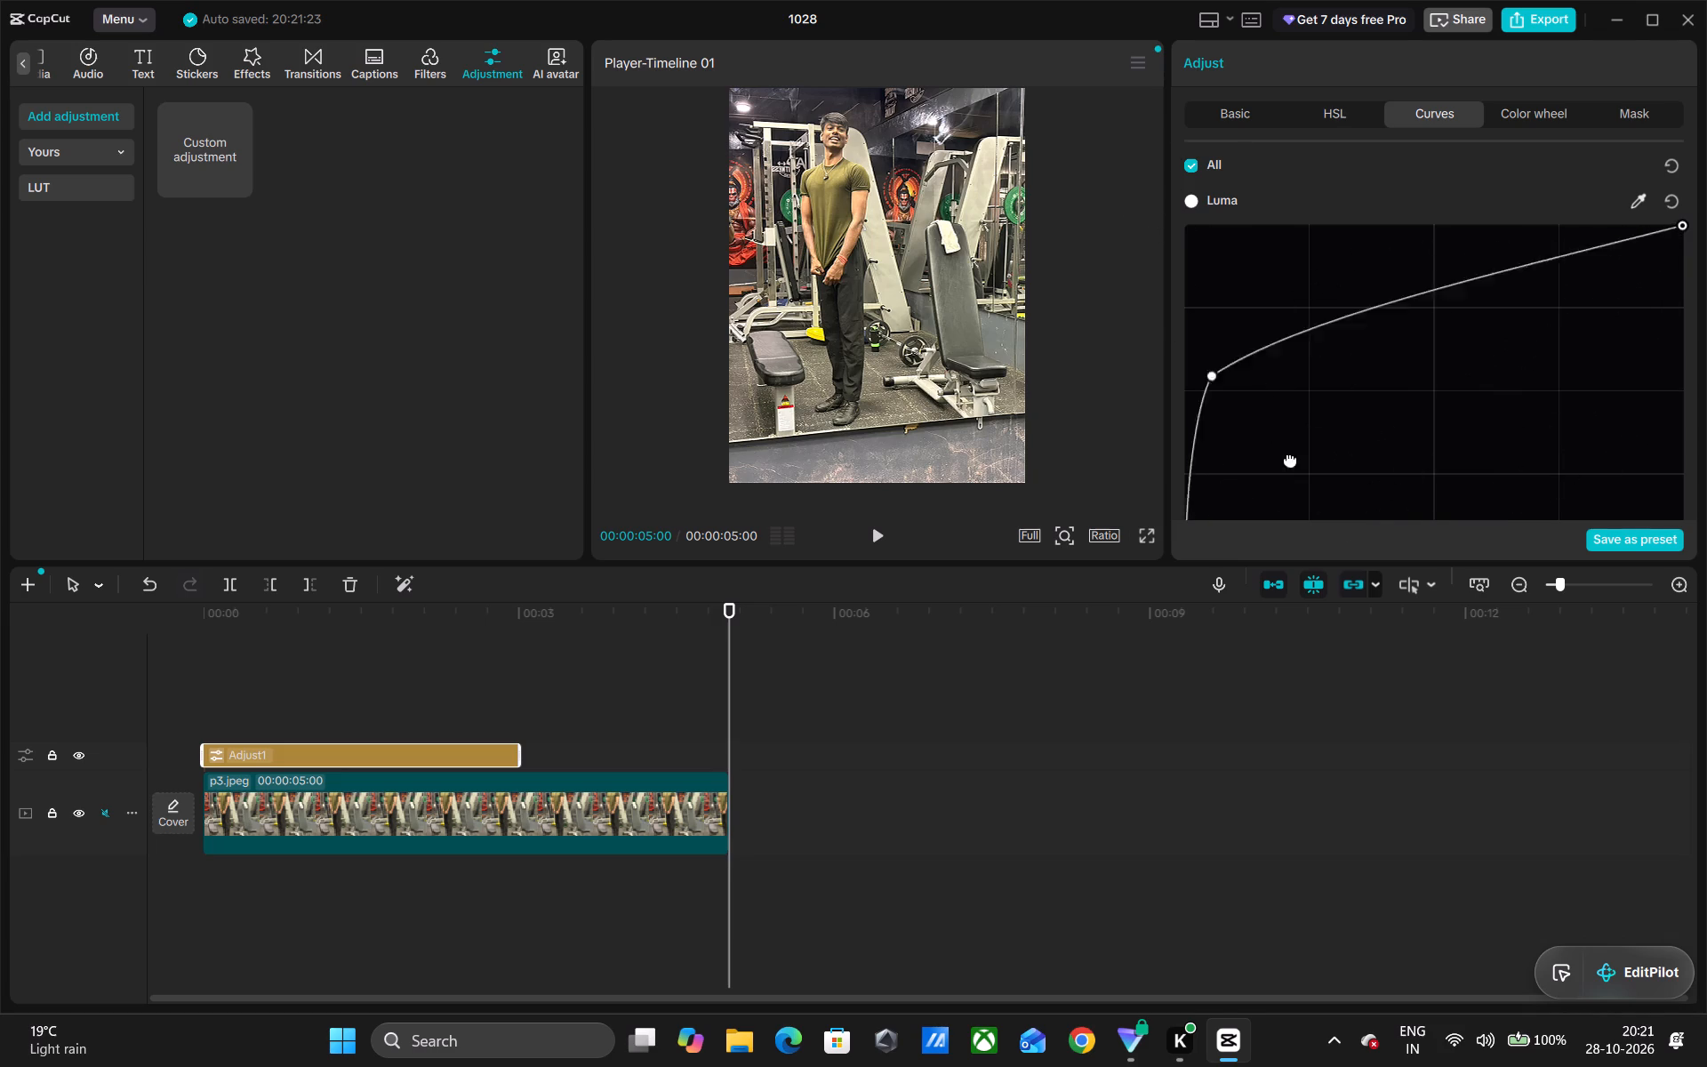
{"action": "left_click_drag", "start_coordinate": [1290, 459], "coordinate": [1121, 601]}
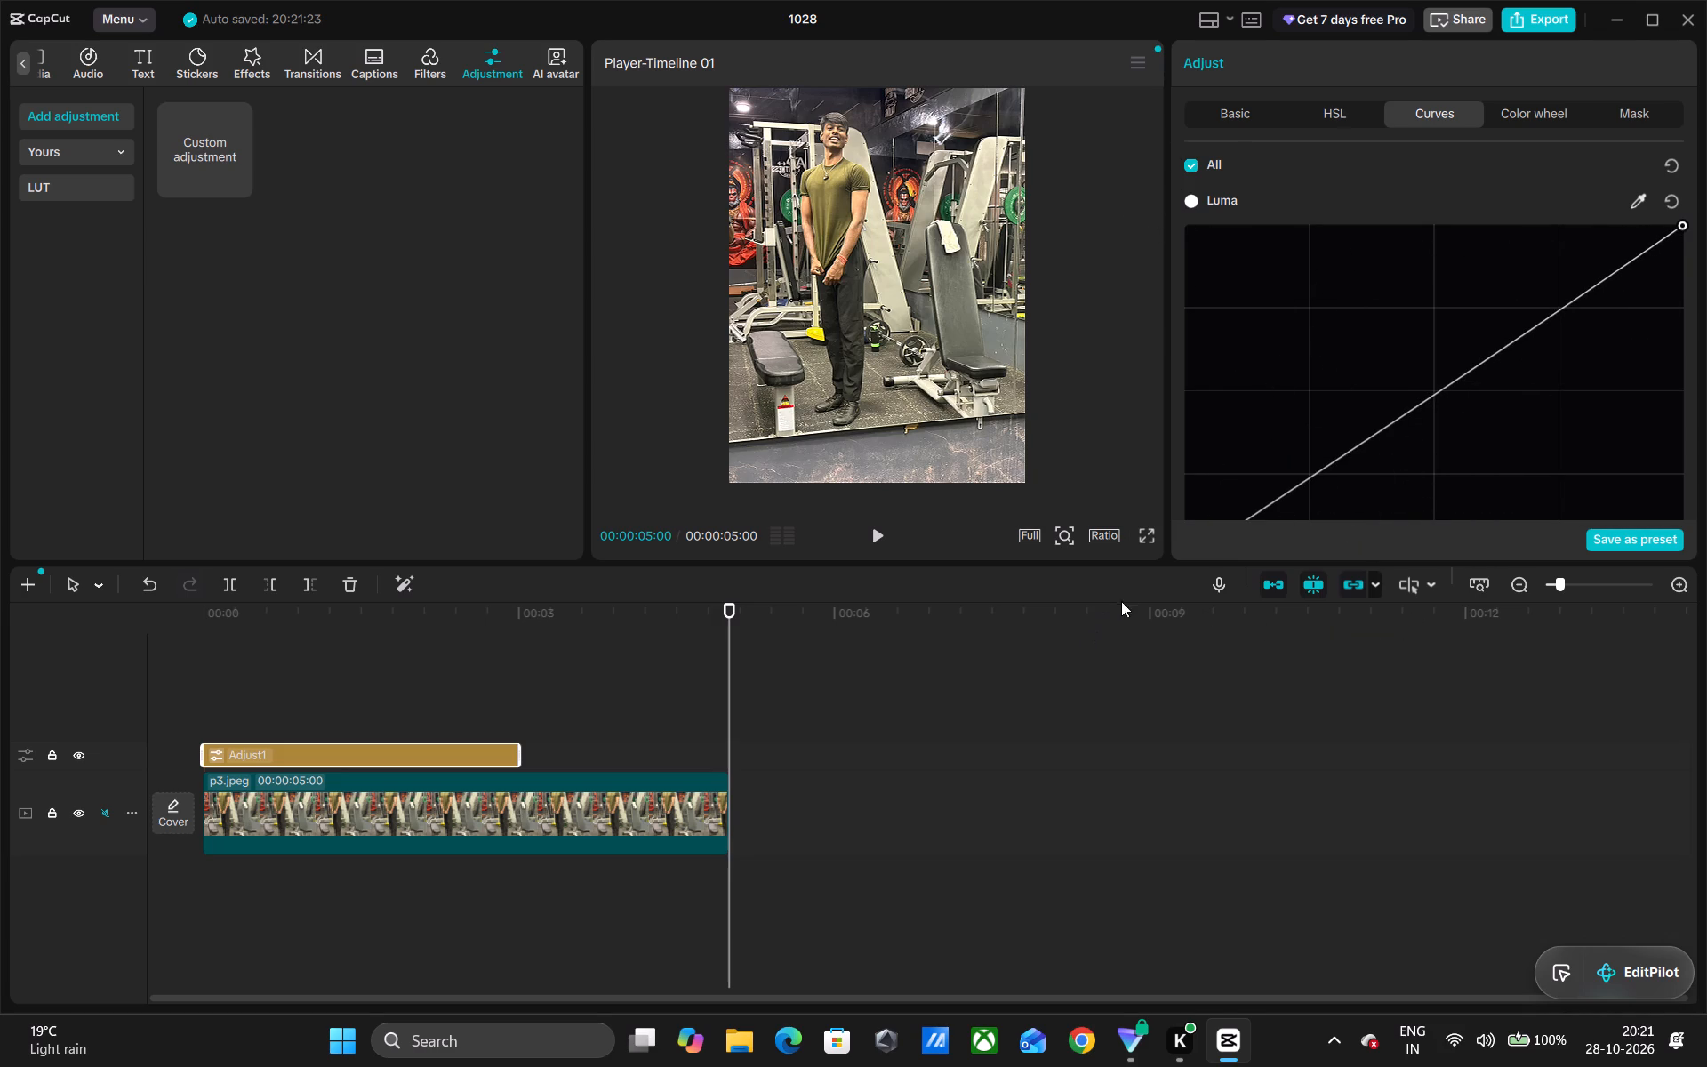
{"action": "left_click_drag", "start_coordinate": [1121, 601], "coordinate": [1647, 813]}
Reshape the Red (R) curve by pulling a point up to the graph's top edge at the shadows end.
{"action": "scroll", "coordinate": [1485, 395], "scroll_direction": "down", "scroll_amount": 7}
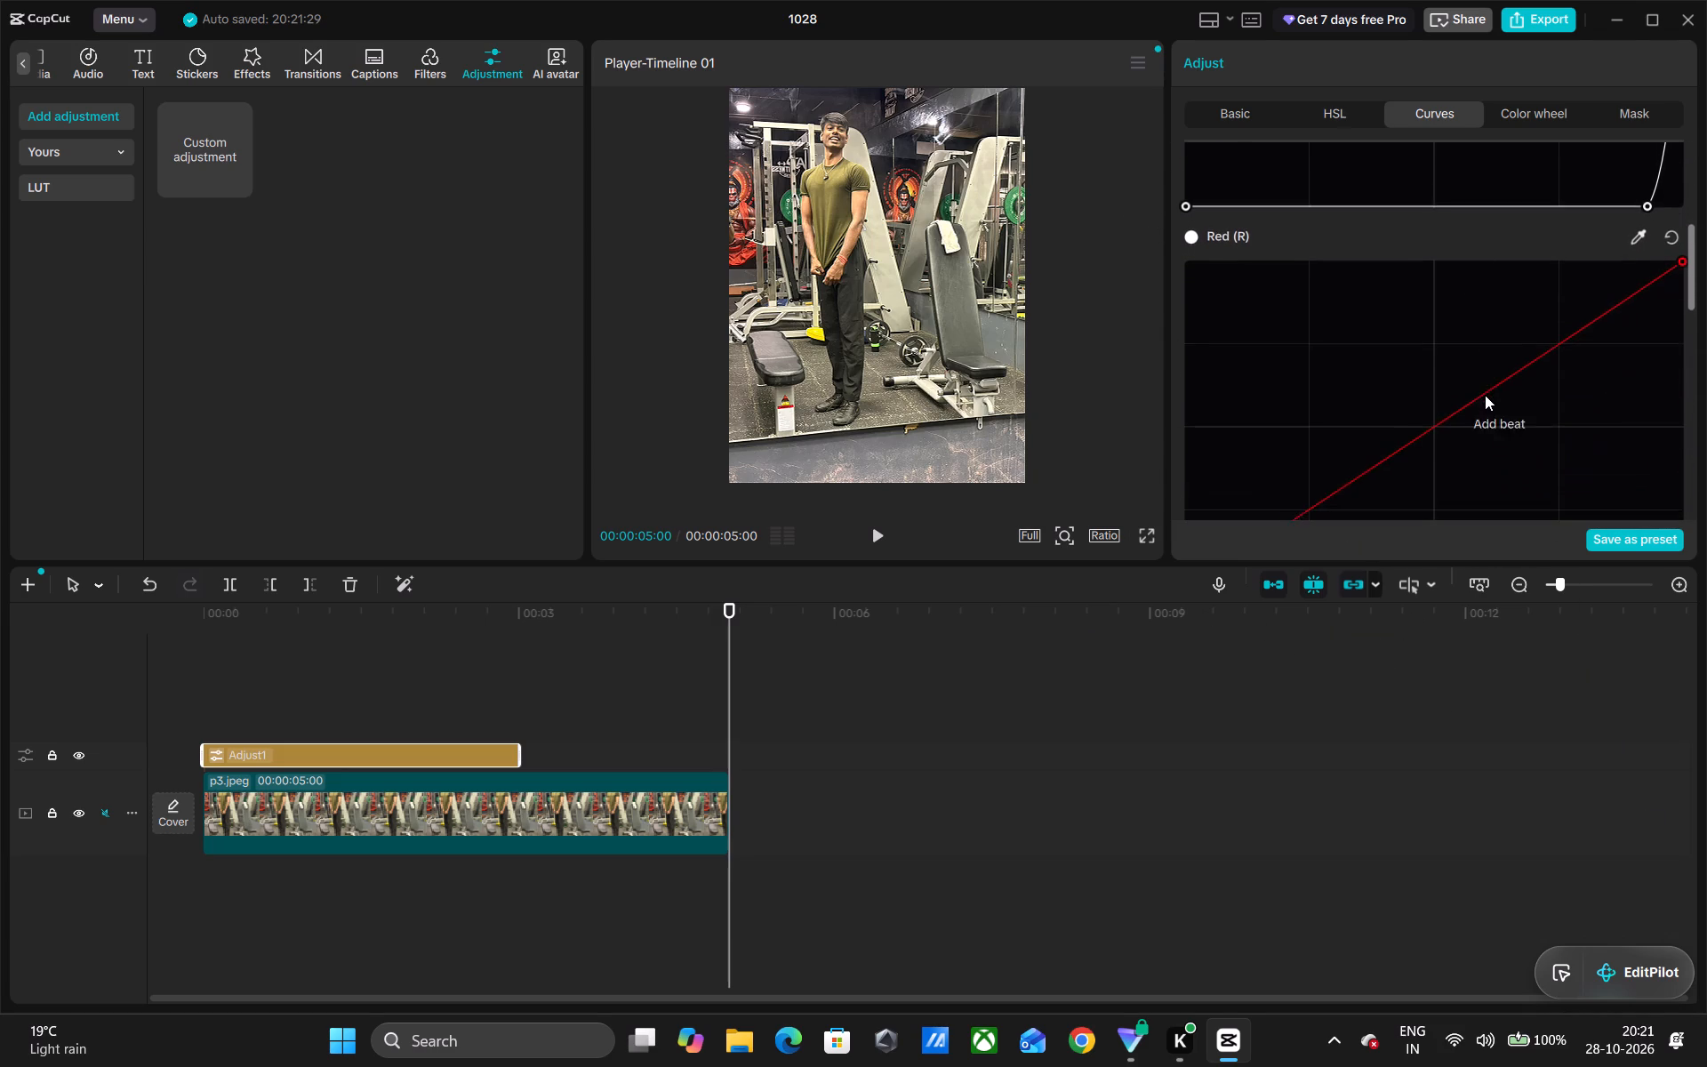
{"action": "scroll", "coordinate": [1485, 395], "scroll_direction": "down", "scroll_amount": 1}
{"action": "left_click_drag", "start_coordinate": [1448, 397], "coordinate": [1302, 333]}
{"action": "left_click_drag", "start_coordinate": [1447, 394], "coordinate": [1328, 520]}
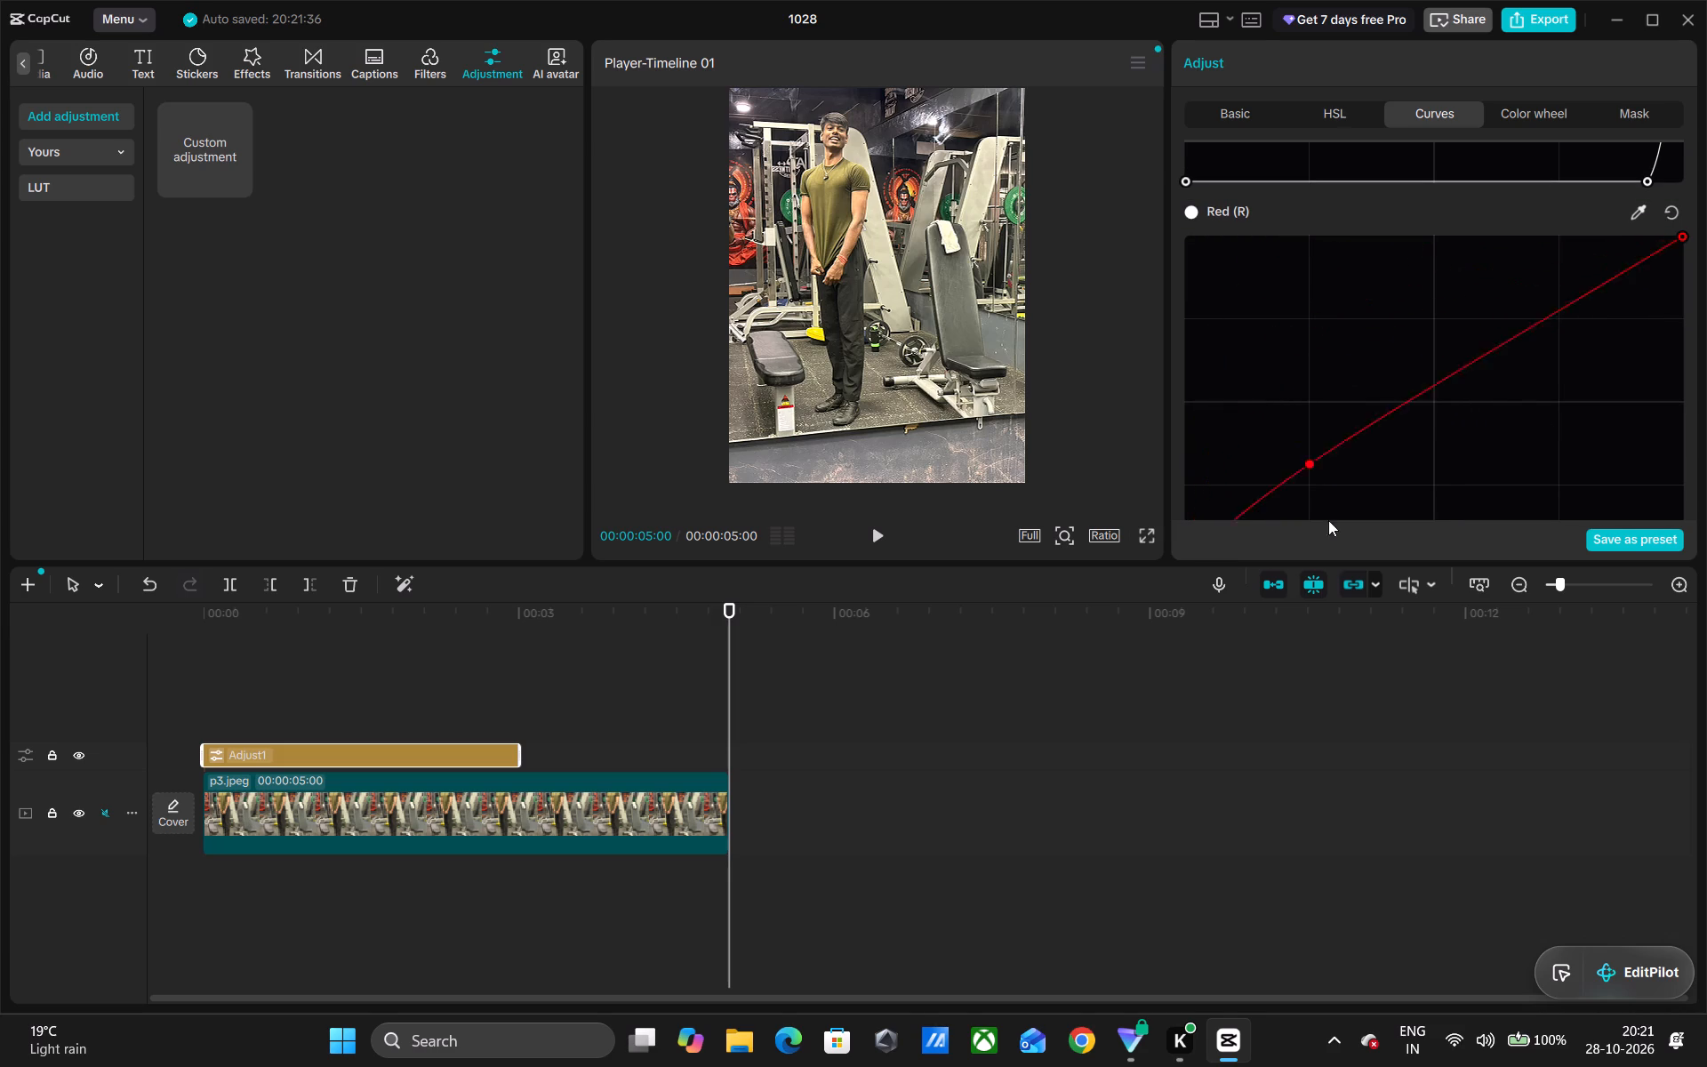
{"action": "left_click_drag", "start_coordinate": [1328, 520], "coordinate": [1278, 517]}
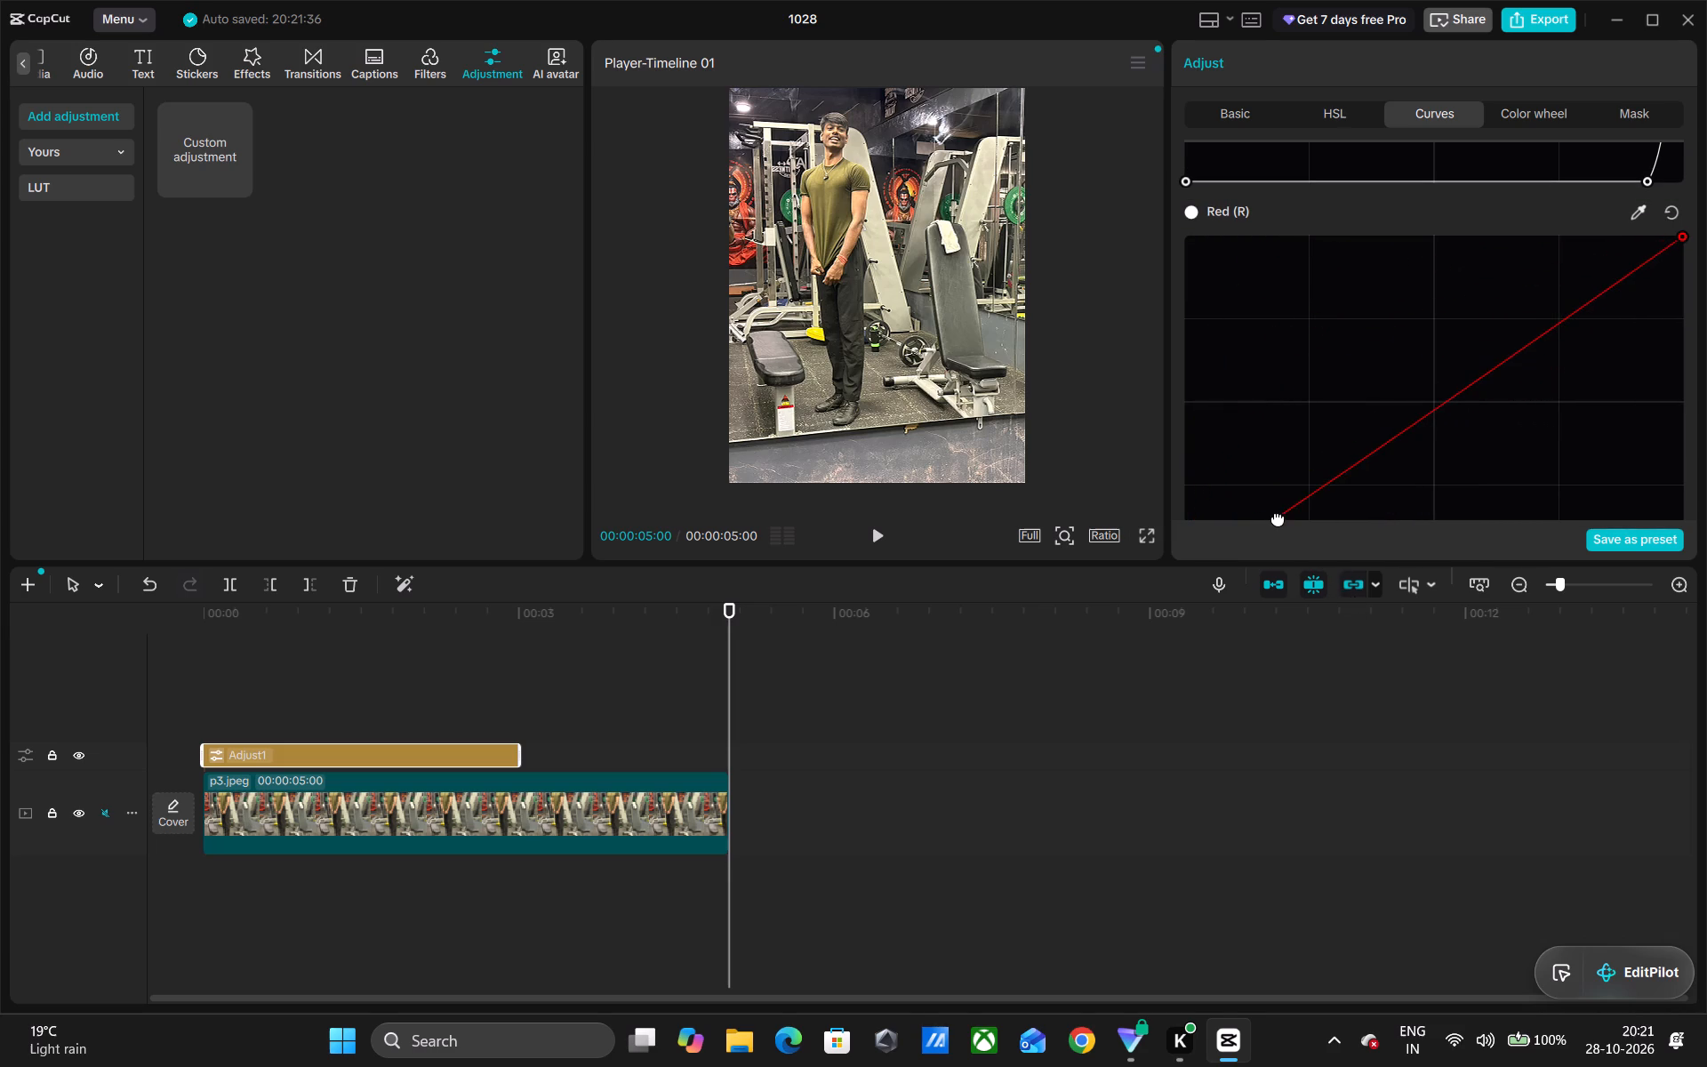
{"action": "left_click_drag", "start_coordinate": [1278, 517], "coordinate": [1156, 246]}
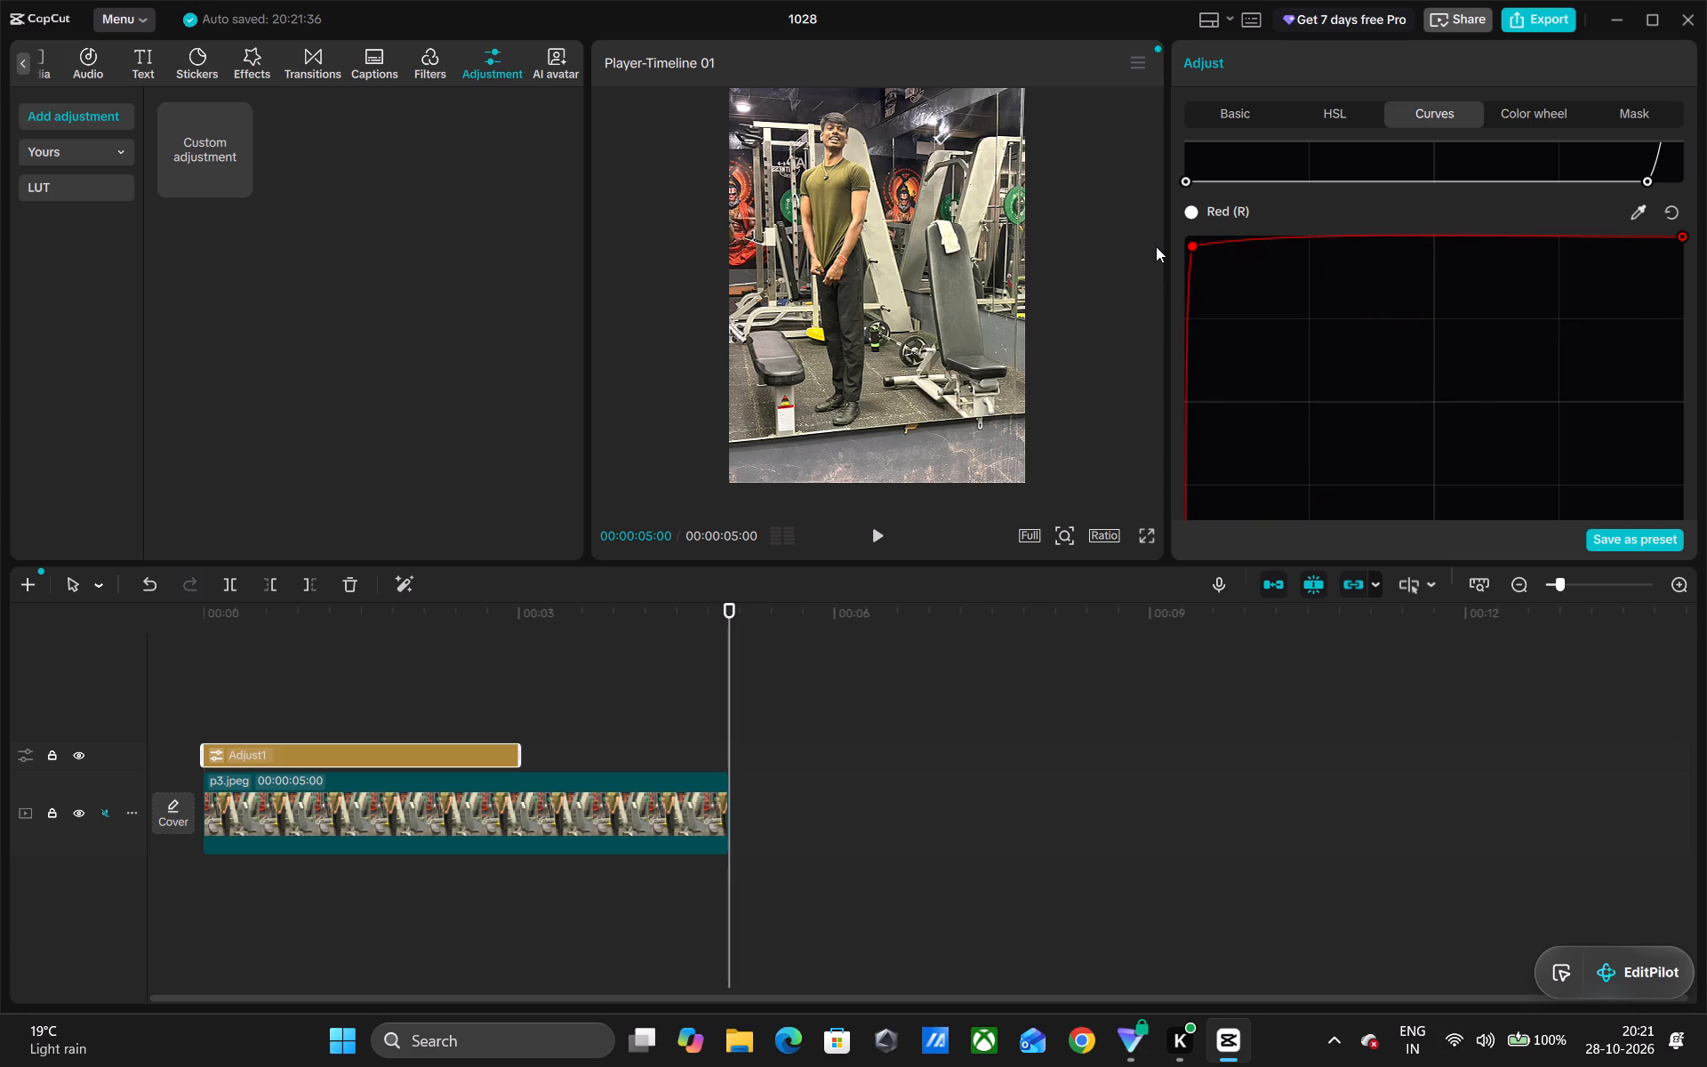
{"action": "left_click_drag", "start_coordinate": [1156, 246], "coordinate": [1403, 498]}
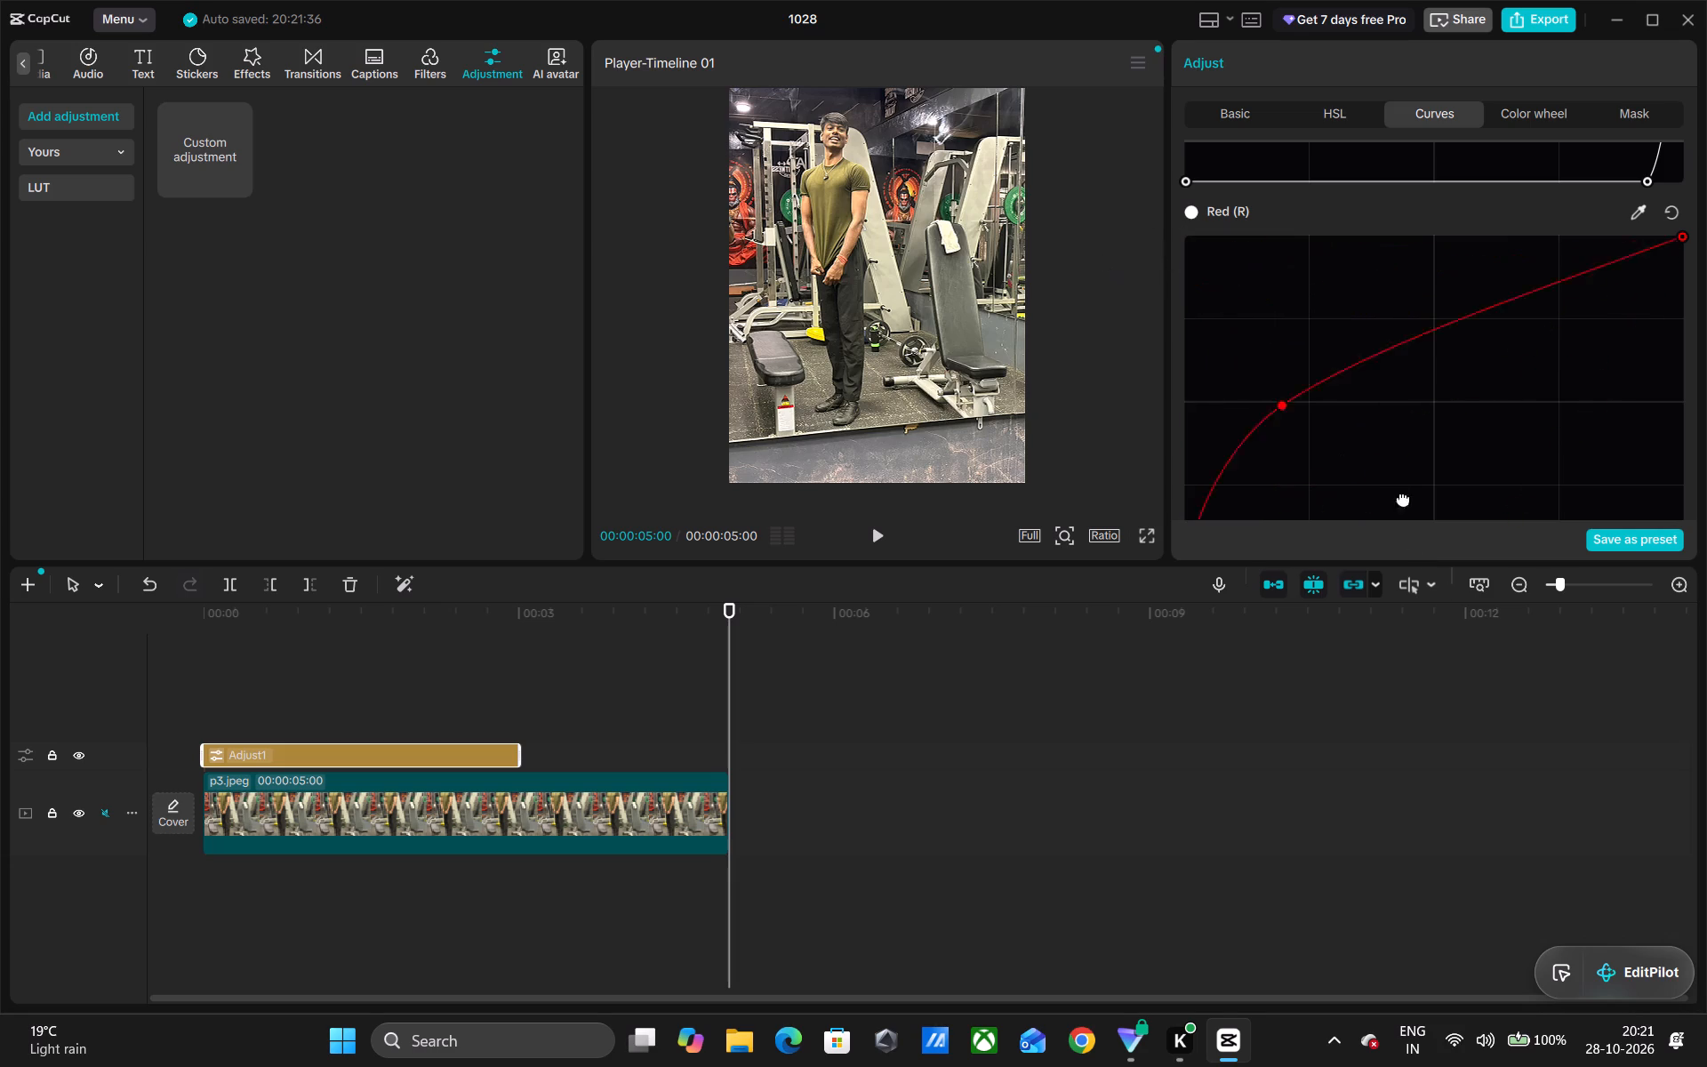
{"action": "left_click_drag", "start_coordinate": [1403, 498], "coordinate": [1076, 207]}
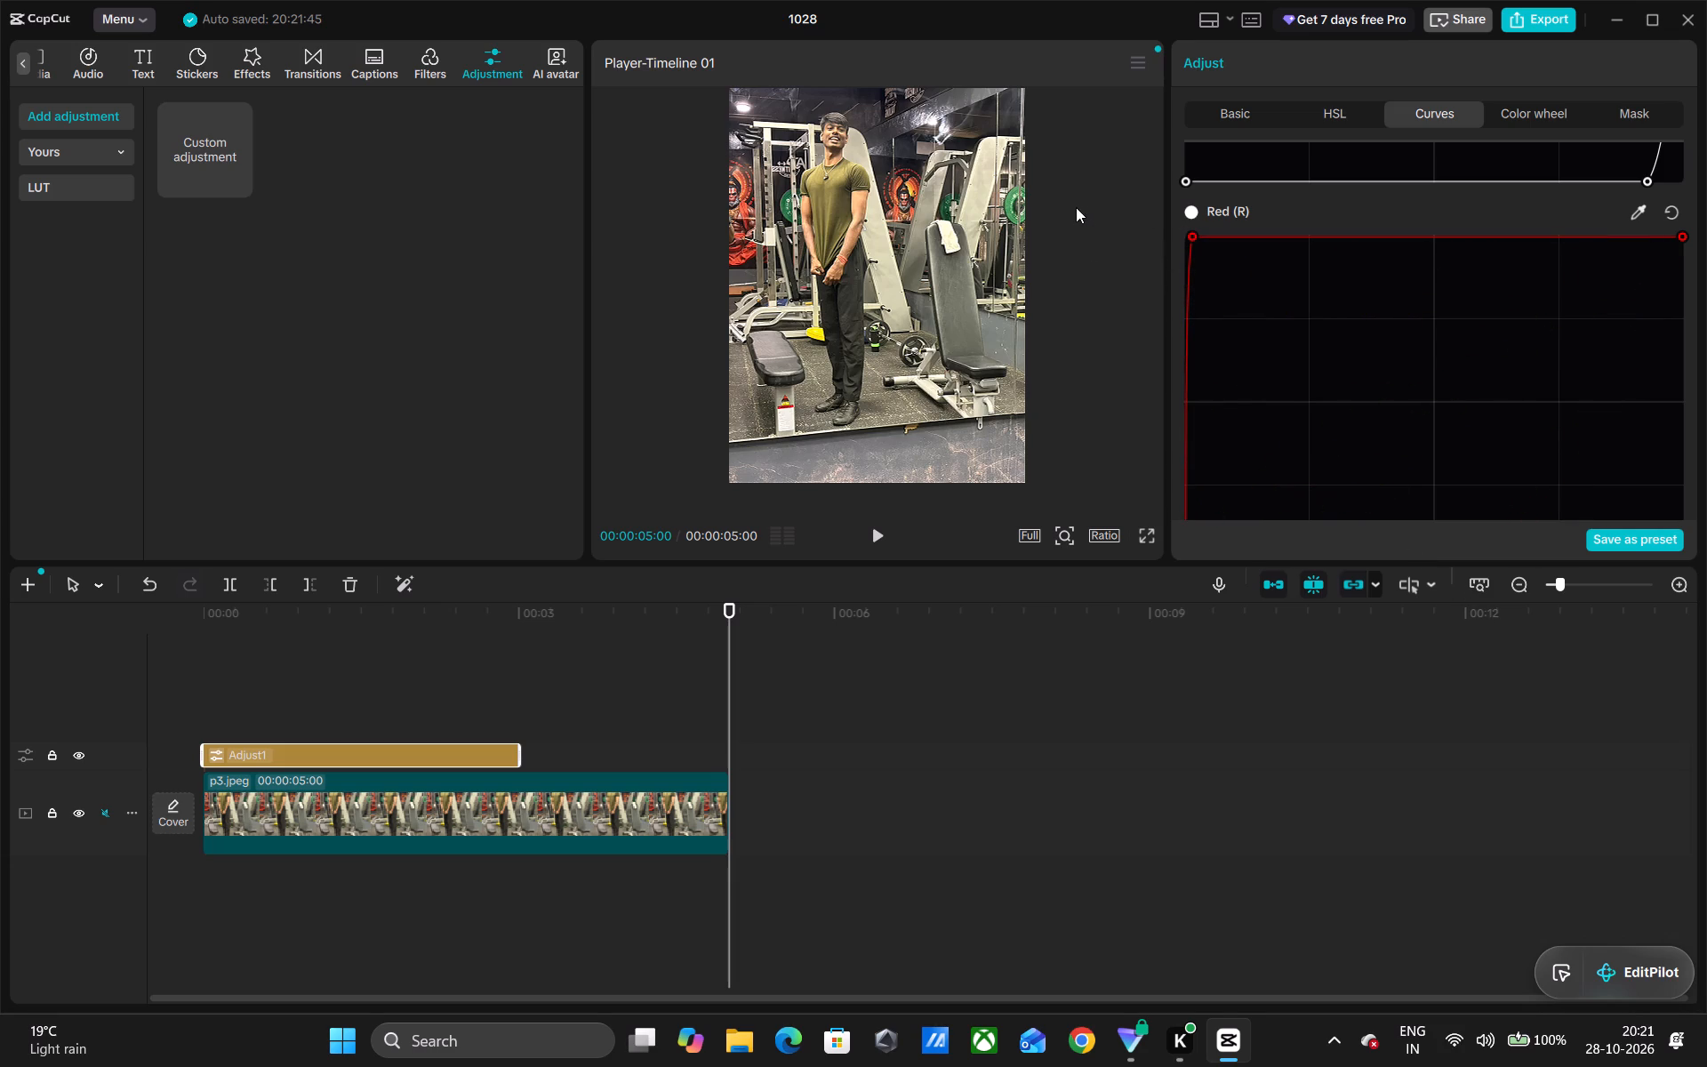
Reshape the Green (G) curve by pulling a point up close to the graph's top edge at the shadows end.
{"action": "scroll", "coordinate": [1284, 314], "scroll_direction": "down", "scroll_amount": 8}
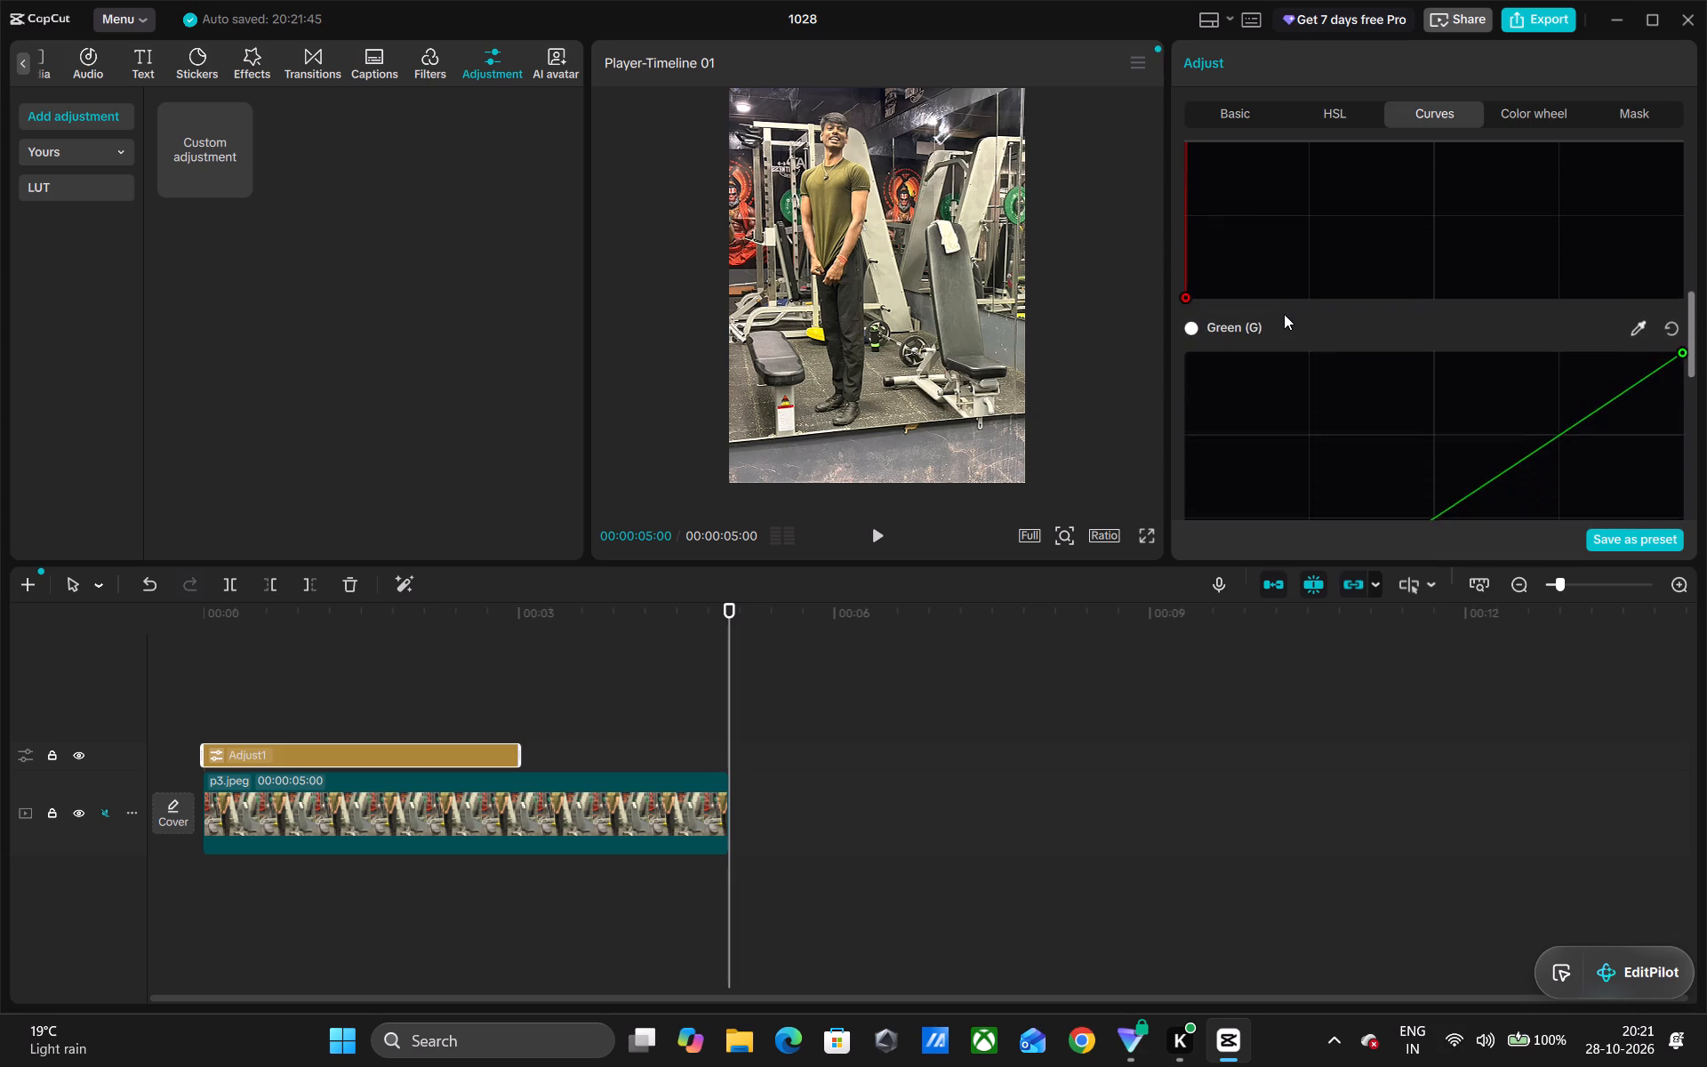
{"action": "scroll", "coordinate": [1284, 314], "scroll_direction": "down", "scroll_amount": 4}
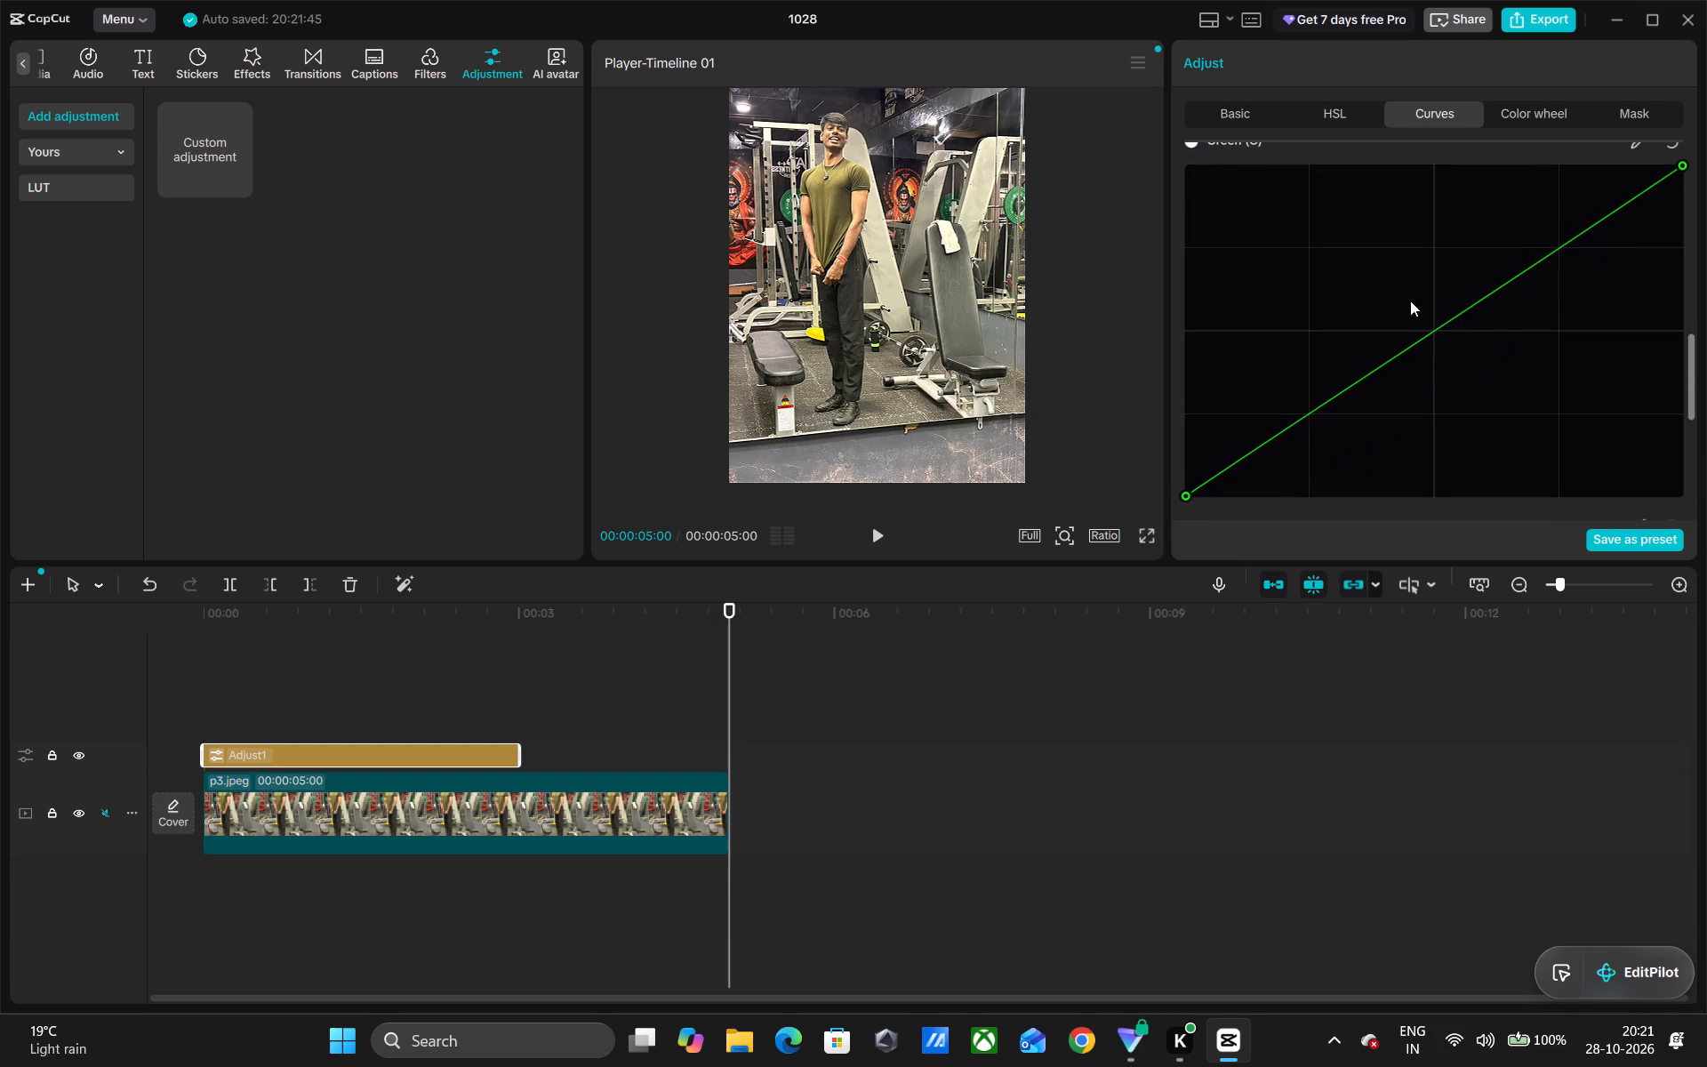
{"action": "left_click_drag", "start_coordinate": [1463, 316], "coordinate": [1706, 47]}
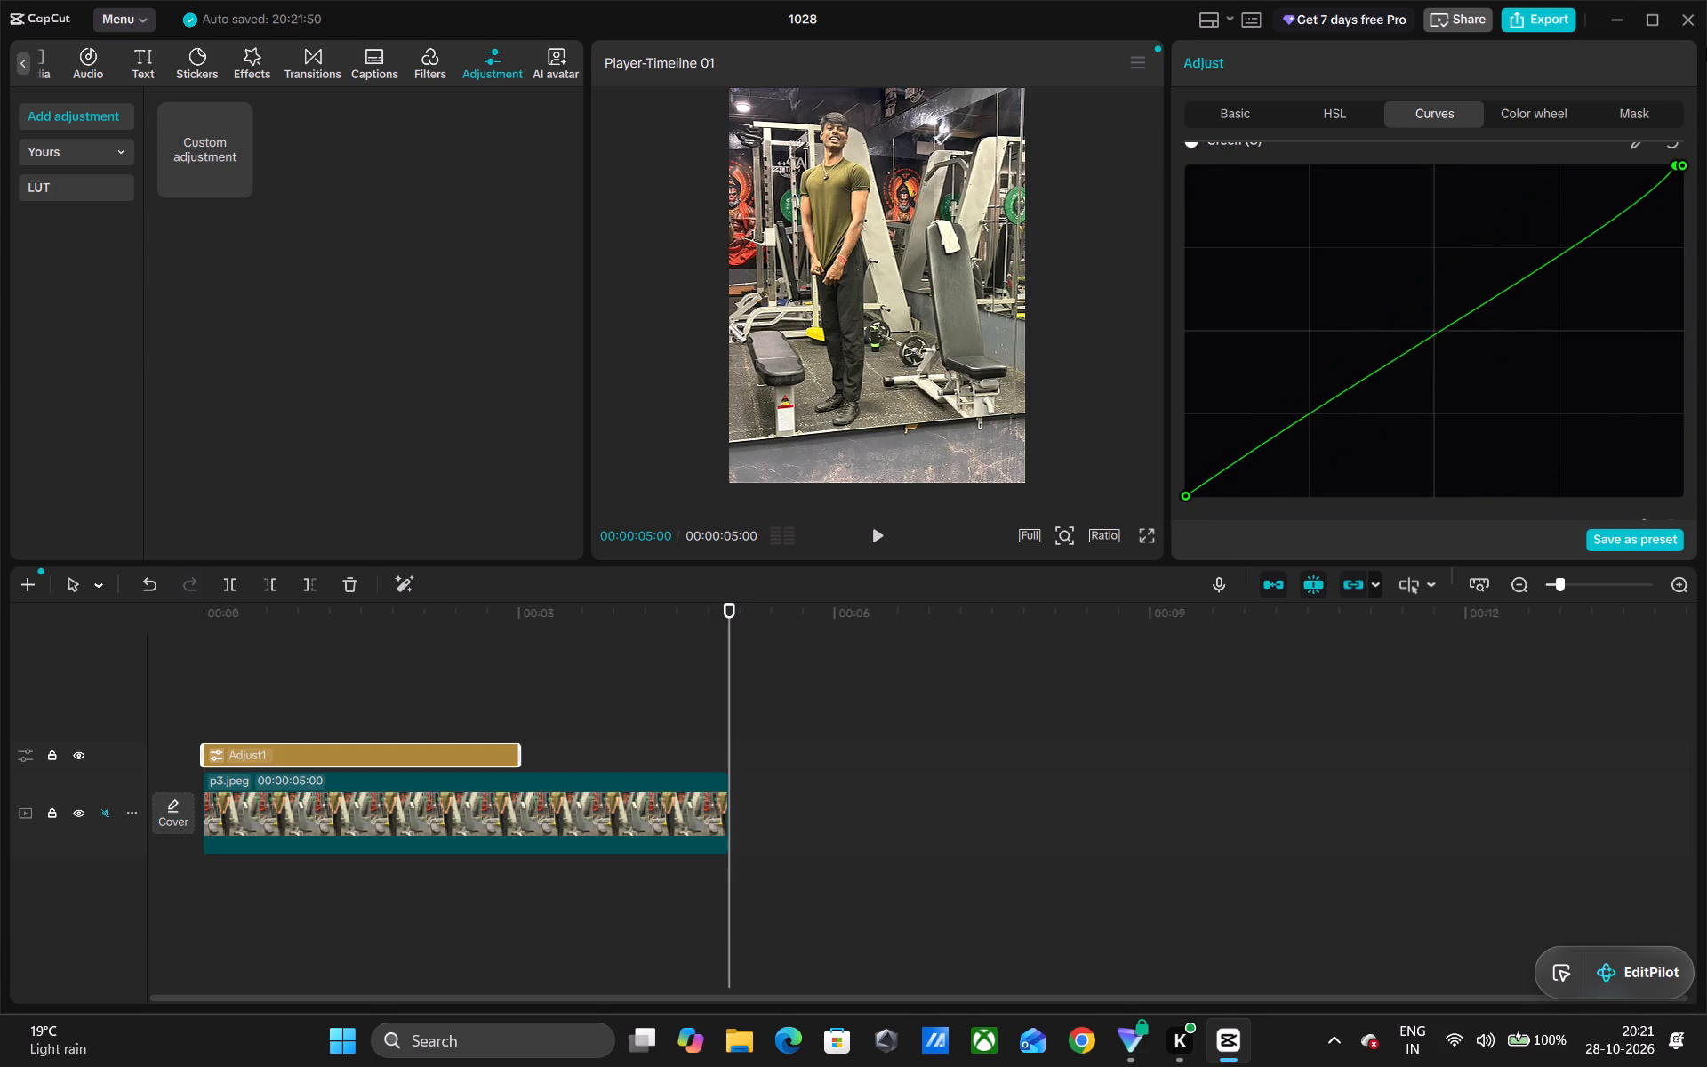
{"action": "left_click_drag", "start_coordinate": [1706, 47], "coordinate": [1258, 350]}
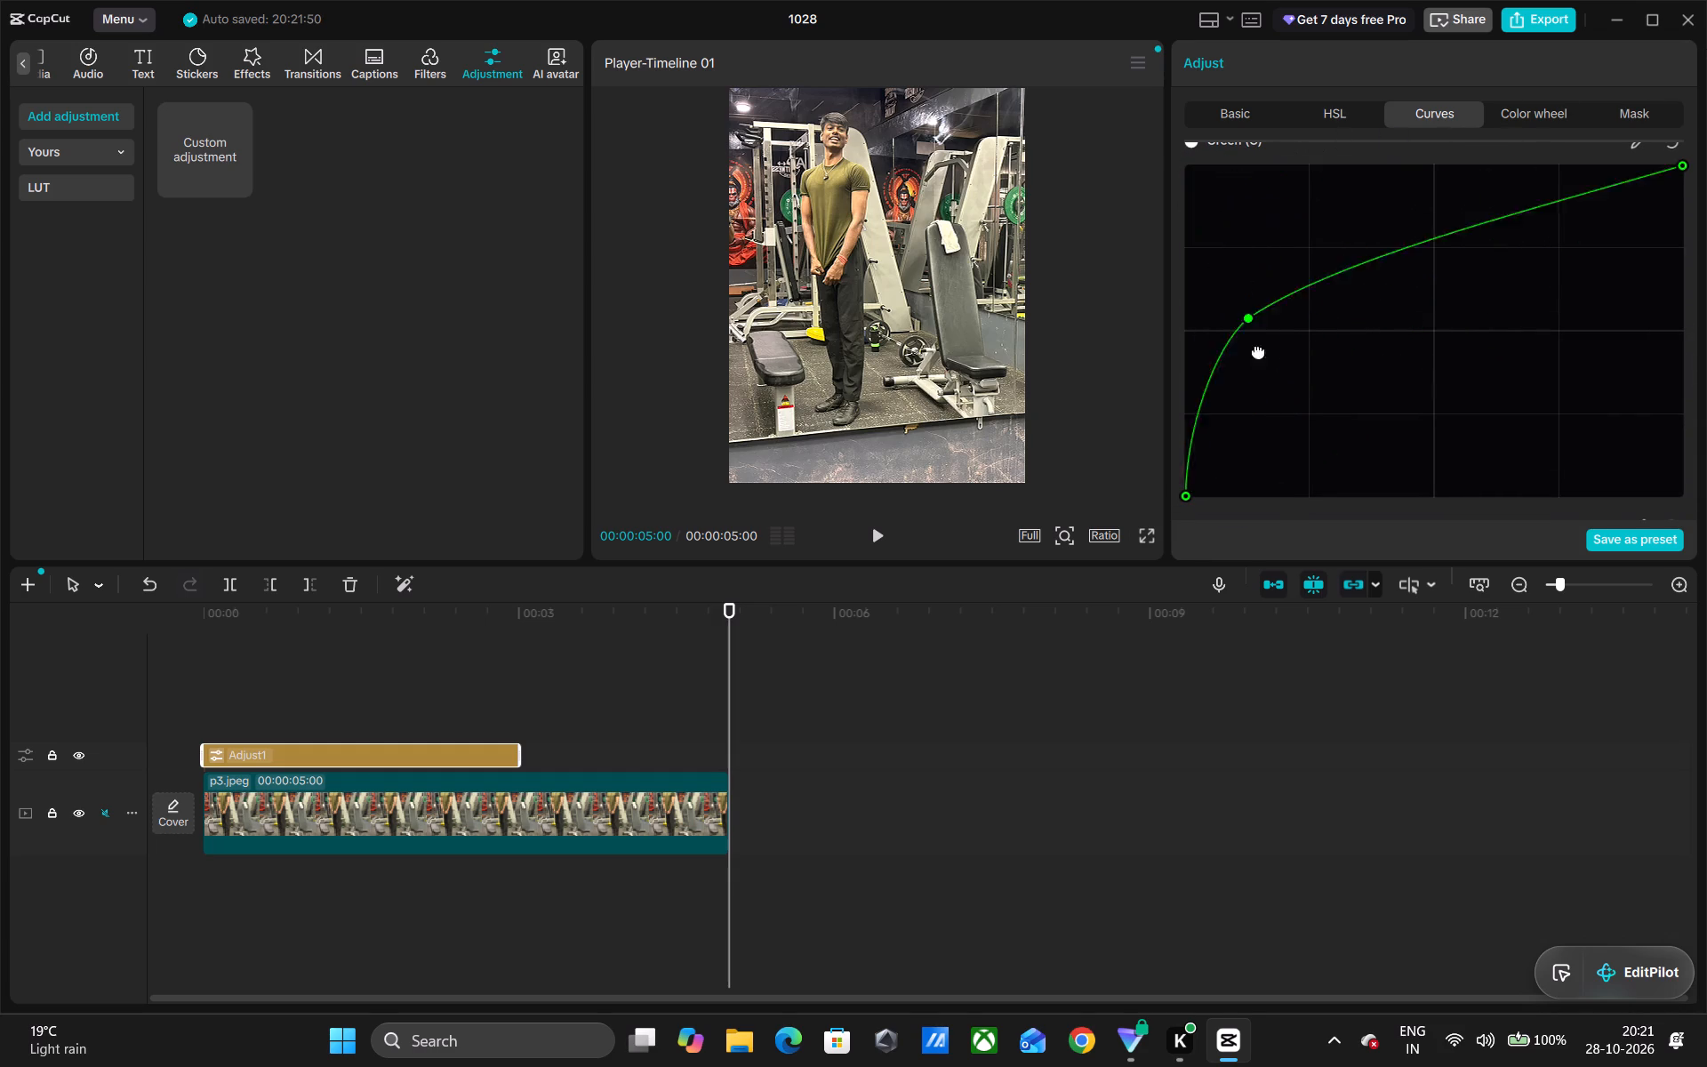
{"action": "left_click_drag", "start_coordinate": [1258, 350], "coordinate": [1491, 654]}
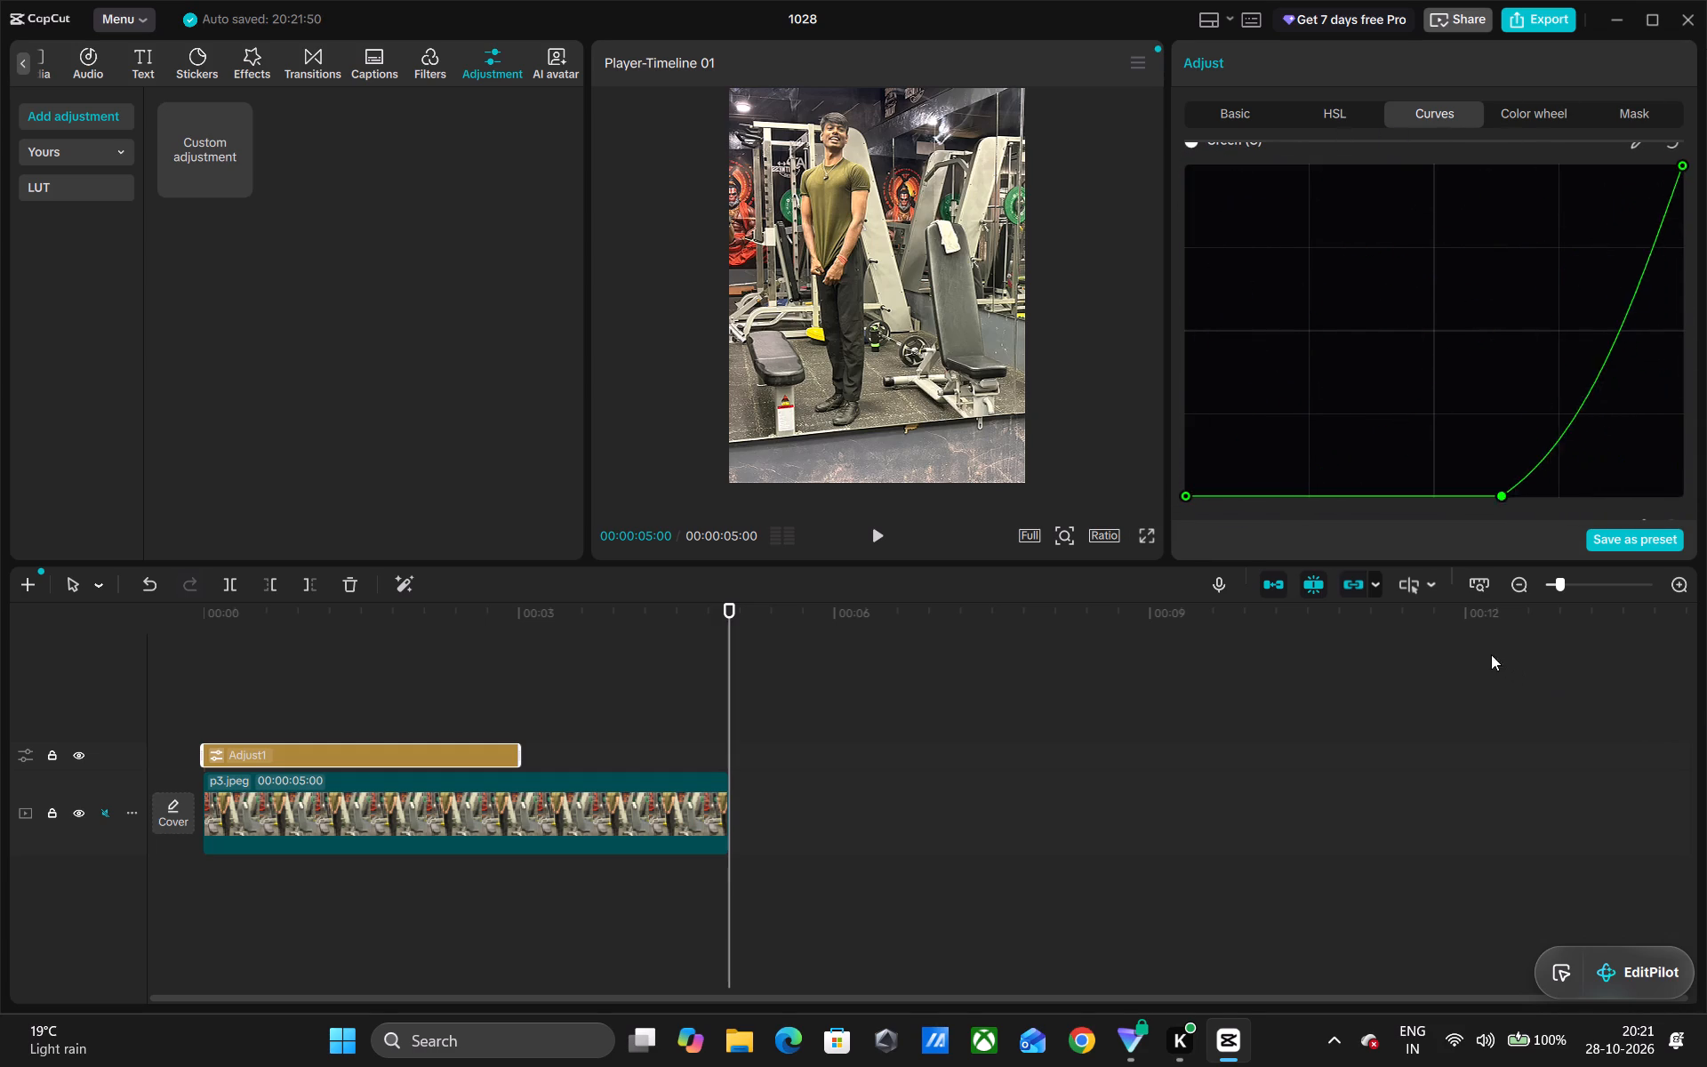
{"action": "left_click_drag", "start_coordinate": [1491, 654], "coordinate": [977, 178]}
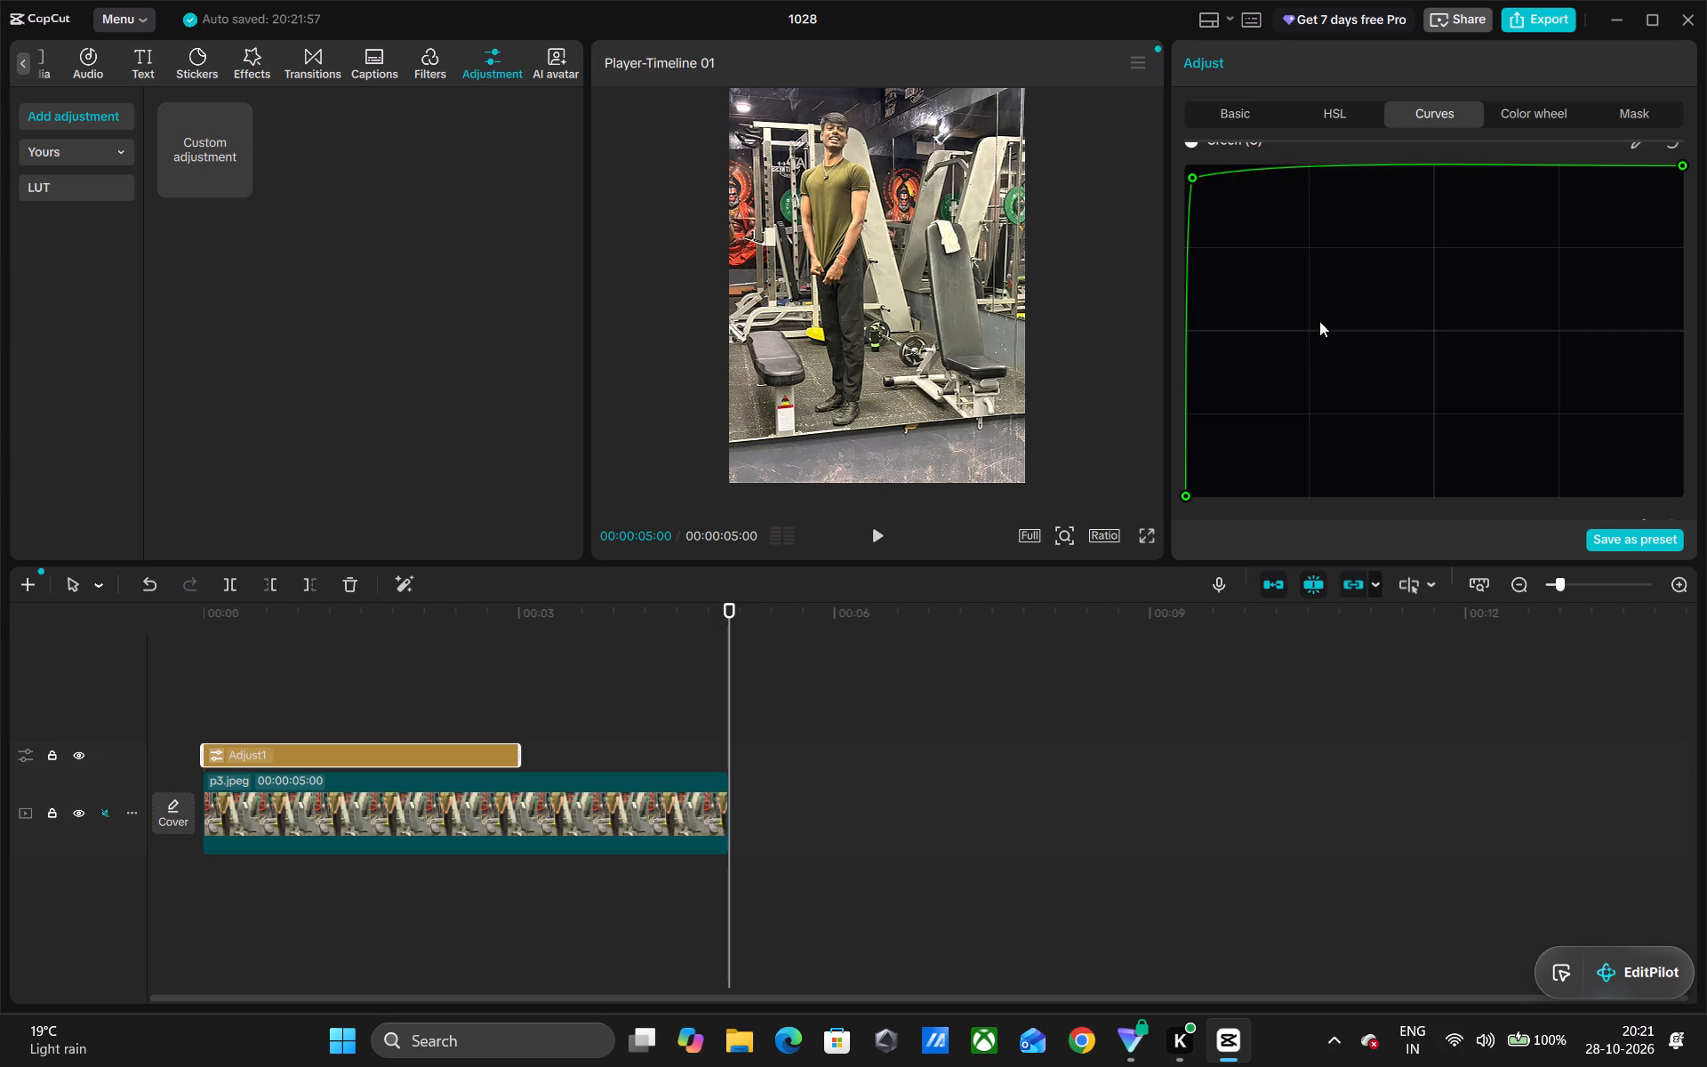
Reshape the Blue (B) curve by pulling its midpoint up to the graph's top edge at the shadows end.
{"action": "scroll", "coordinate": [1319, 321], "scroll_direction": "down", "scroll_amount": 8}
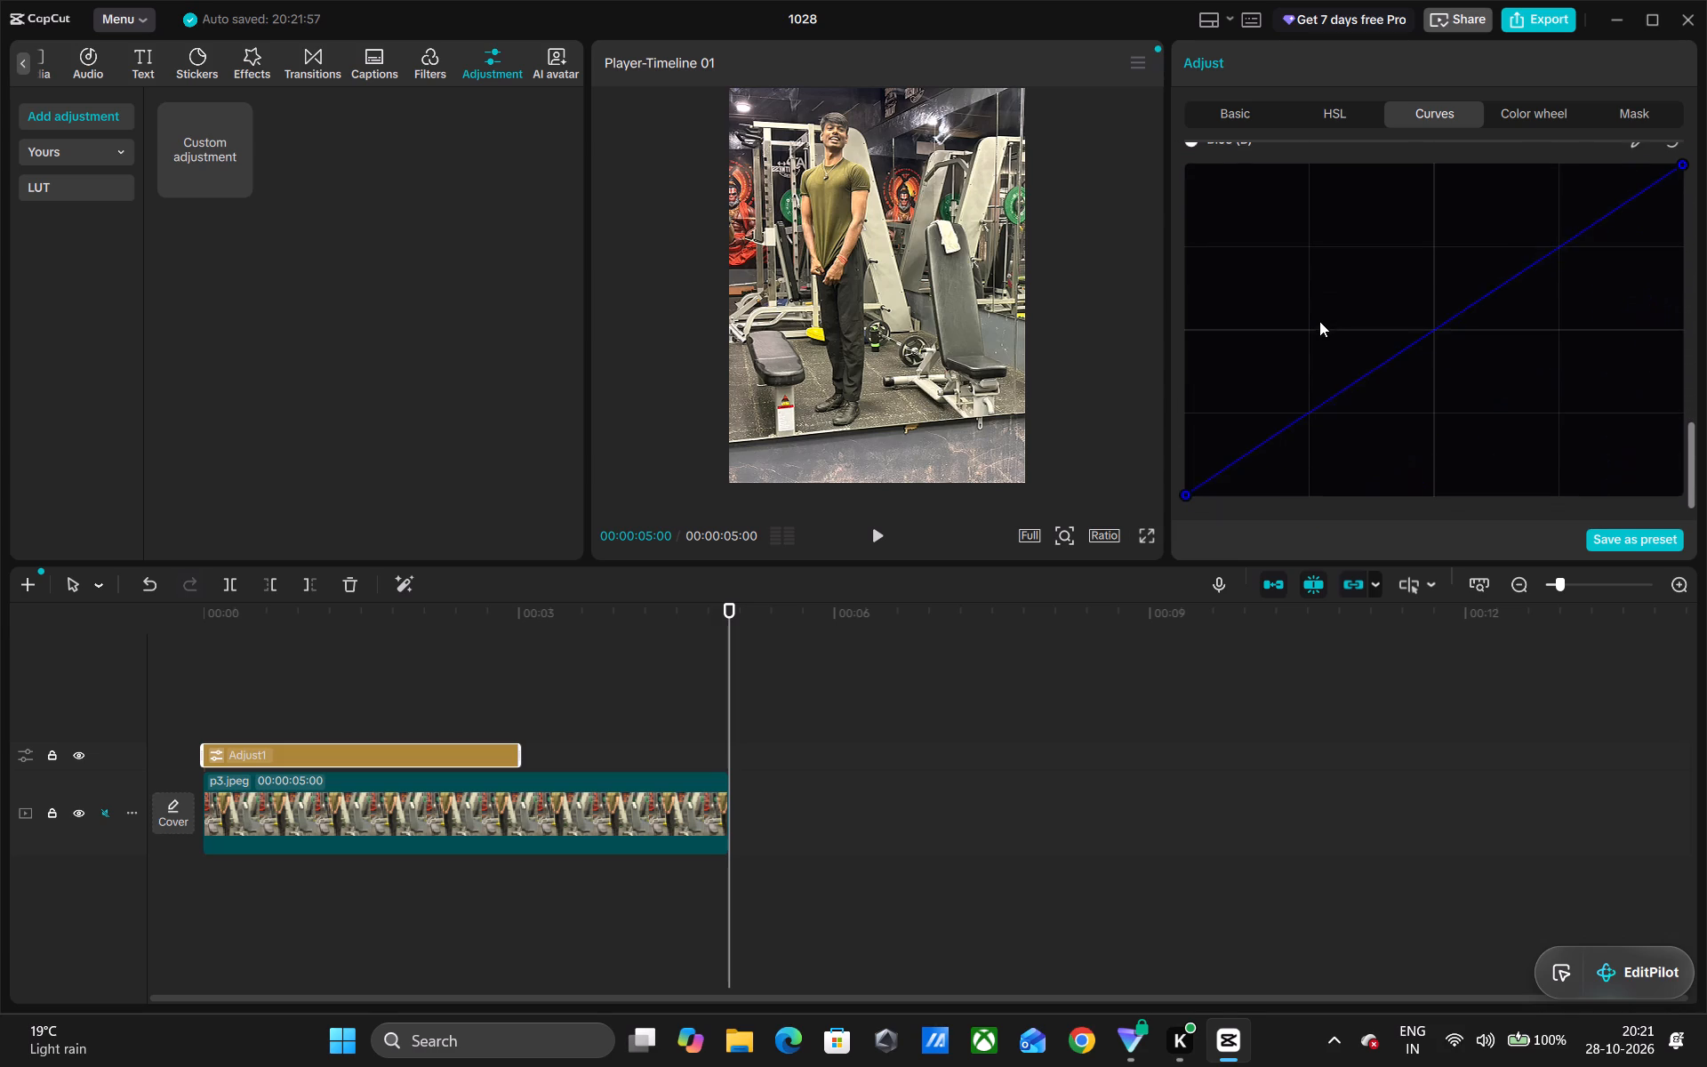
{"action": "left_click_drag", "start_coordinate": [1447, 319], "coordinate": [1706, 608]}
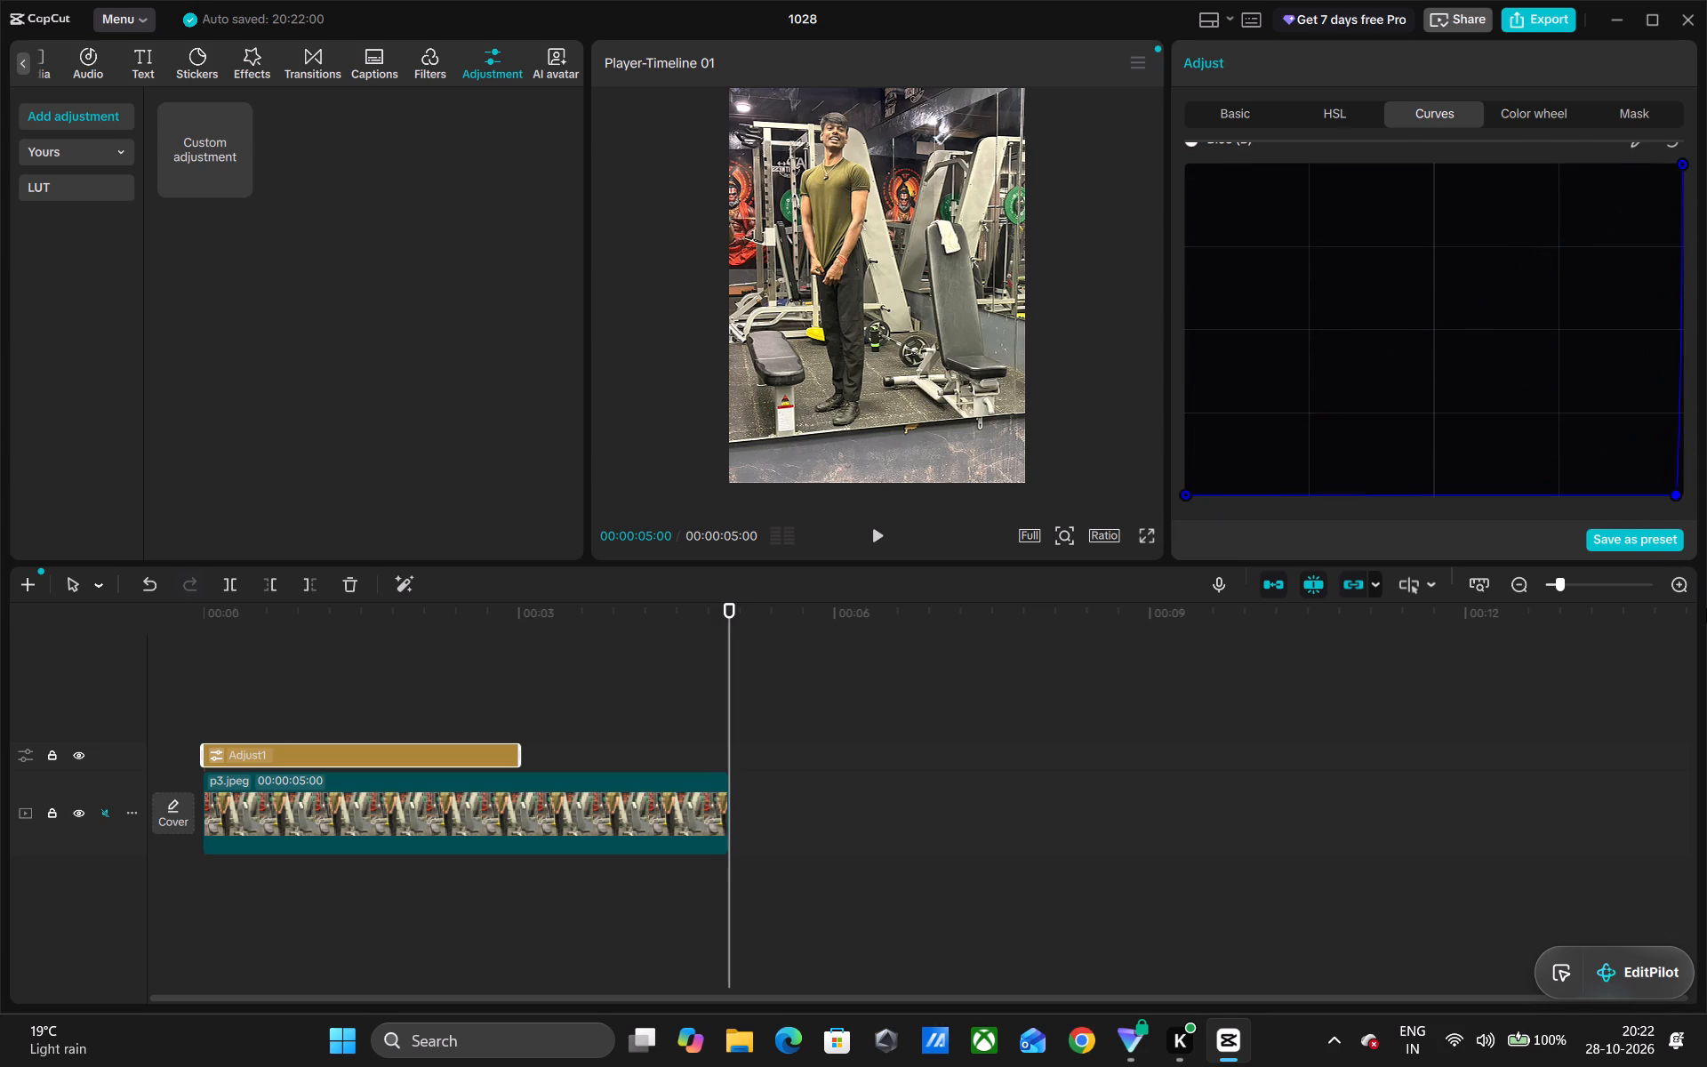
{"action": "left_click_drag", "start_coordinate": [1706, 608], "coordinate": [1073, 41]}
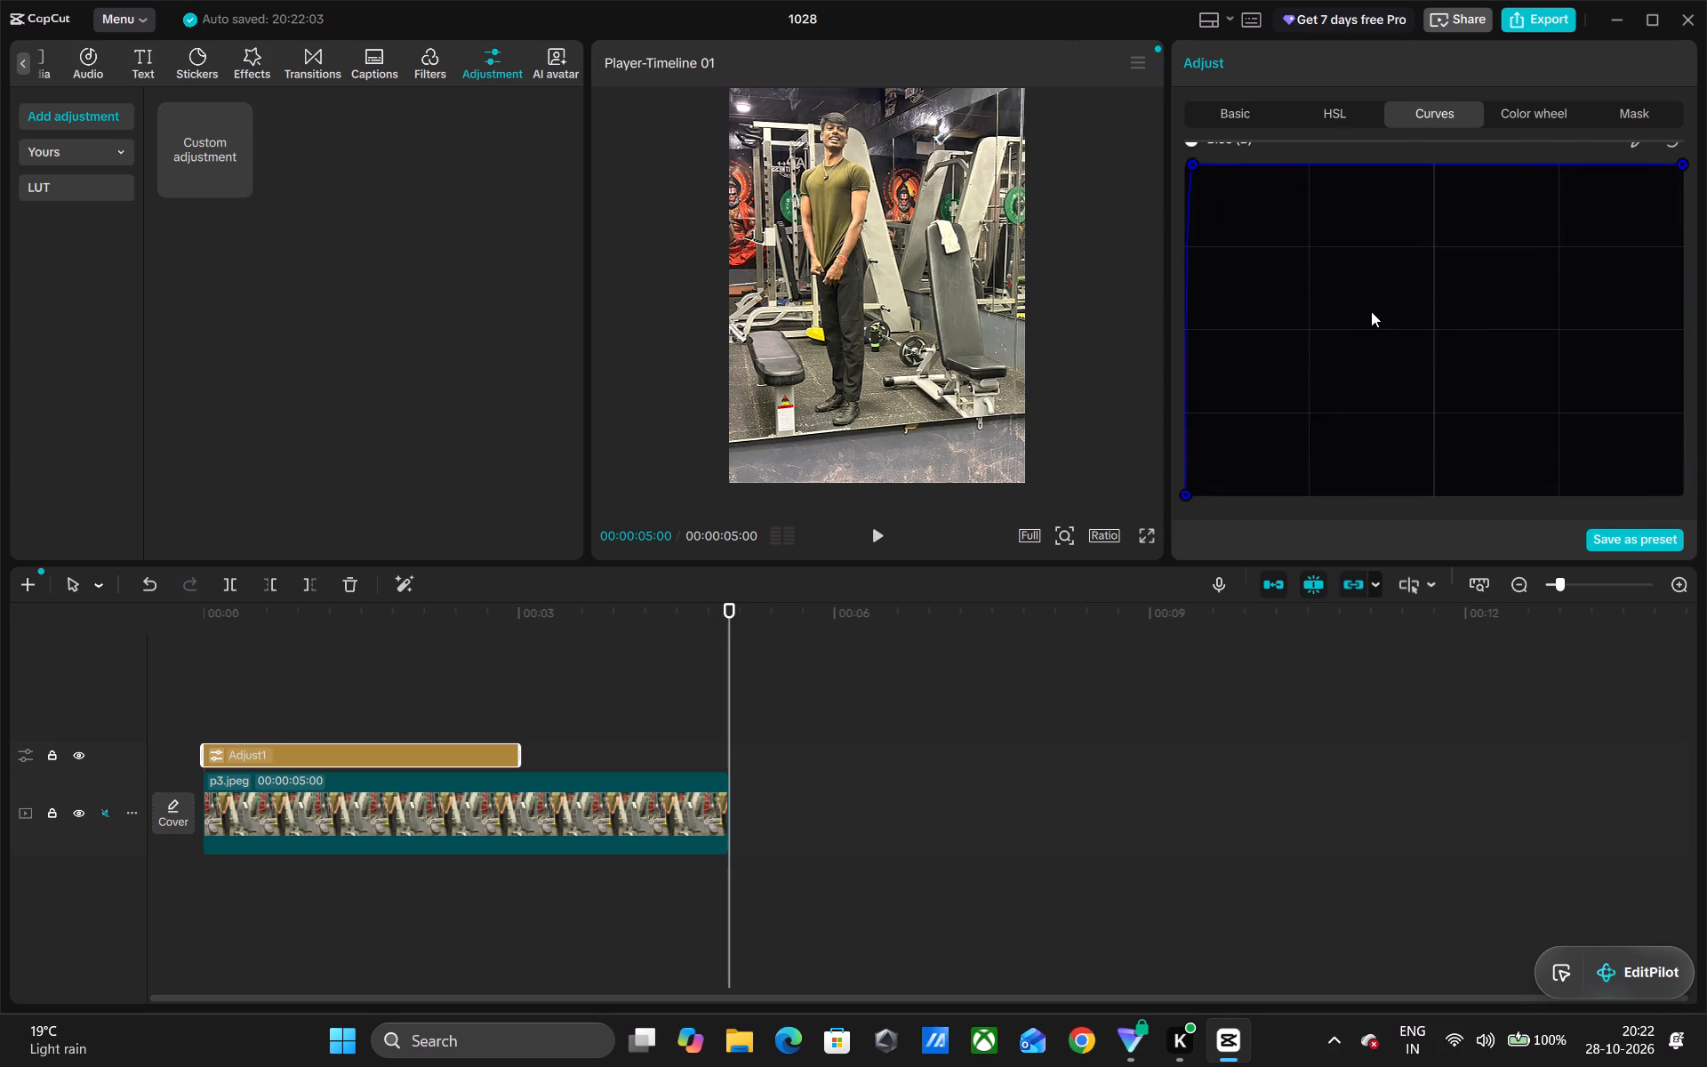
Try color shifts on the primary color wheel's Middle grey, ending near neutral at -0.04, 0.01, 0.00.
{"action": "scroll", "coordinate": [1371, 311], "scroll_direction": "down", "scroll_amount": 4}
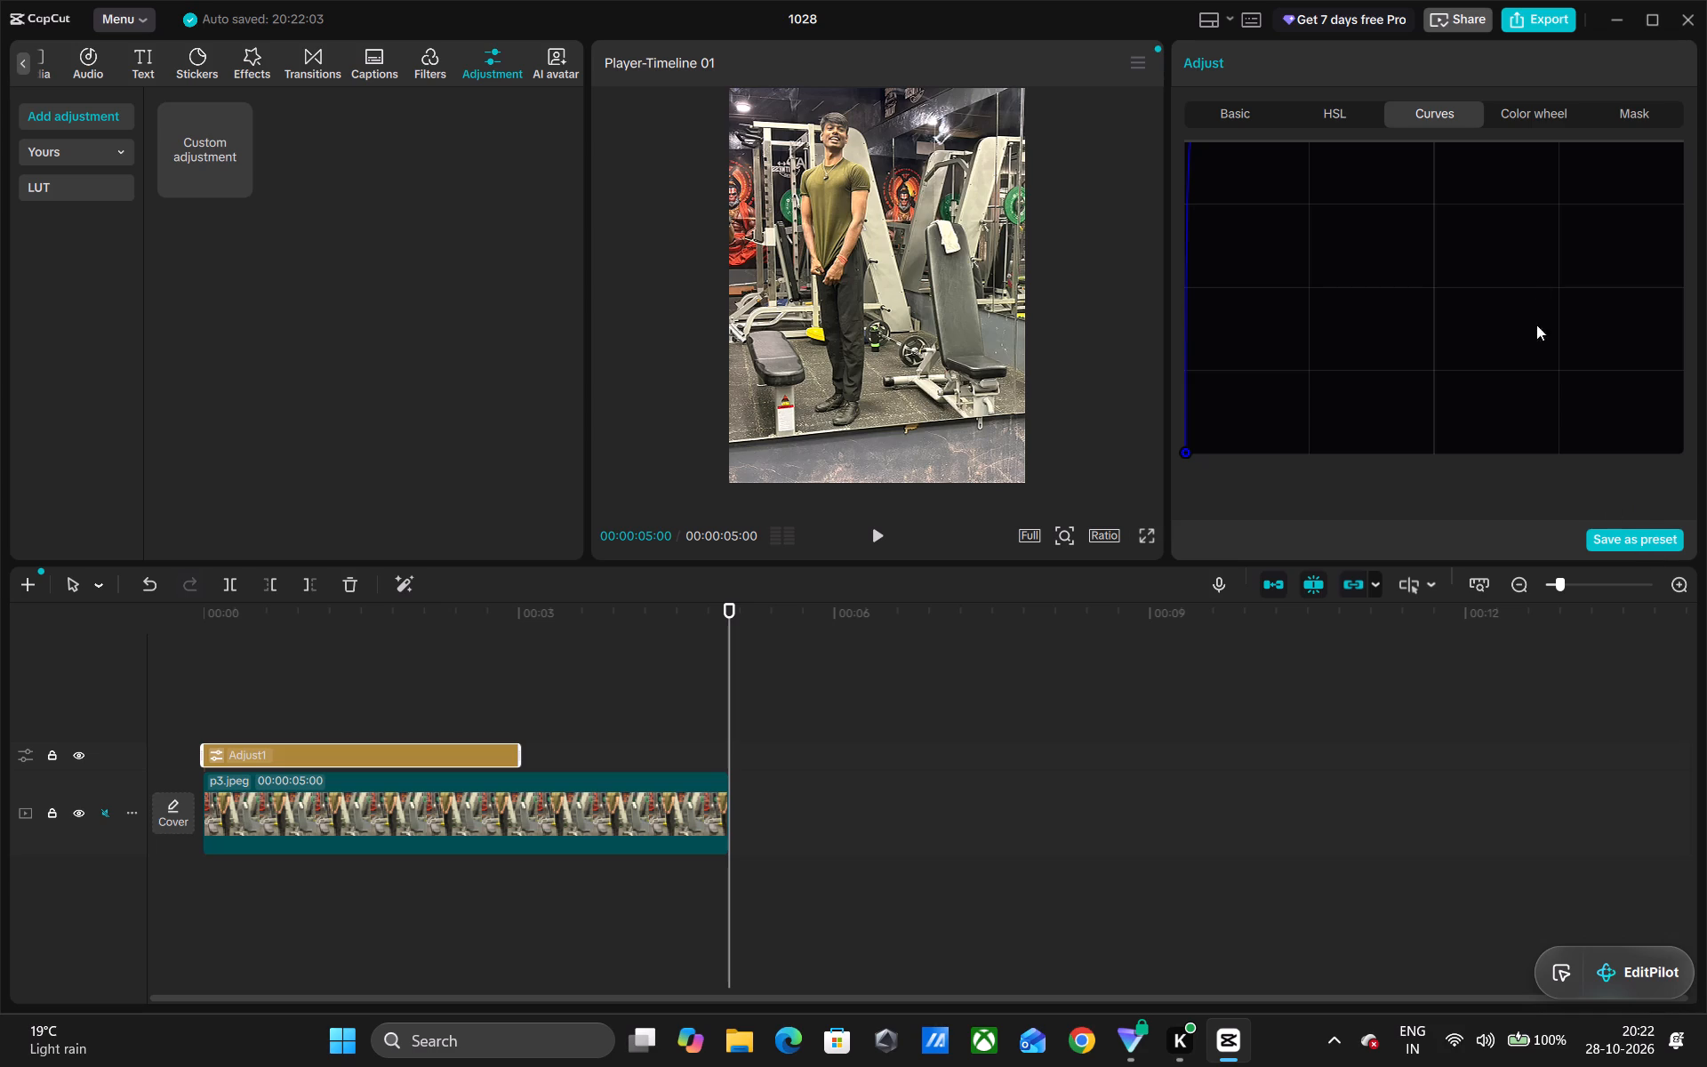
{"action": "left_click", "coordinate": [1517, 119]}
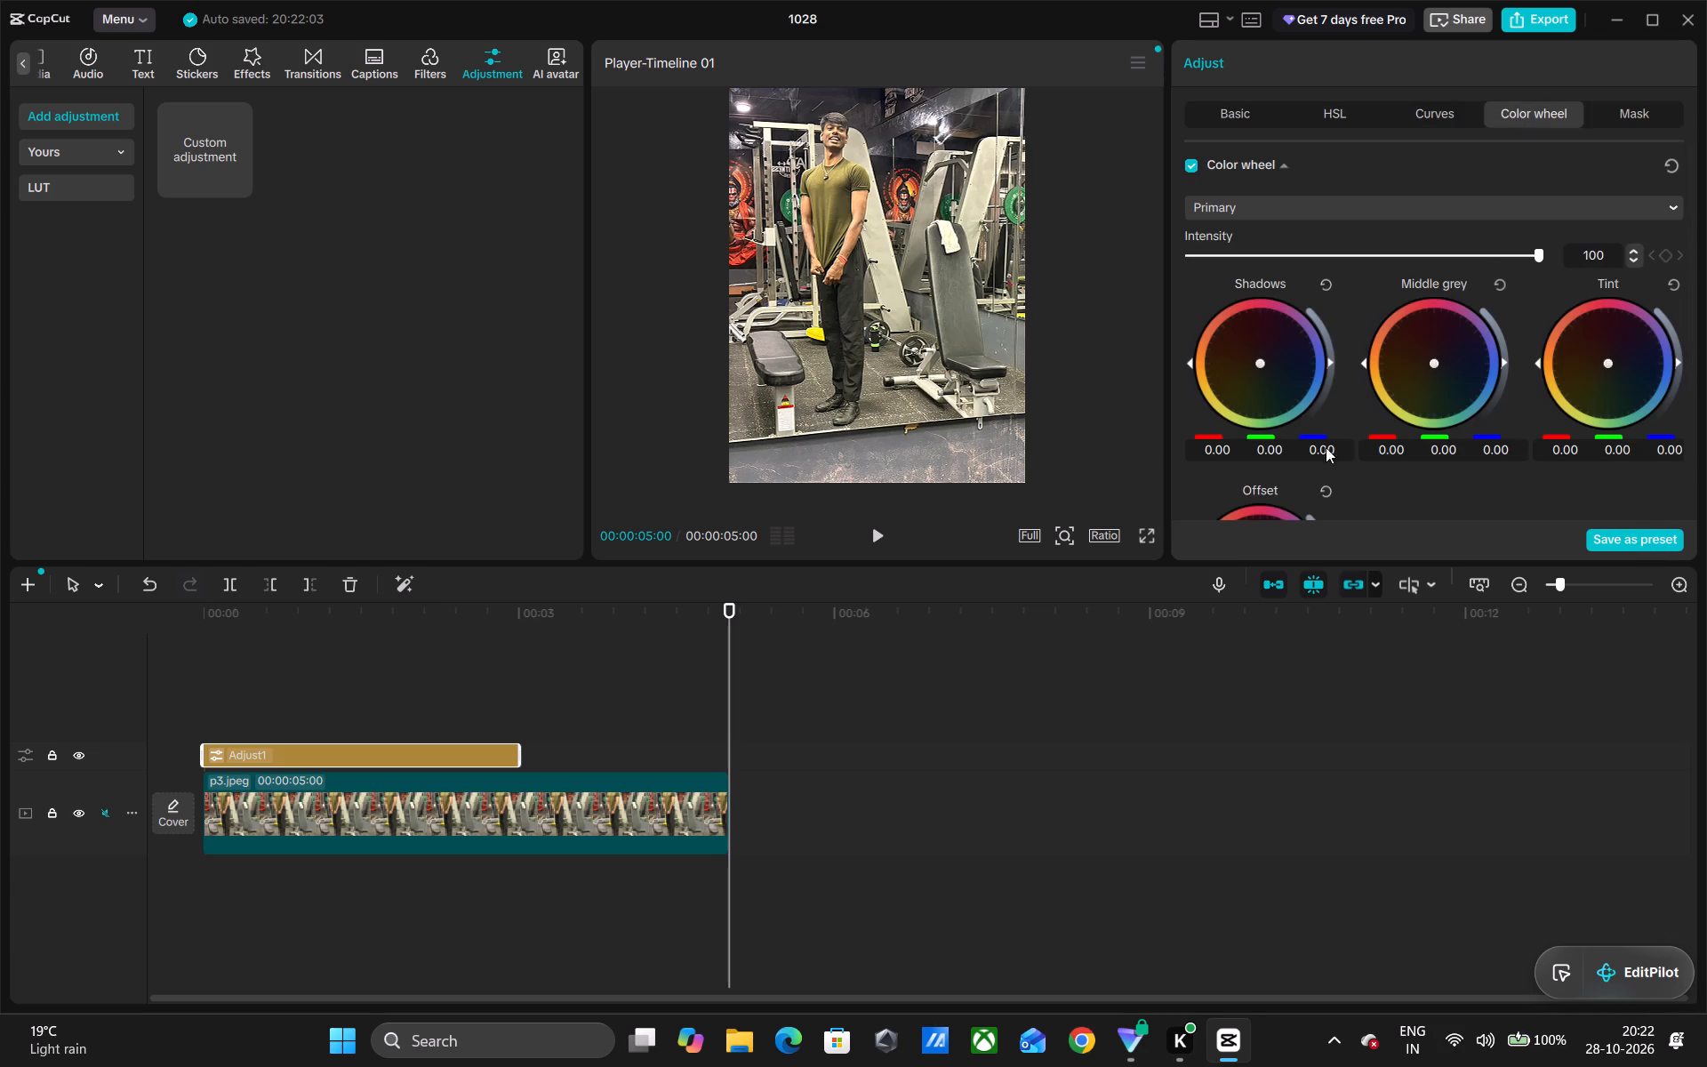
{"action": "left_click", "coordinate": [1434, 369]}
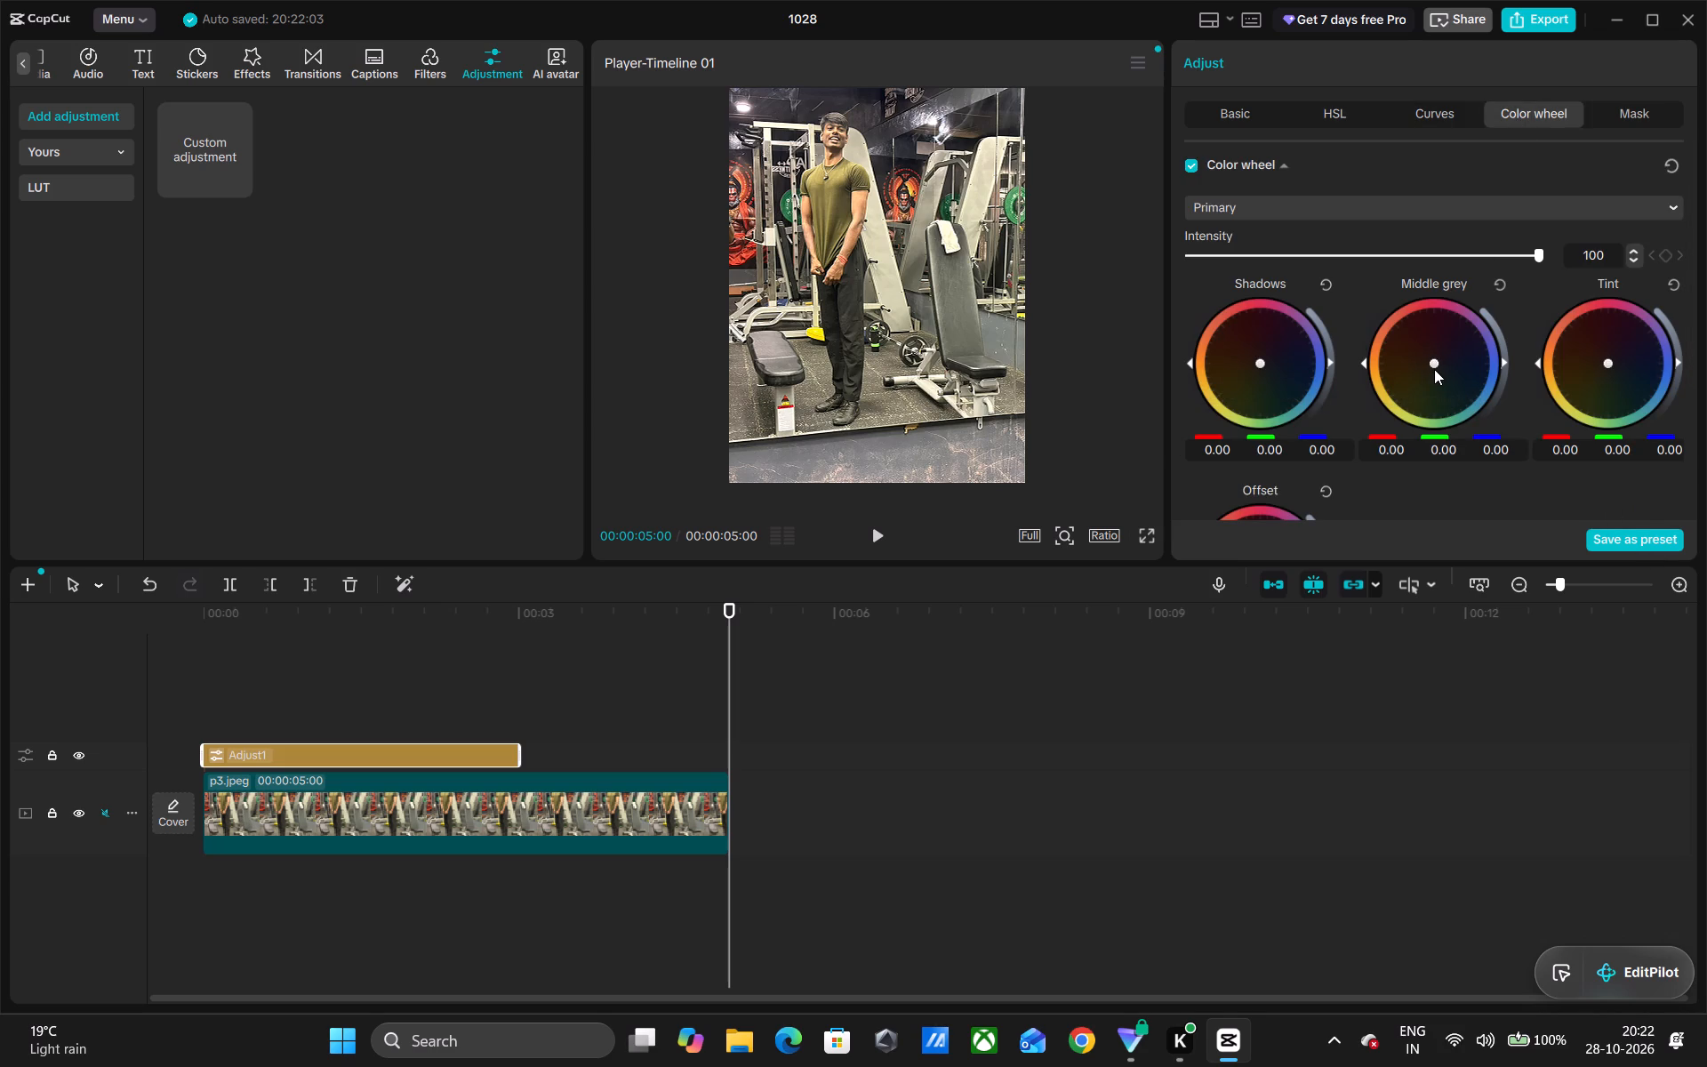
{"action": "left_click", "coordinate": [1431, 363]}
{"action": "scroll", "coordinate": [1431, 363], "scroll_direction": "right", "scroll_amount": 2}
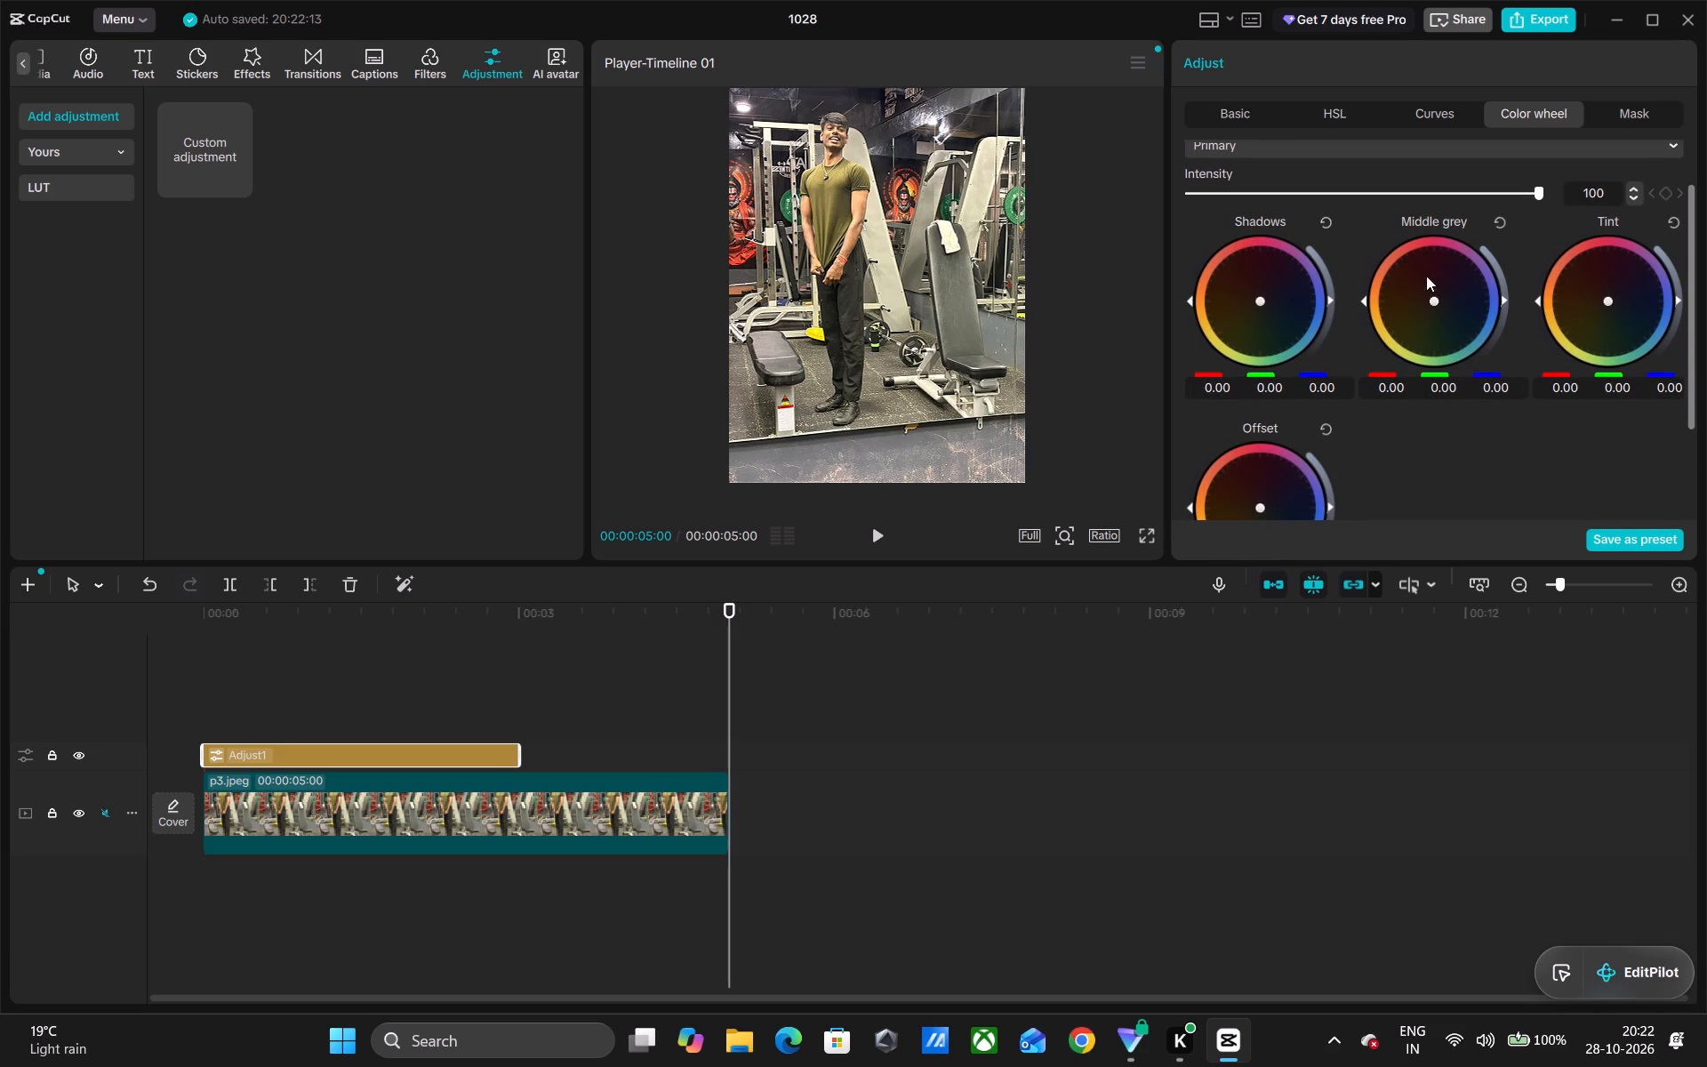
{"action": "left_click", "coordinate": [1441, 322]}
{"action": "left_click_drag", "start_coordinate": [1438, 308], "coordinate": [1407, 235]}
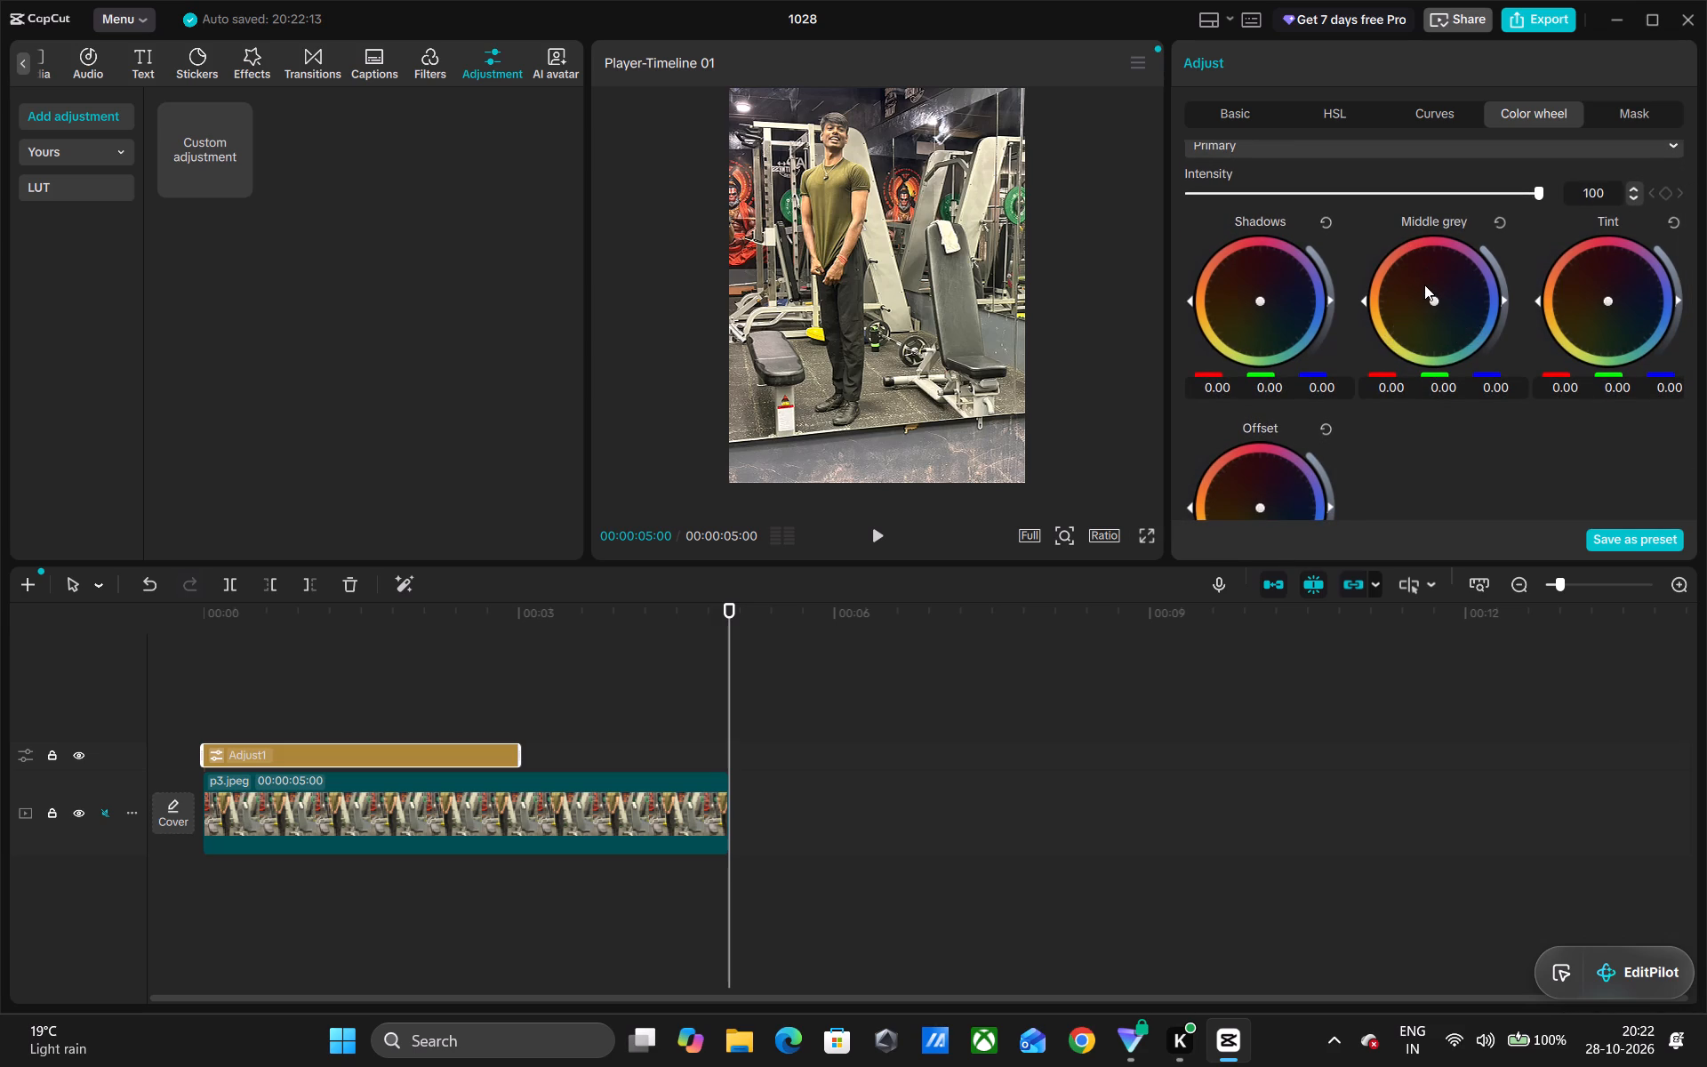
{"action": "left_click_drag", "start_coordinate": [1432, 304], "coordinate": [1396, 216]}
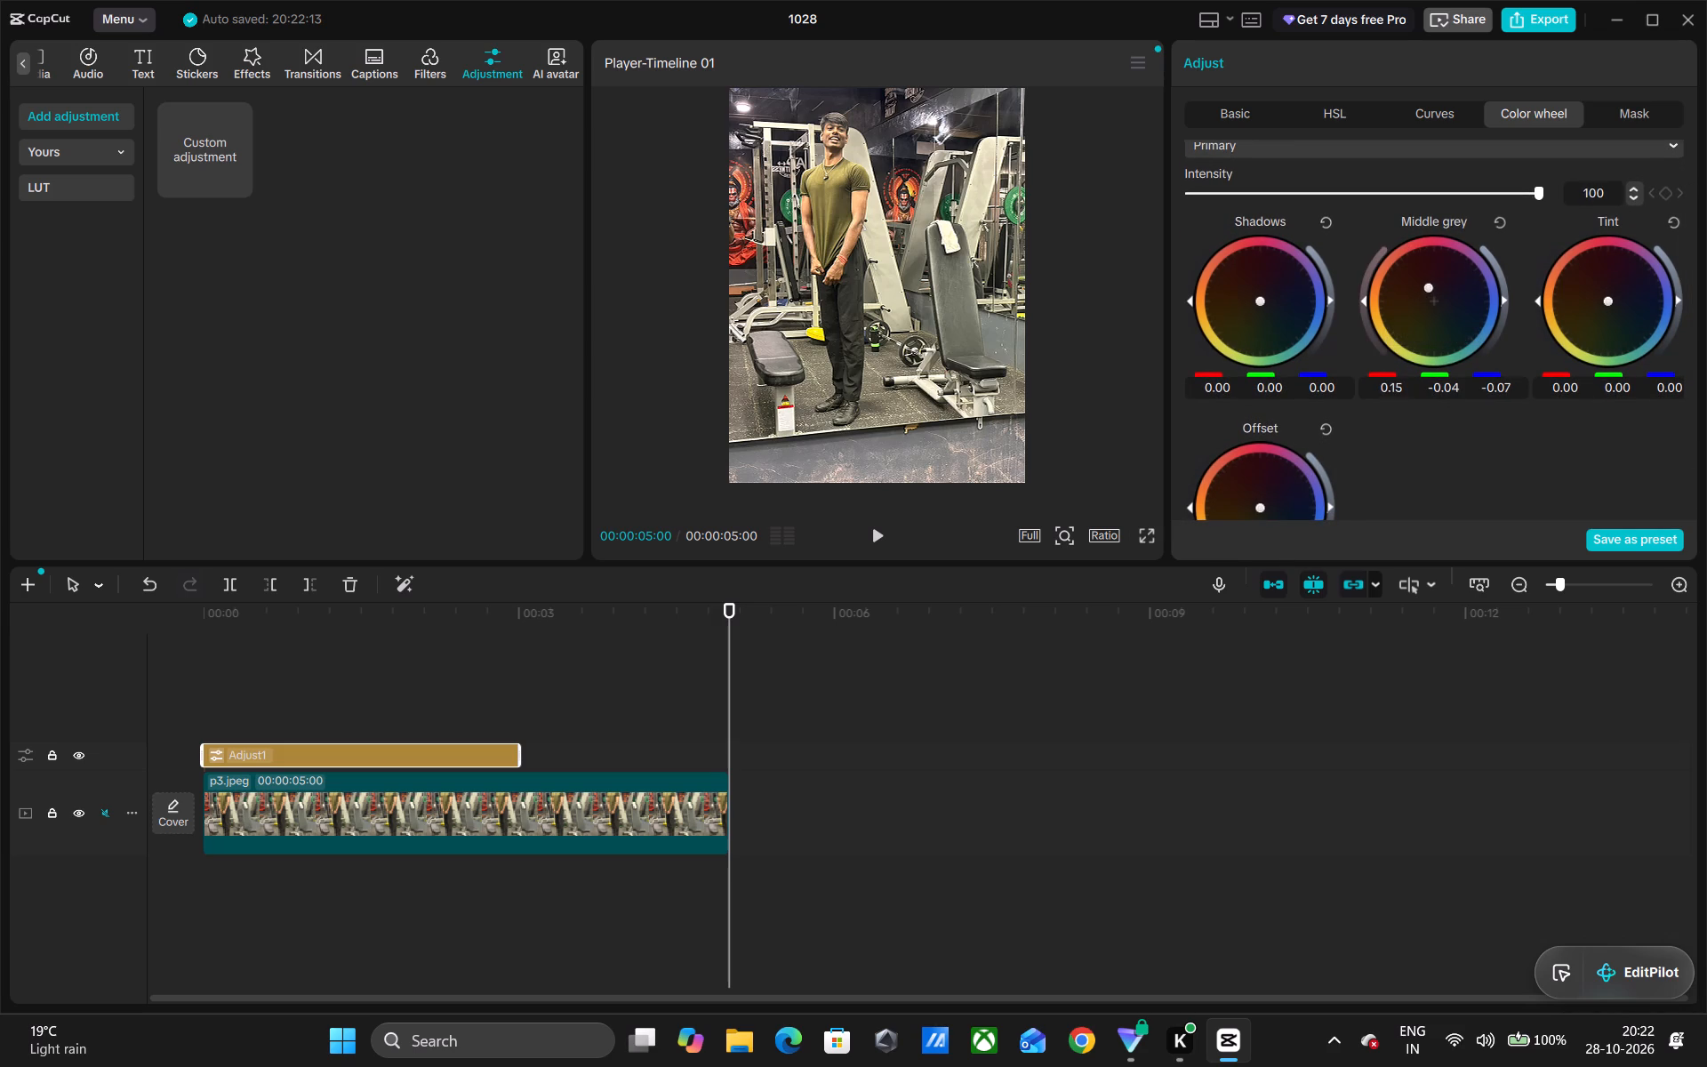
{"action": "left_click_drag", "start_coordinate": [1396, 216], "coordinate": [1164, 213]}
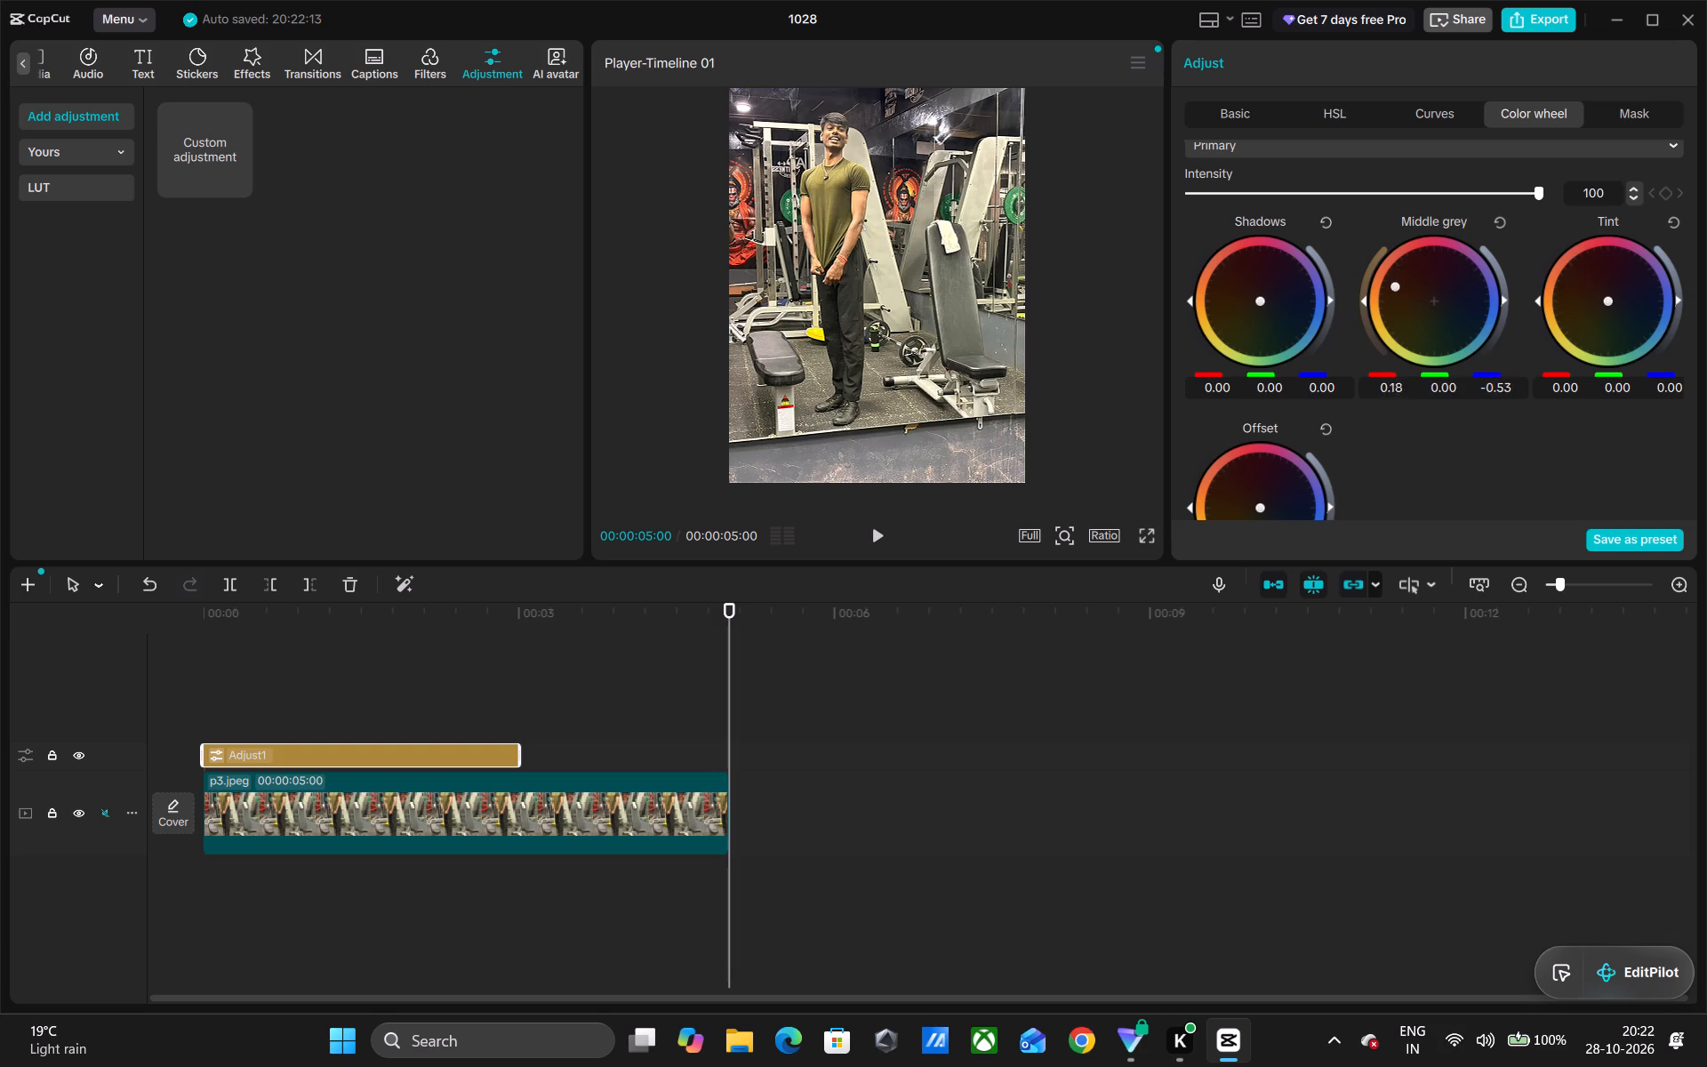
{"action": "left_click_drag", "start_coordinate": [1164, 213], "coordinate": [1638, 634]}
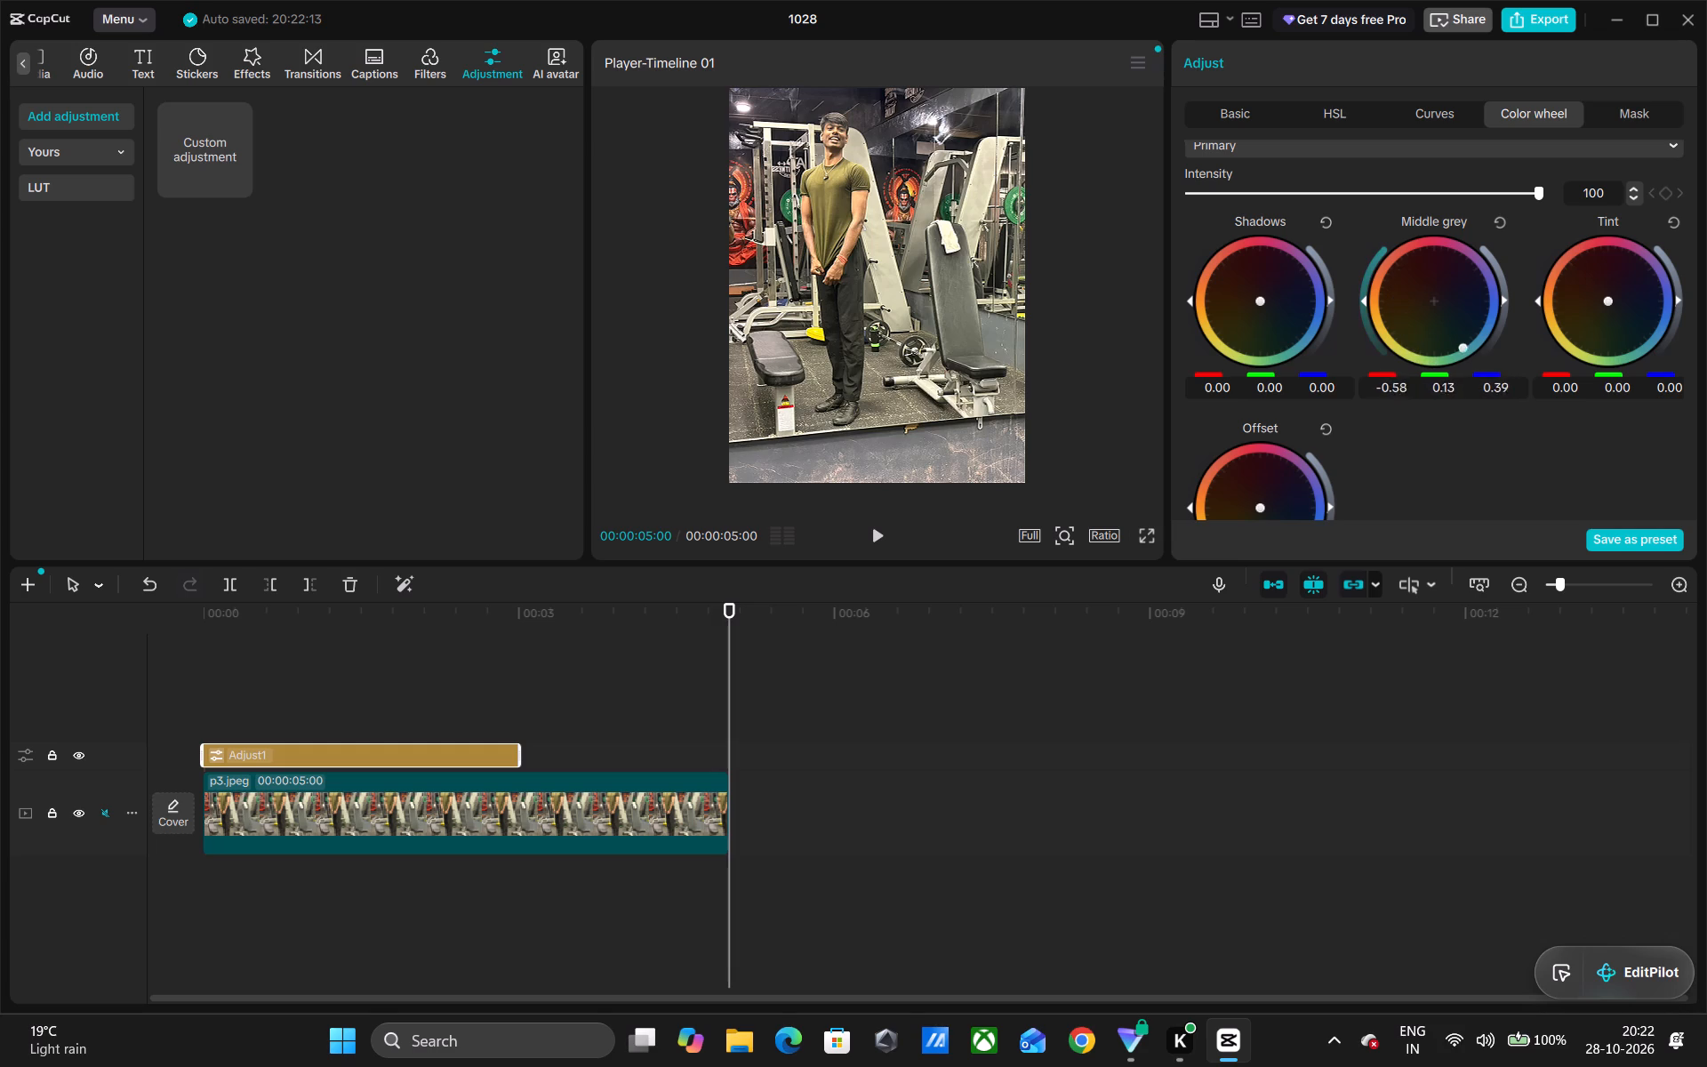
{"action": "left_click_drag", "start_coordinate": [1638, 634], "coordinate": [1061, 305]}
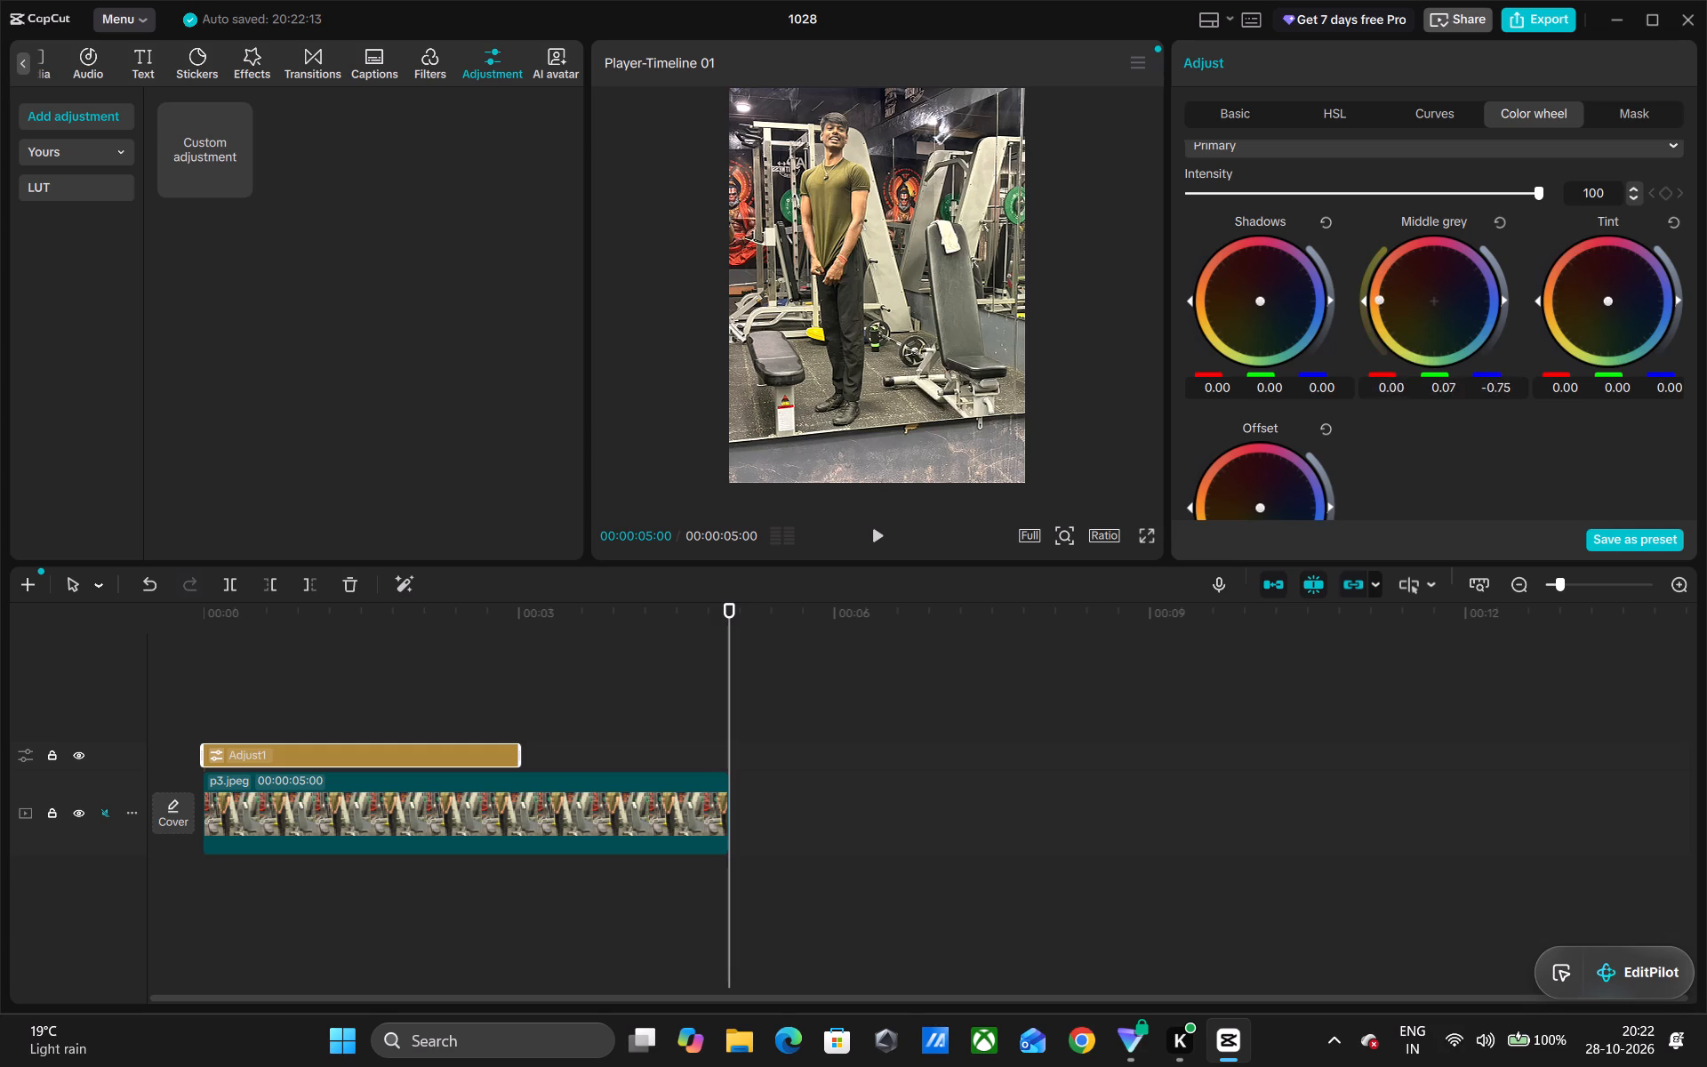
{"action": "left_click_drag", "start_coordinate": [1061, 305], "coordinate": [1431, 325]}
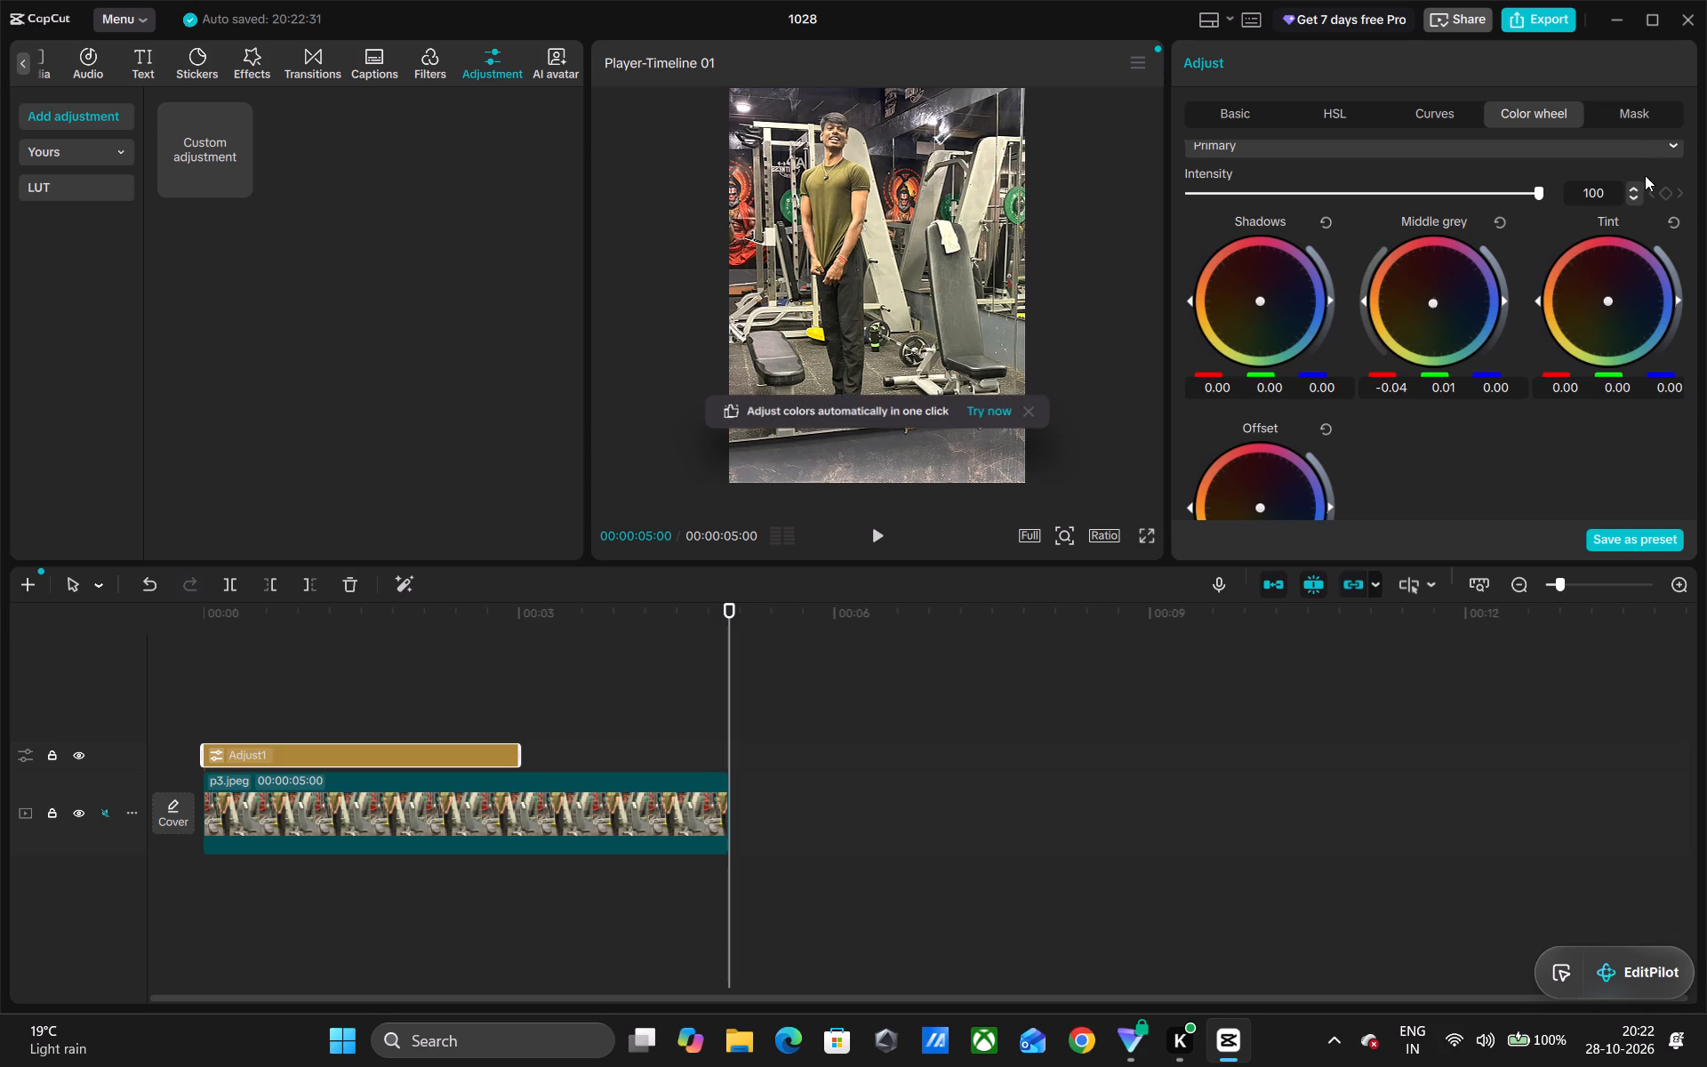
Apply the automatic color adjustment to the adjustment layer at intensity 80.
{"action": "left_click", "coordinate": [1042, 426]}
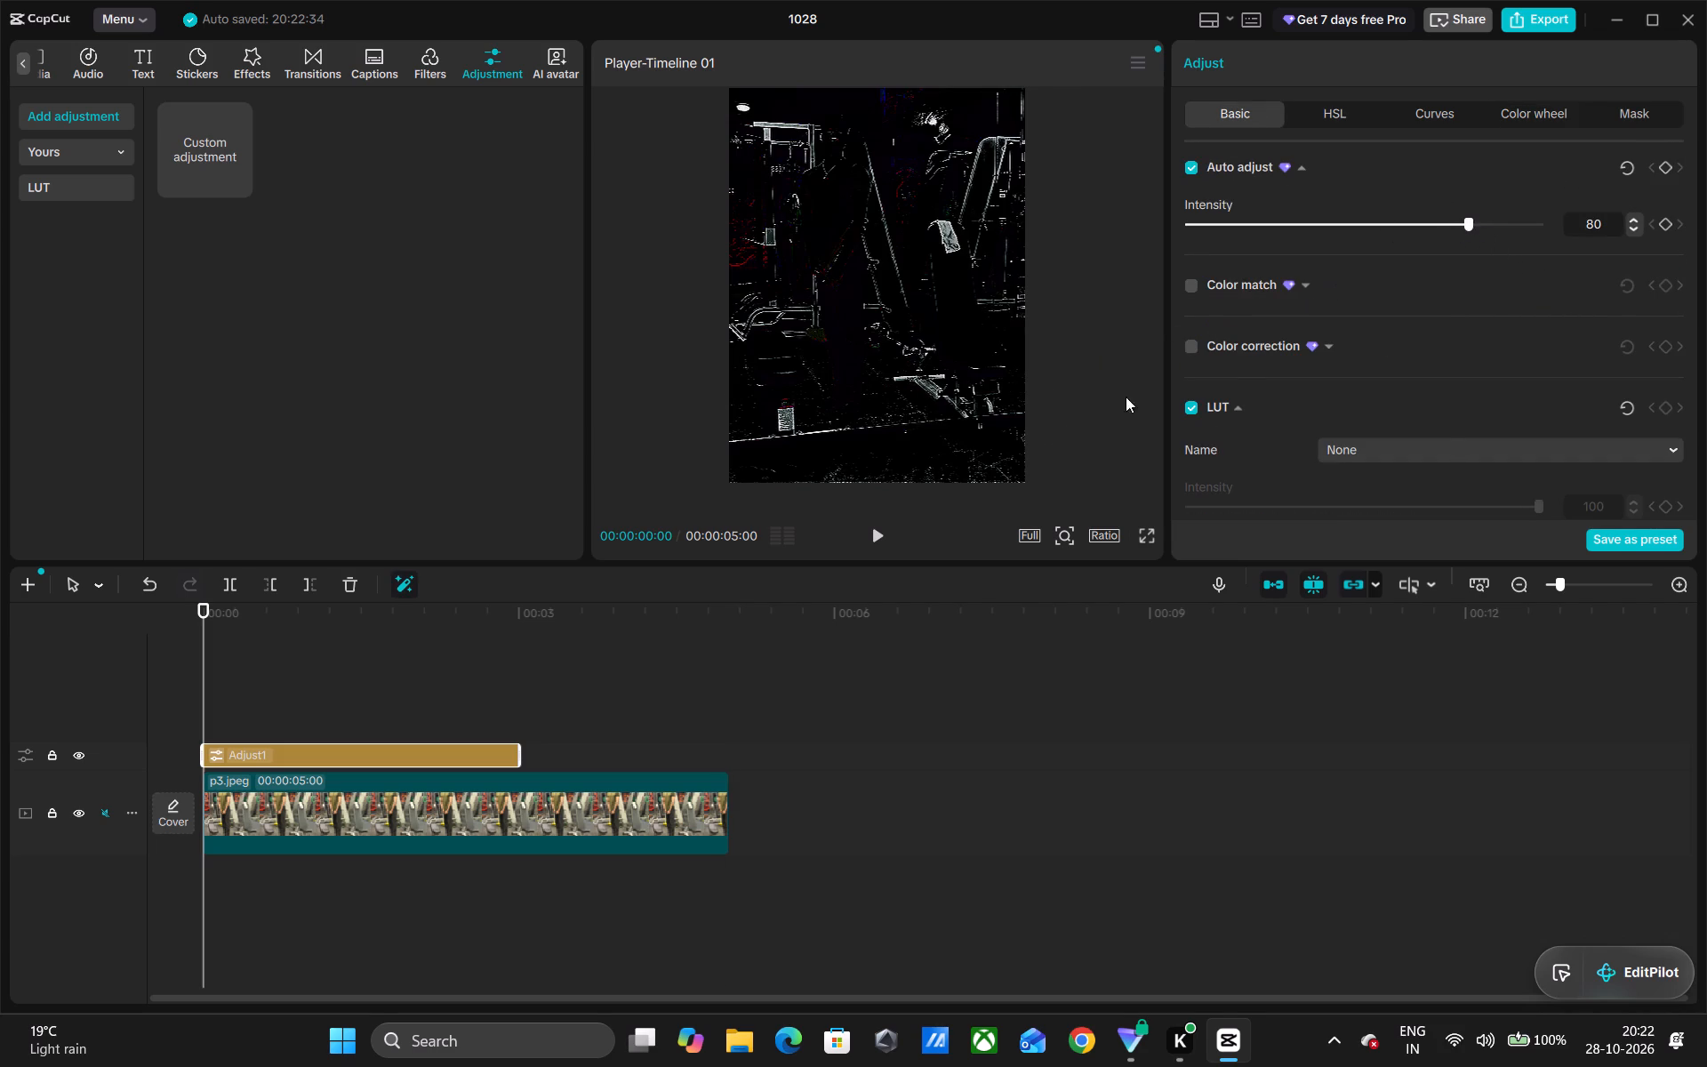
Undo the auto adjust, the Middle grey shift and all the Luma, Red, Green and Blue curve edits.
{"action": "left_click", "coordinate": [146, 590]}
{"action": "left_click", "coordinate": [147, 592]}
{"action": "left_click", "coordinate": [151, 589]}
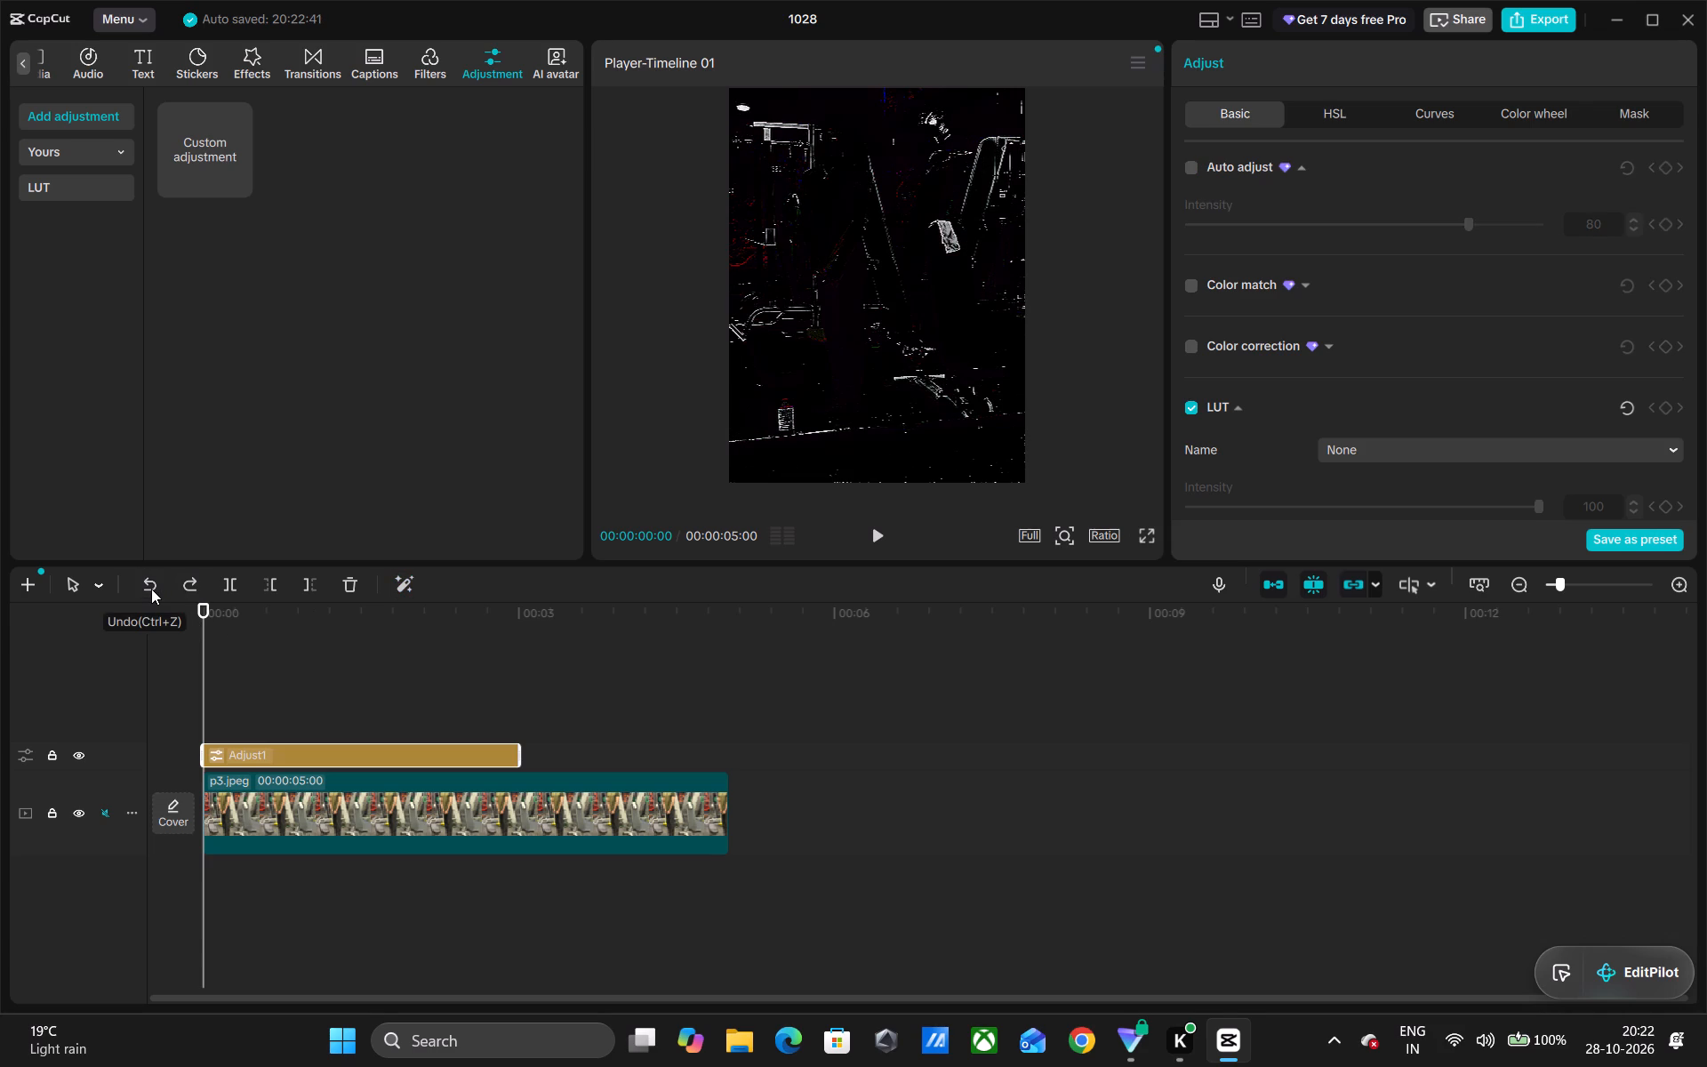
{"action": "triple_click", "coordinate": [151, 589]}
{"action": "triple_click", "coordinate": [151, 589]}
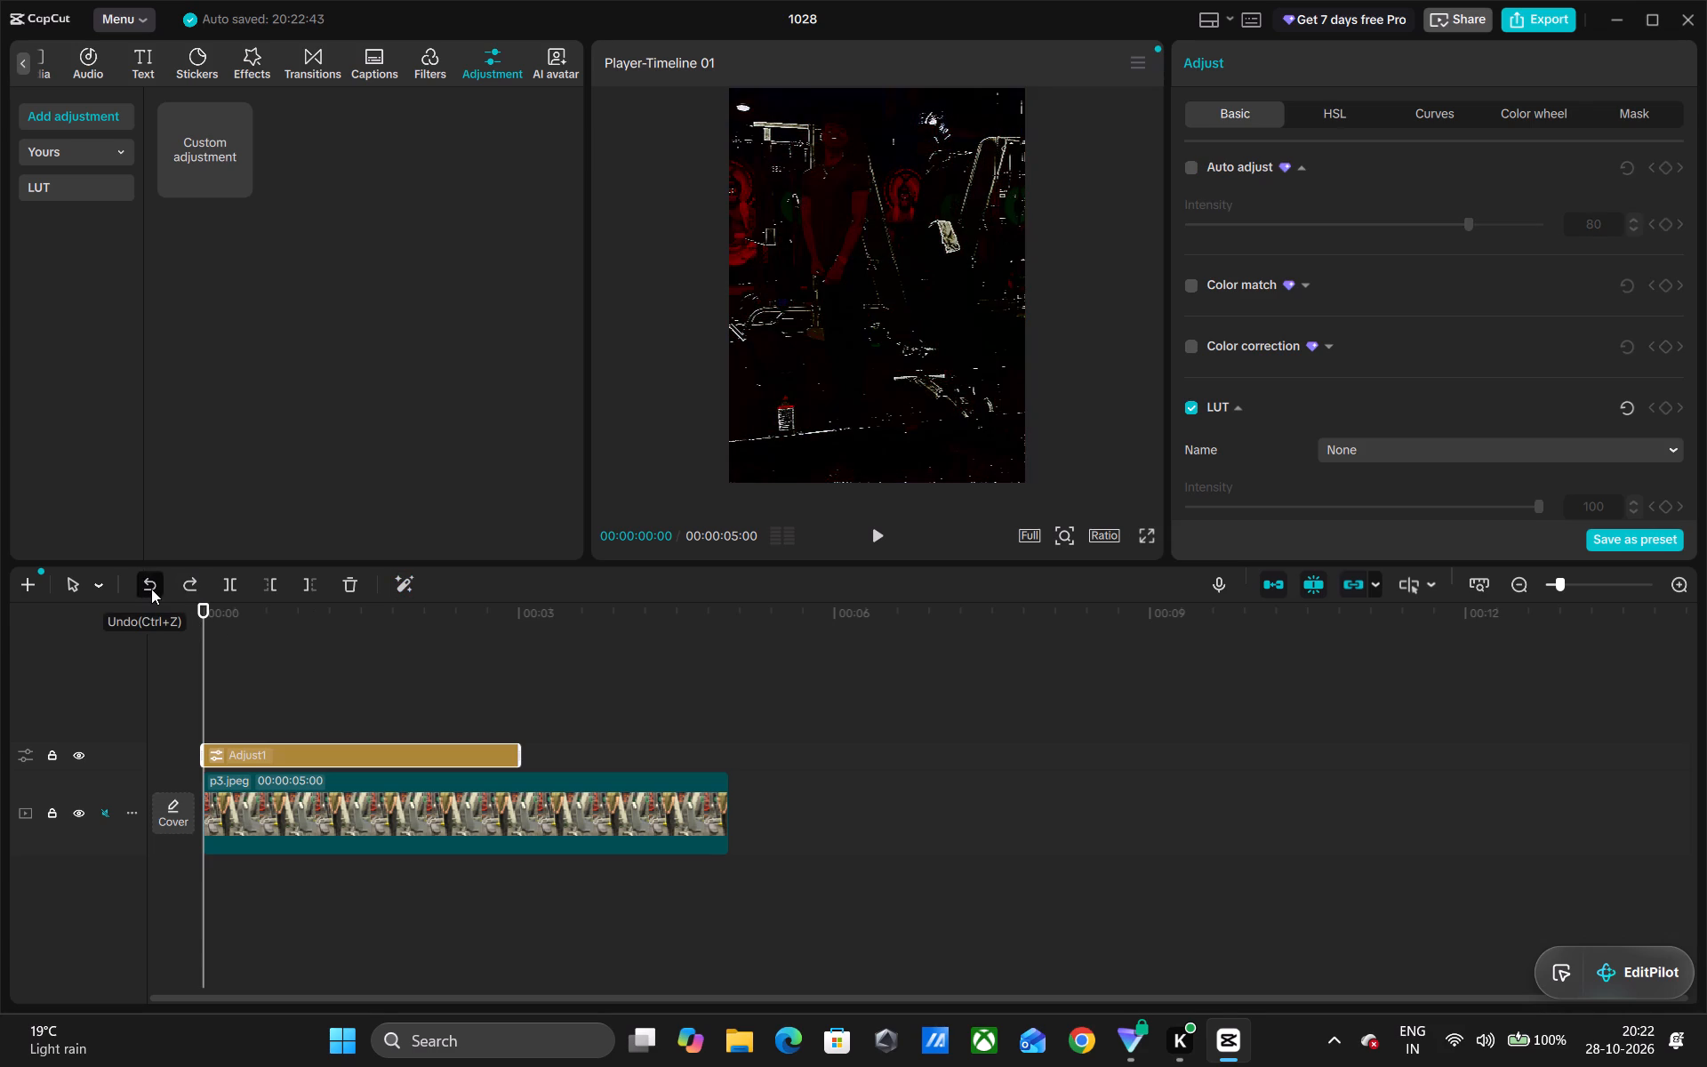
{"action": "double_click", "coordinate": [151, 589]}
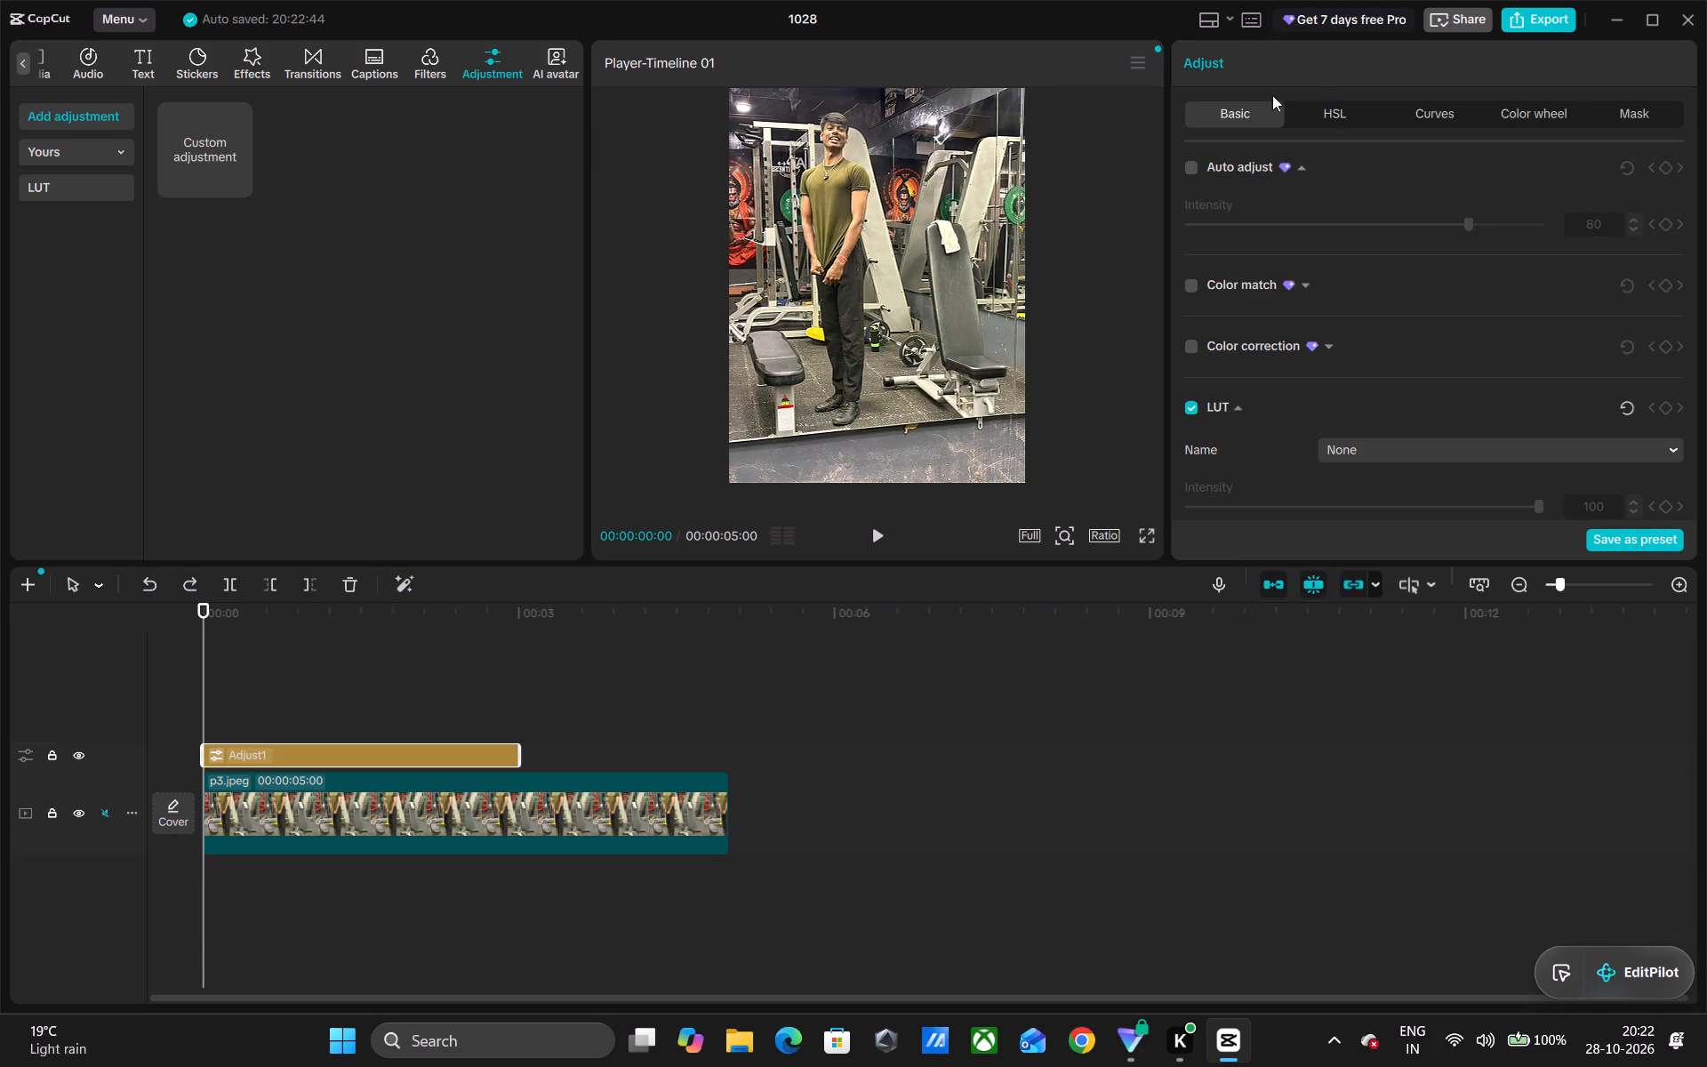
Set the adjustment layer's Exposure to -27.
{"action": "scroll", "coordinate": [1288, 230], "scroll_direction": "down", "scroll_amount": 3}
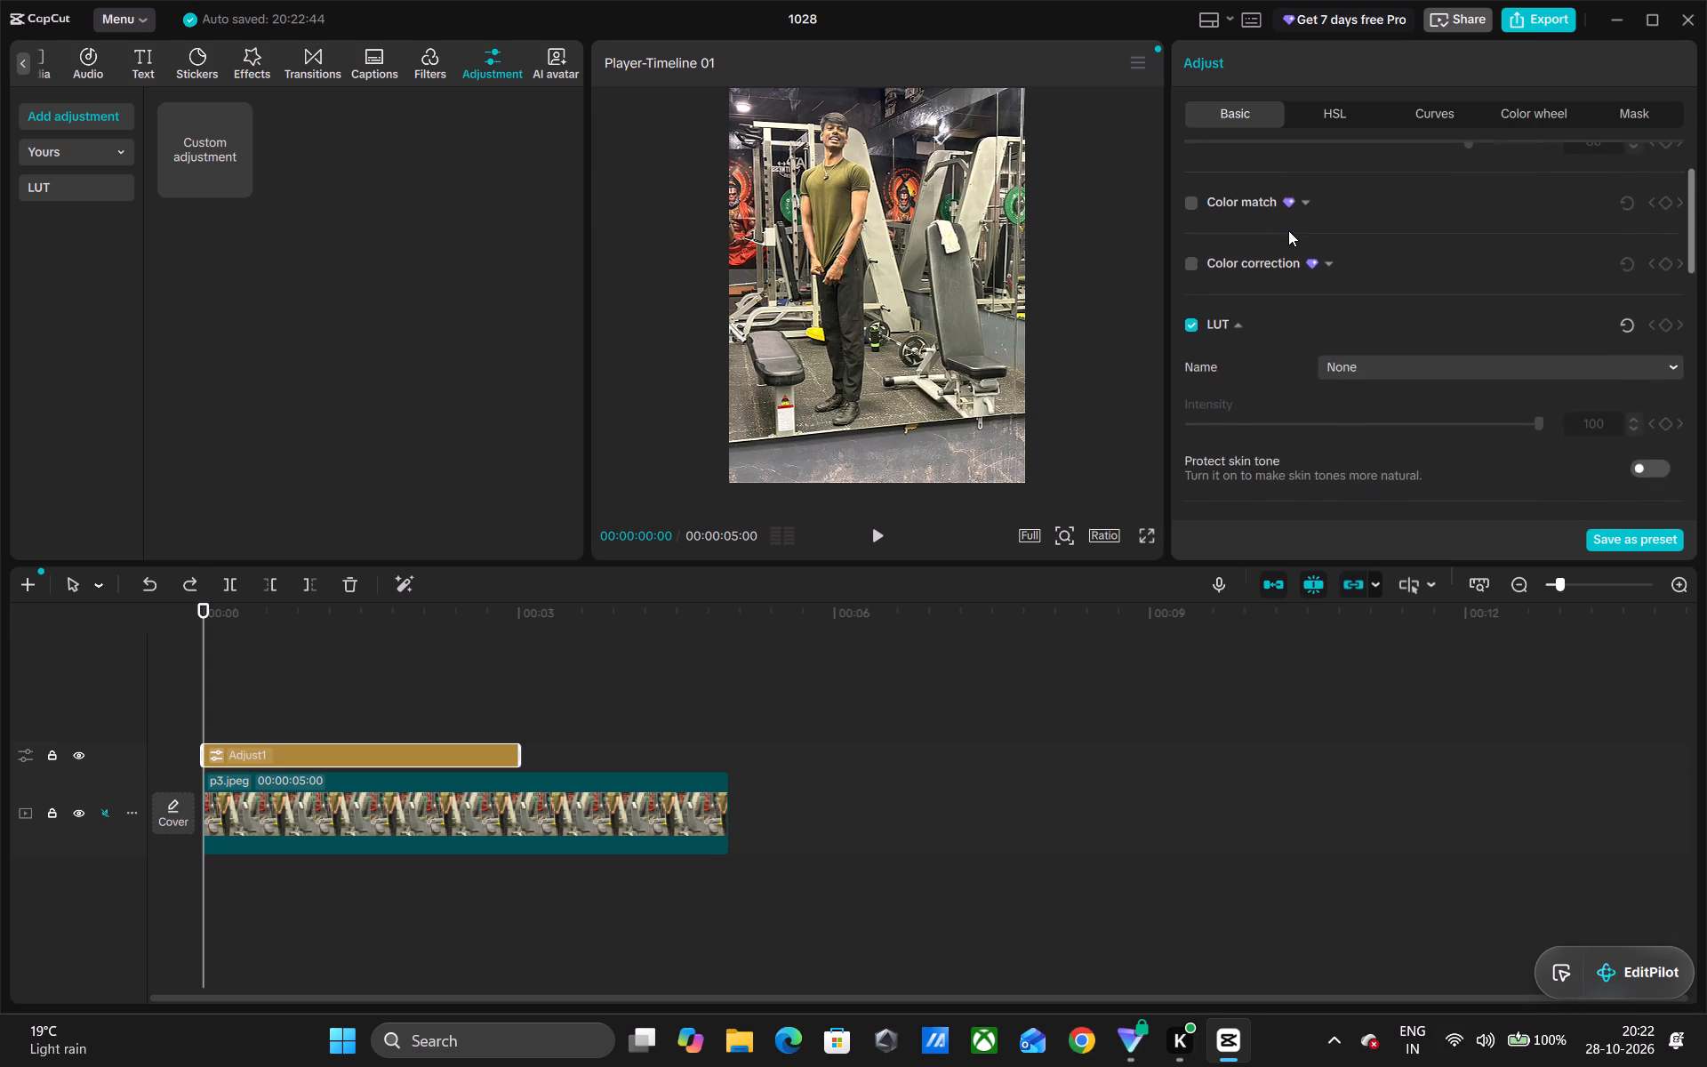
{"action": "scroll", "coordinate": [1288, 230], "scroll_direction": "down", "scroll_amount": 9}
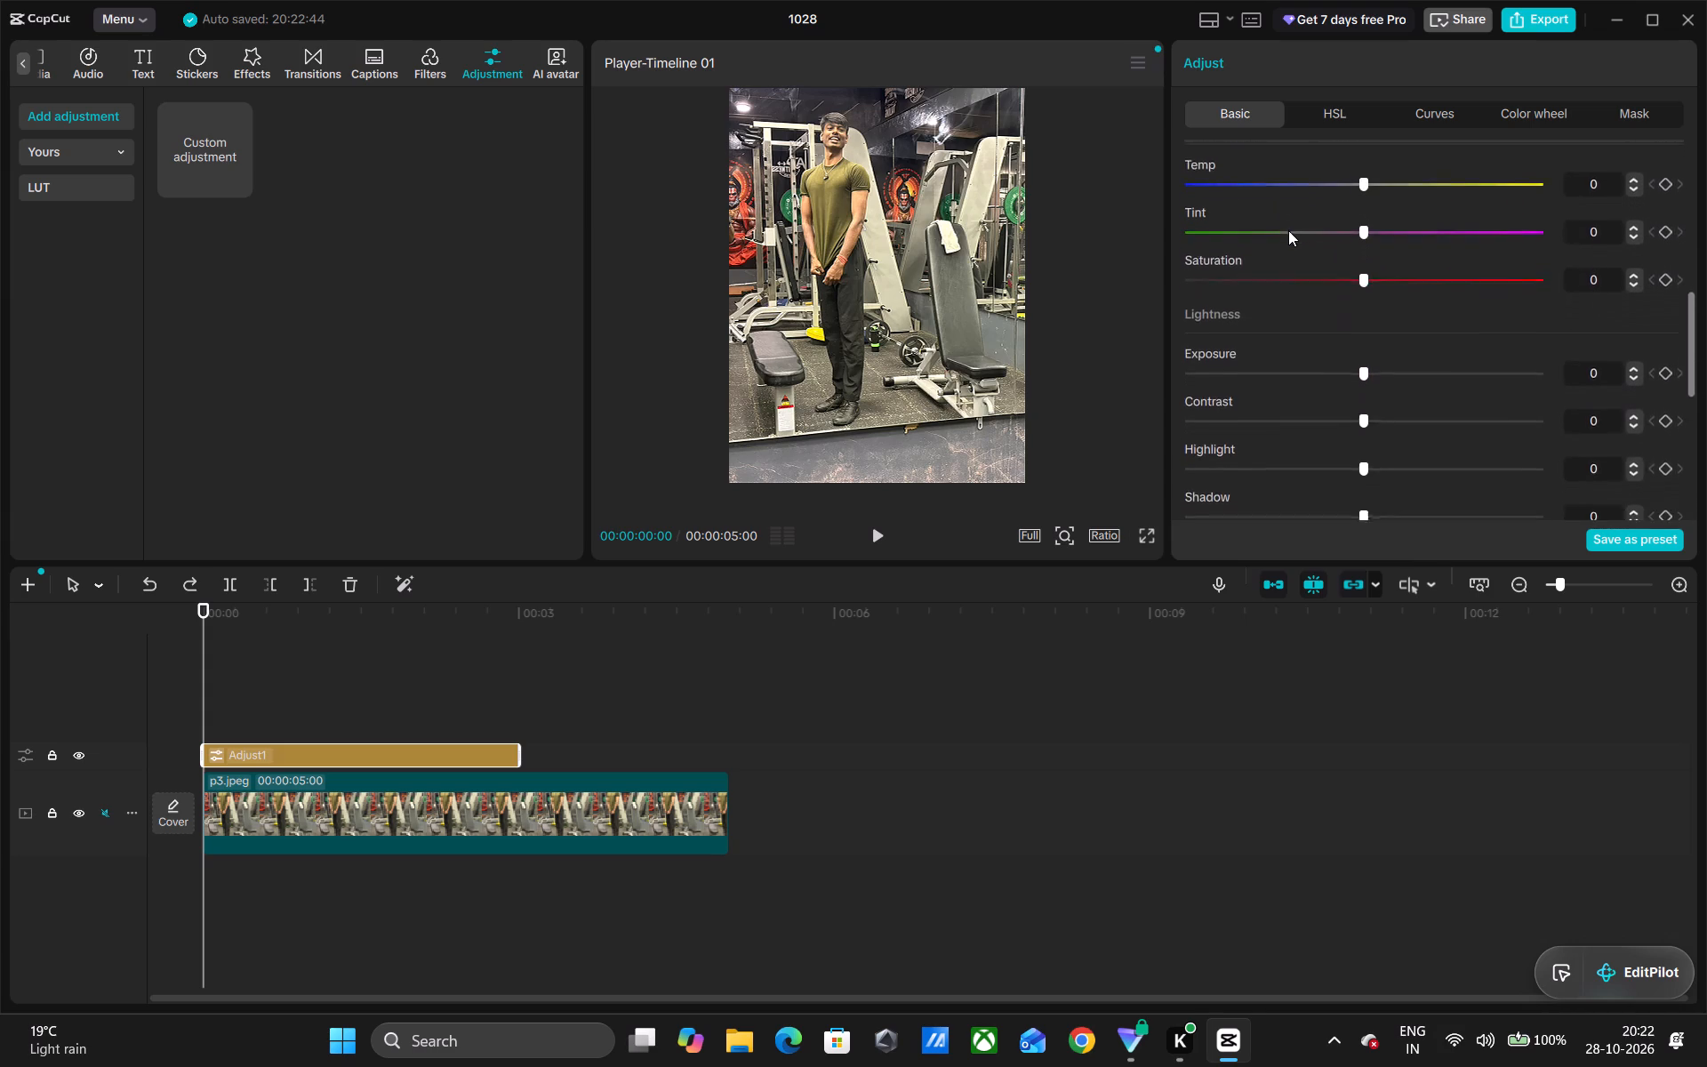
{"action": "scroll", "coordinate": [1288, 230], "scroll_direction": "down", "scroll_amount": 3}
{"action": "left_click_drag", "start_coordinate": [1288, 230], "coordinate": [1364, 182]}
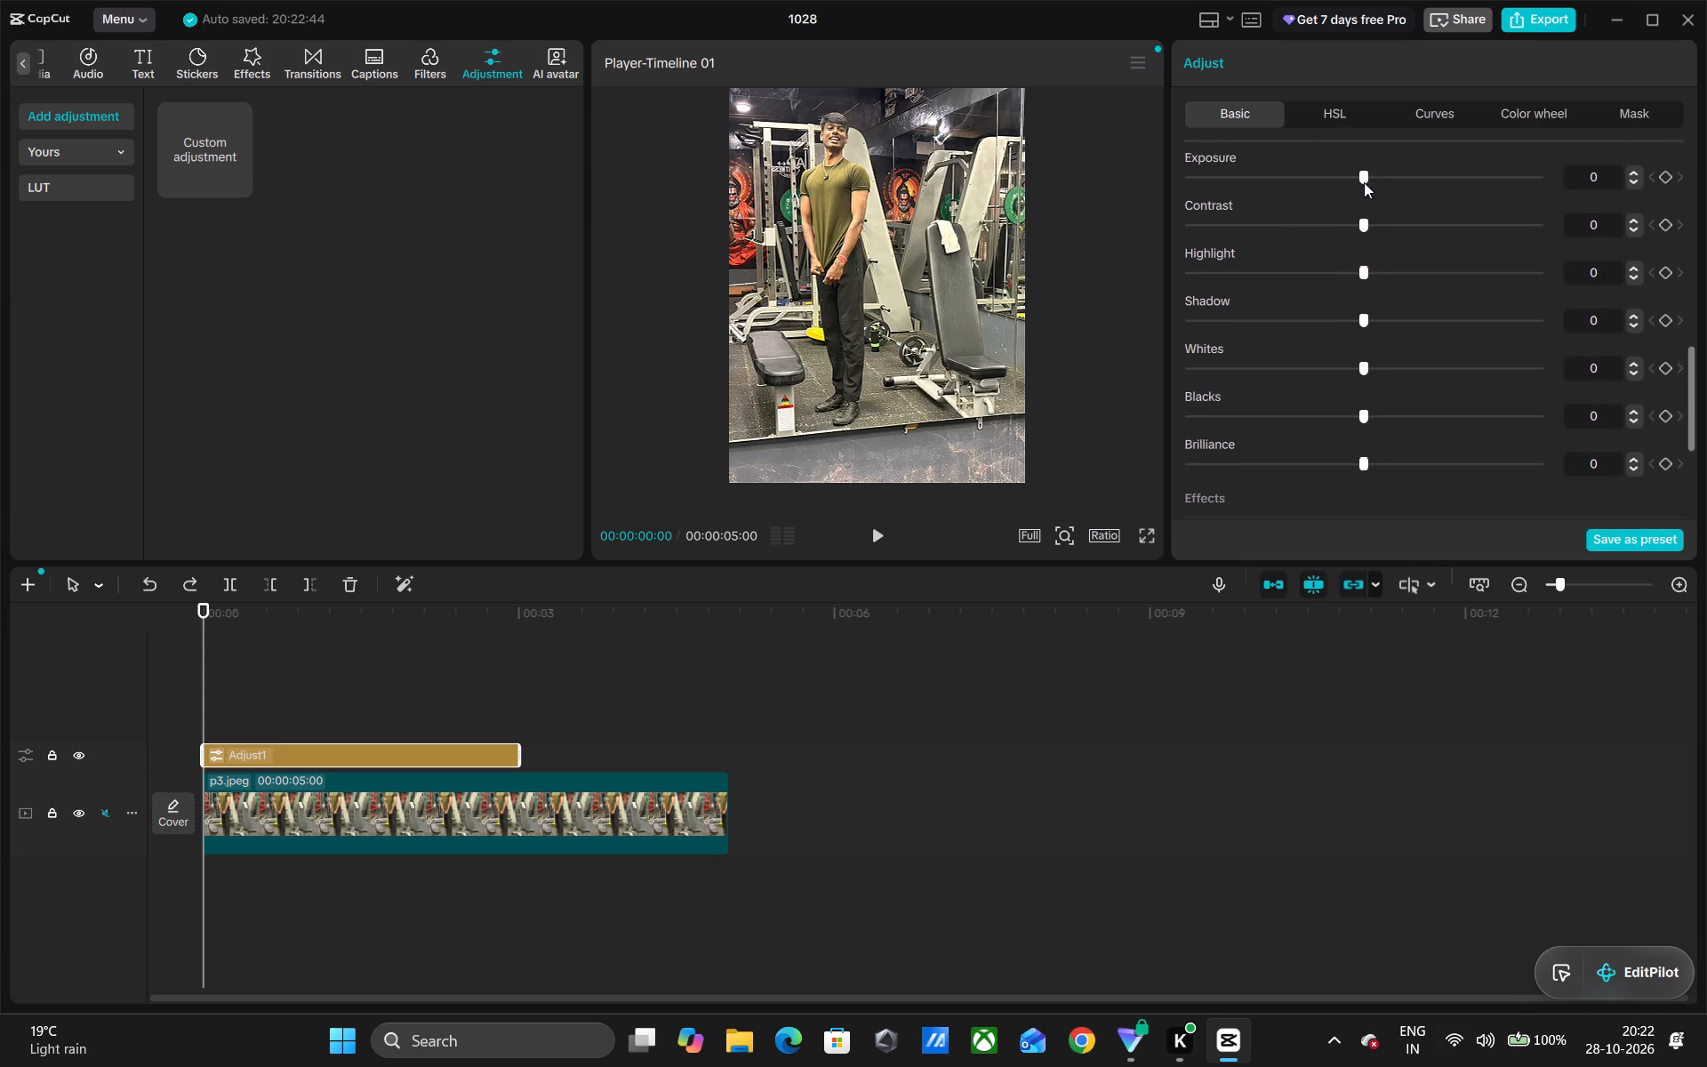
{"action": "left_click_drag", "start_coordinate": [1364, 182], "coordinate": [1359, 164]}
{"action": "left_click_drag", "start_coordinate": [1359, 164], "coordinate": [1405, 163]}
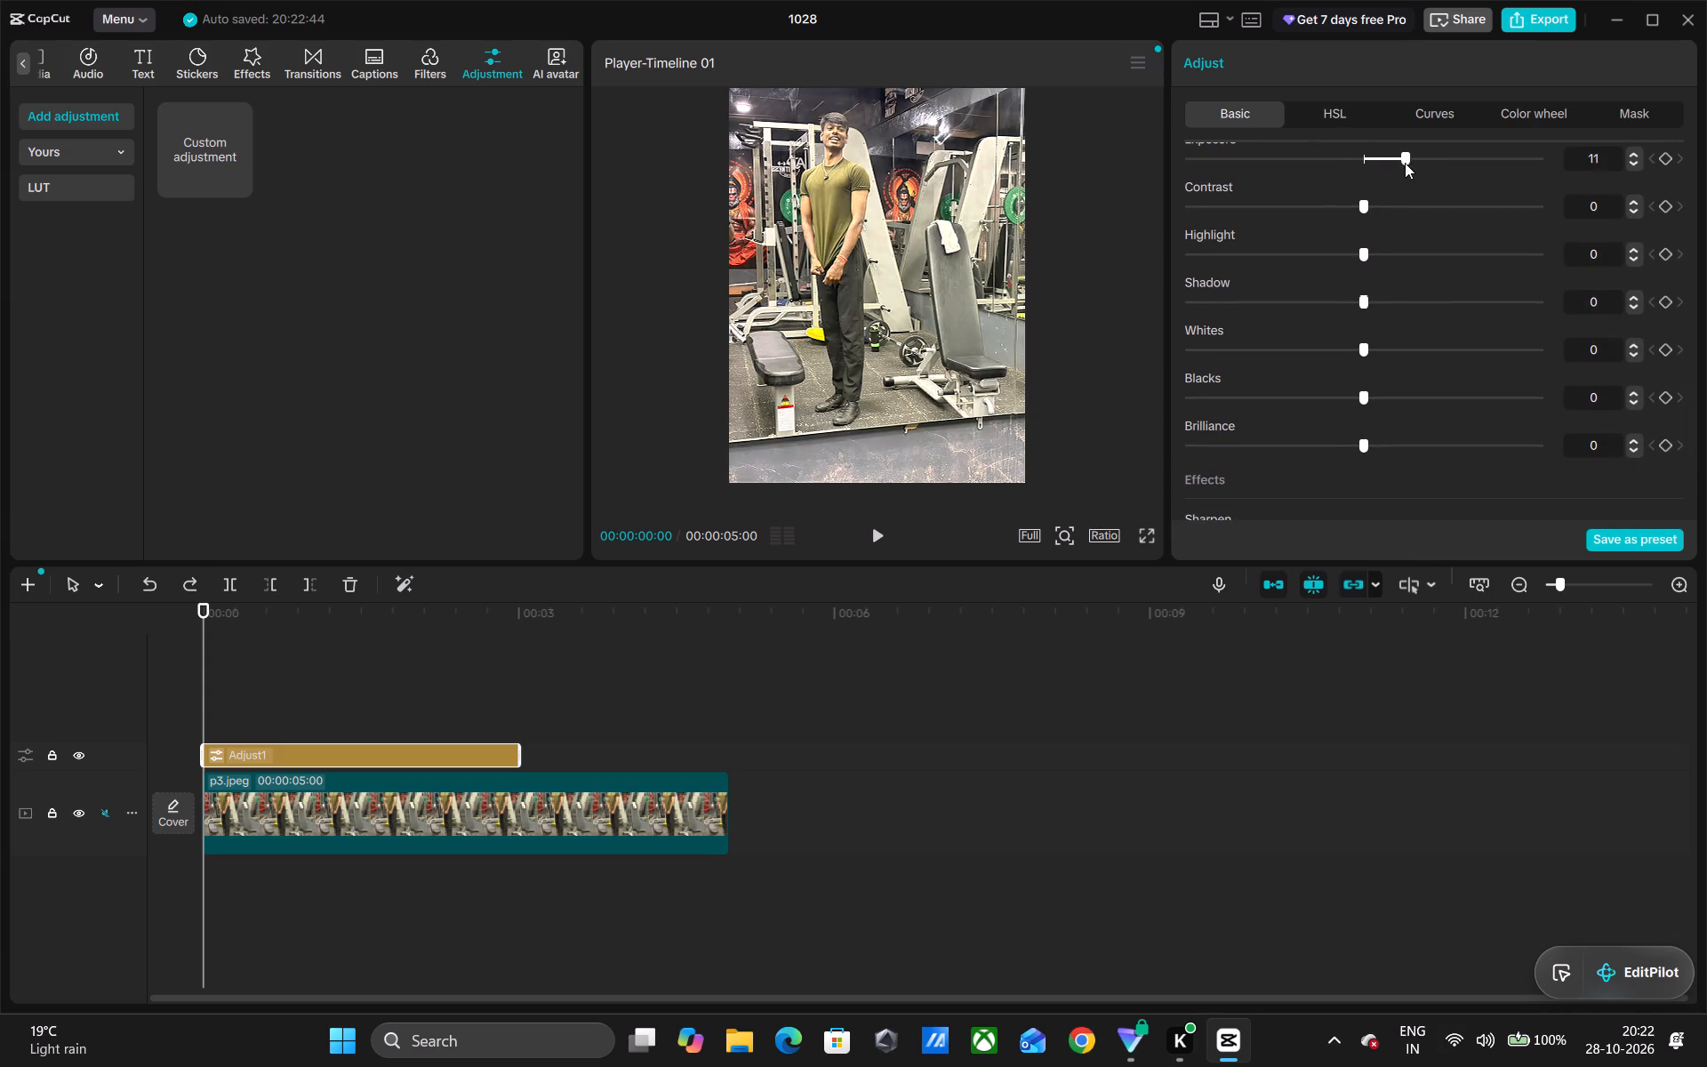
{"action": "left_click_drag", "start_coordinate": [1405, 163], "coordinate": [1283, 164]}
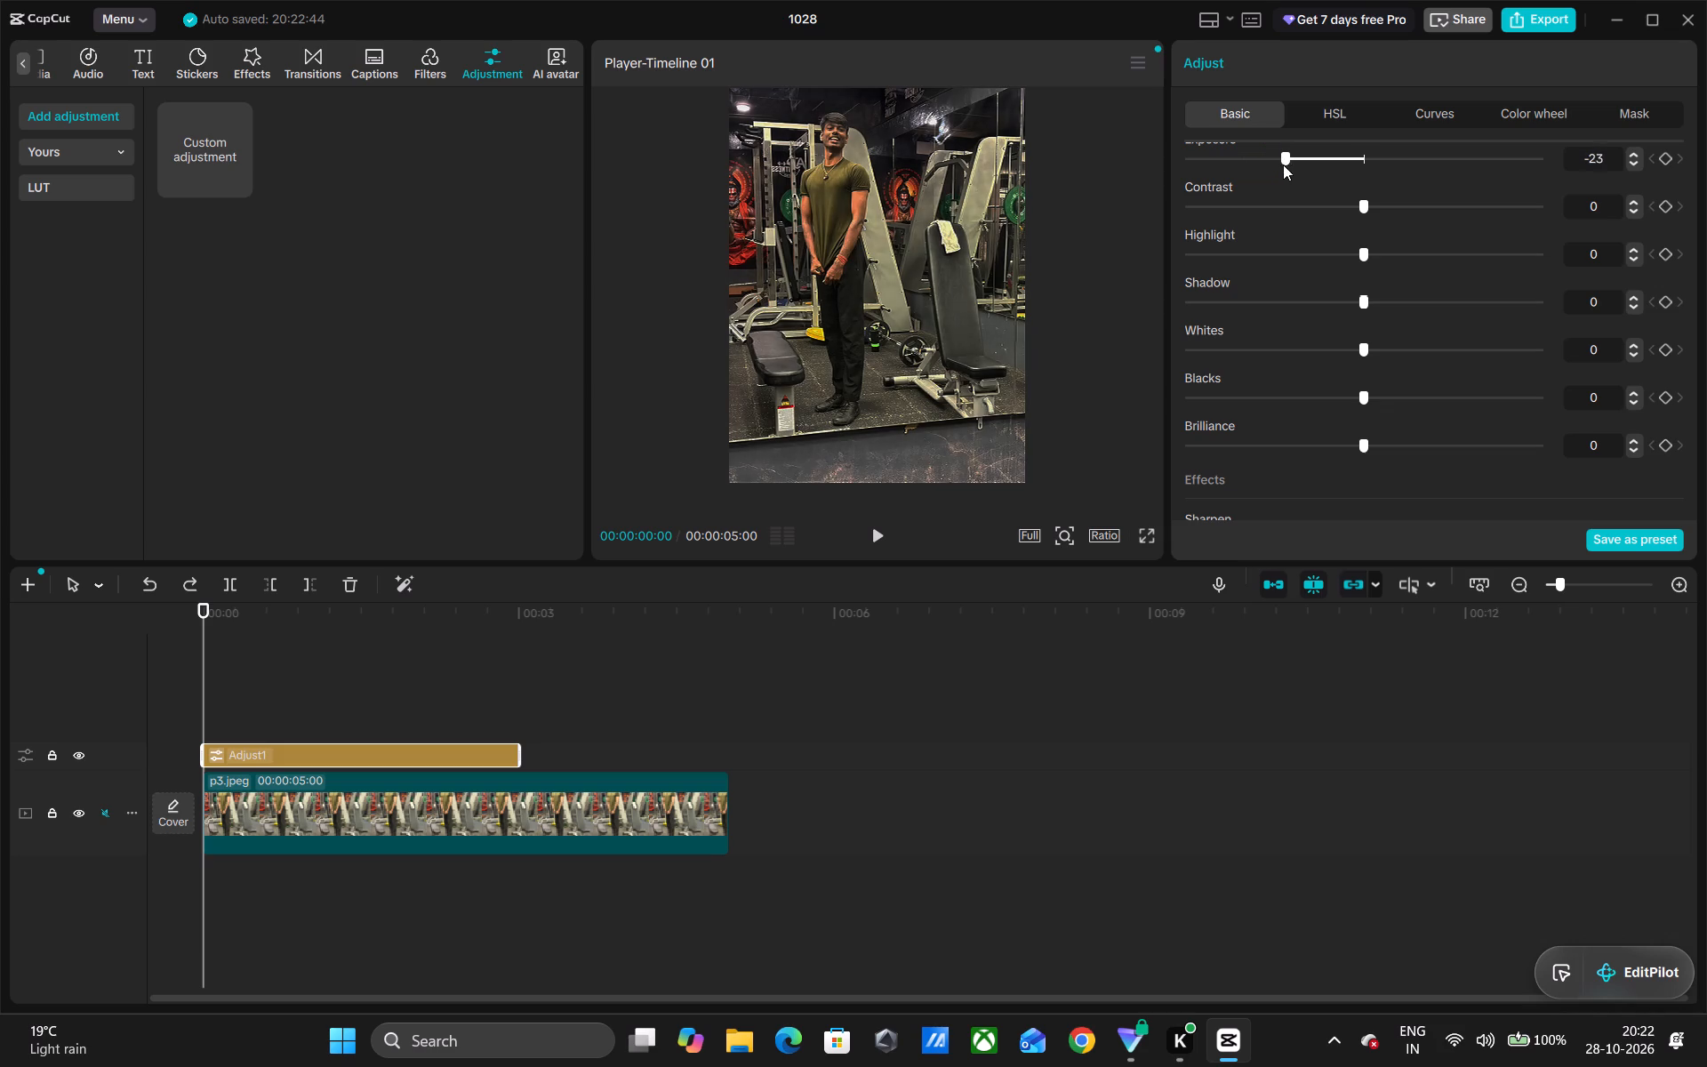
{"action": "left_click_drag", "start_coordinate": [1283, 164], "coordinate": [1264, 154]}
Set the adjustment layer's Contrast to 12.
{"action": "left_click_drag", "start_coordinate": [1372, 218], "coordinate": [1374, 218]}
{"action": "left_click_drag", "start_coordinate": [1374, 218], "coordinate": [1552, 186]}
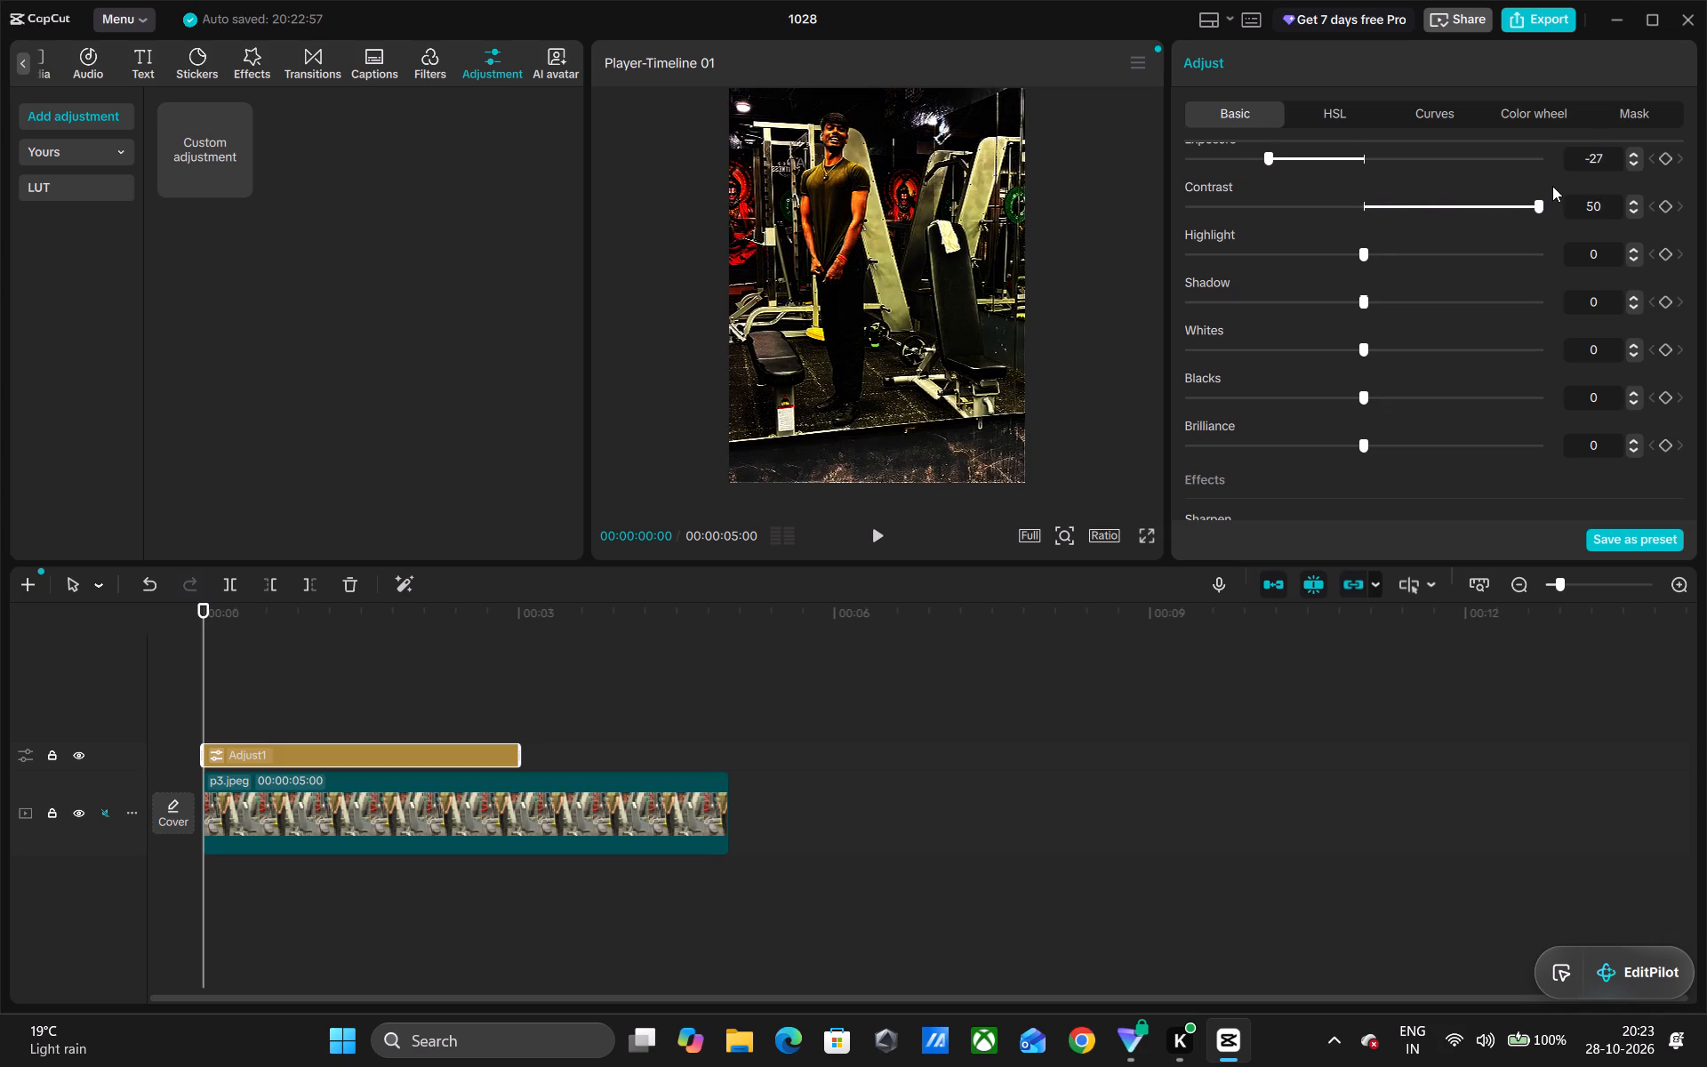
{"action": "left_click_drag", "start_coordinate": [1552, 186], "coordinate": [1440, 213]}
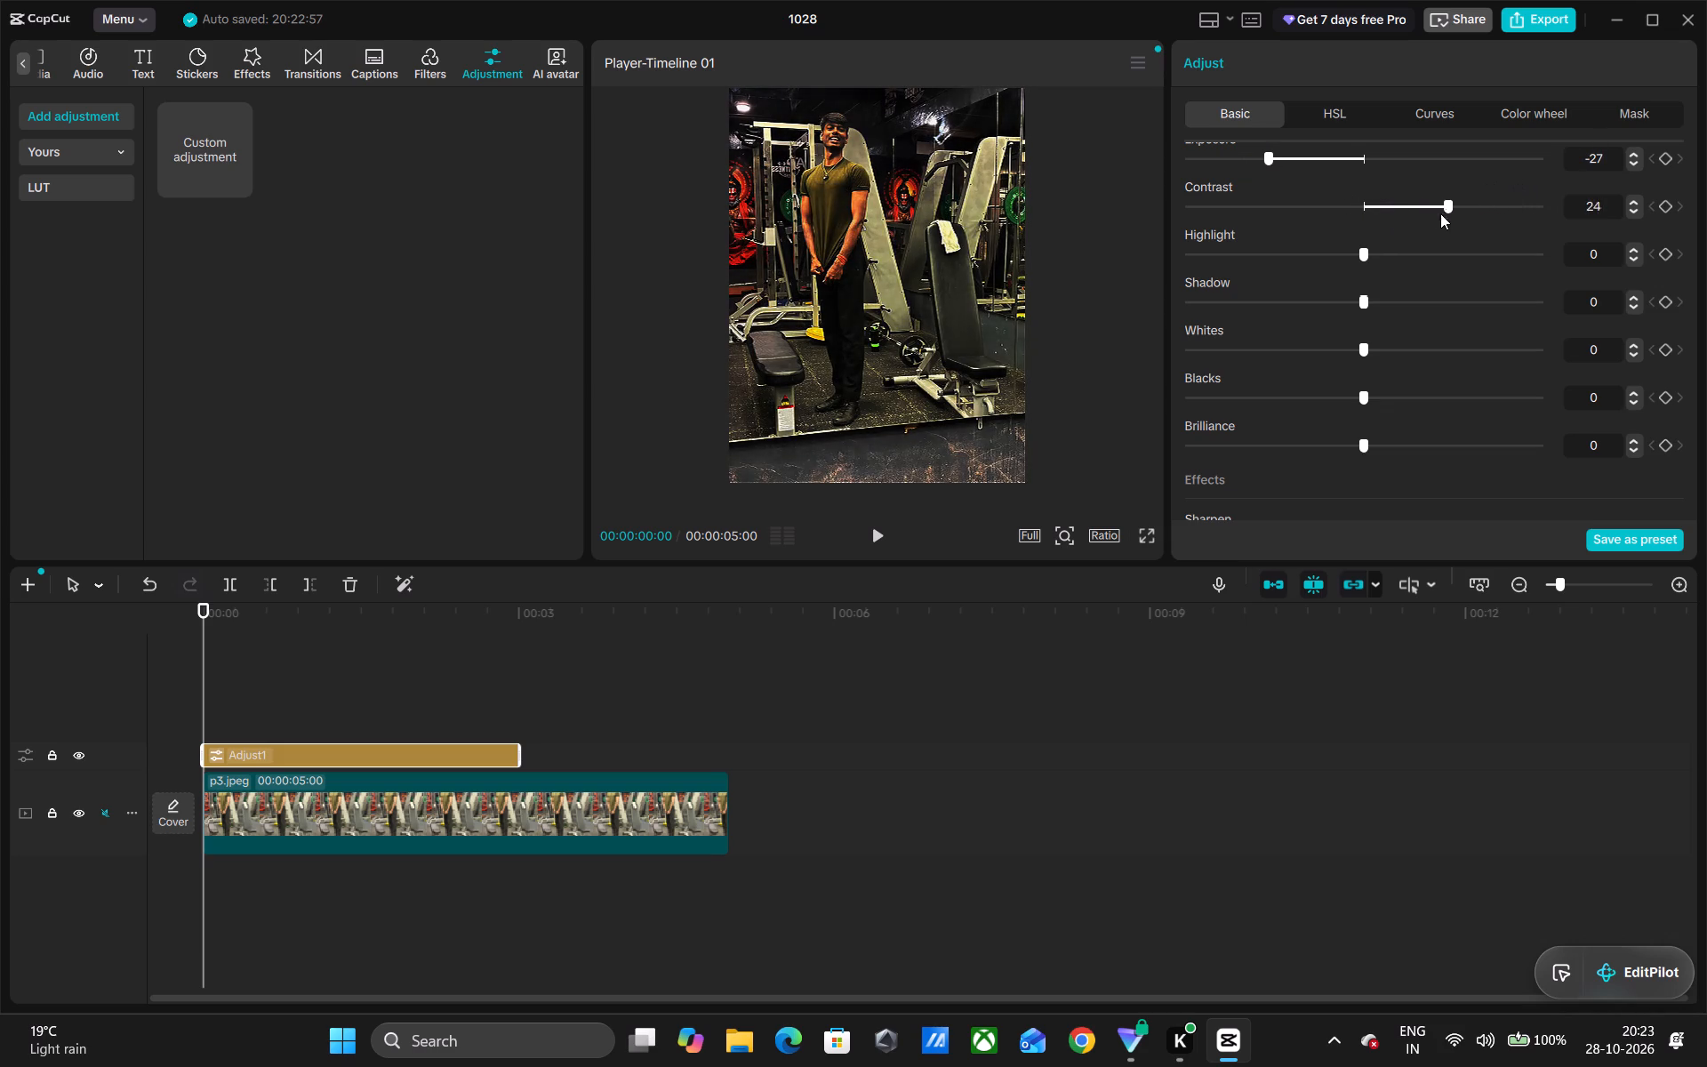
{"action": "left_click_drag", "start_coordinate": [1440, 213], "coordinate": [1401, 243]}
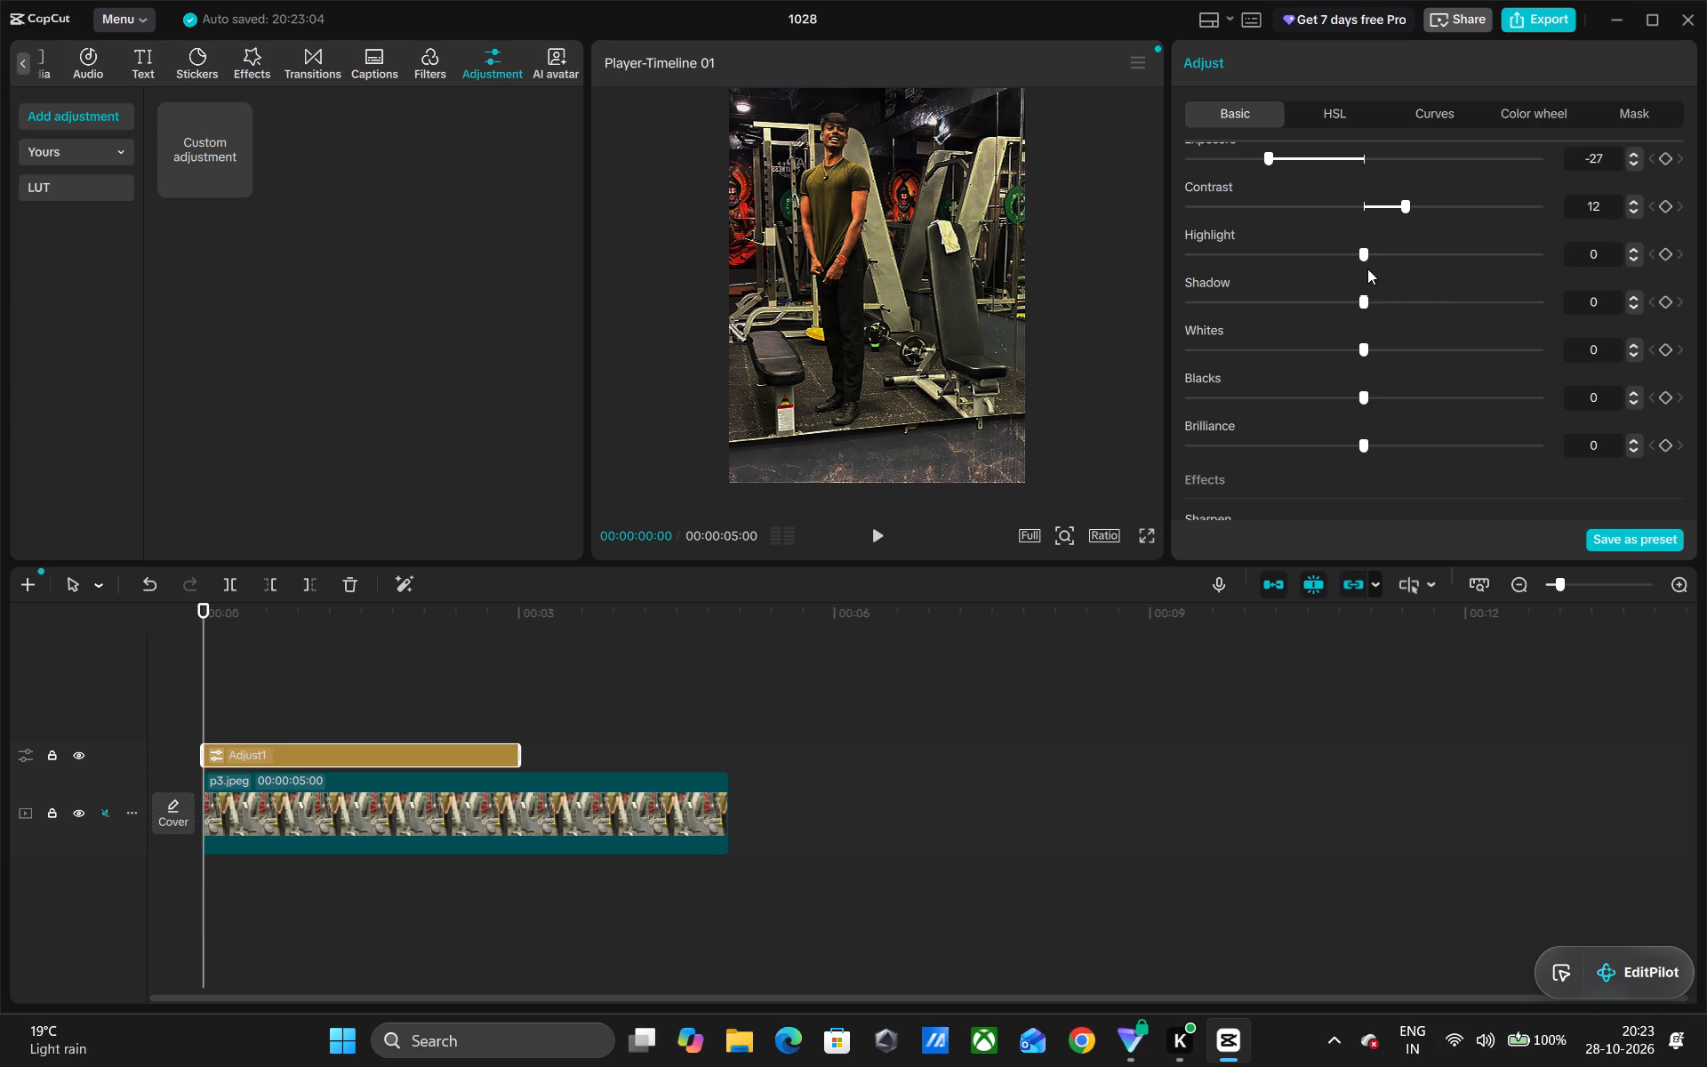
Set the adjustment layer's Highlight to 12.
{"action": "left_click_drag", "start_coordinate": [1369, 269], "coordinate": [1278, 264]}
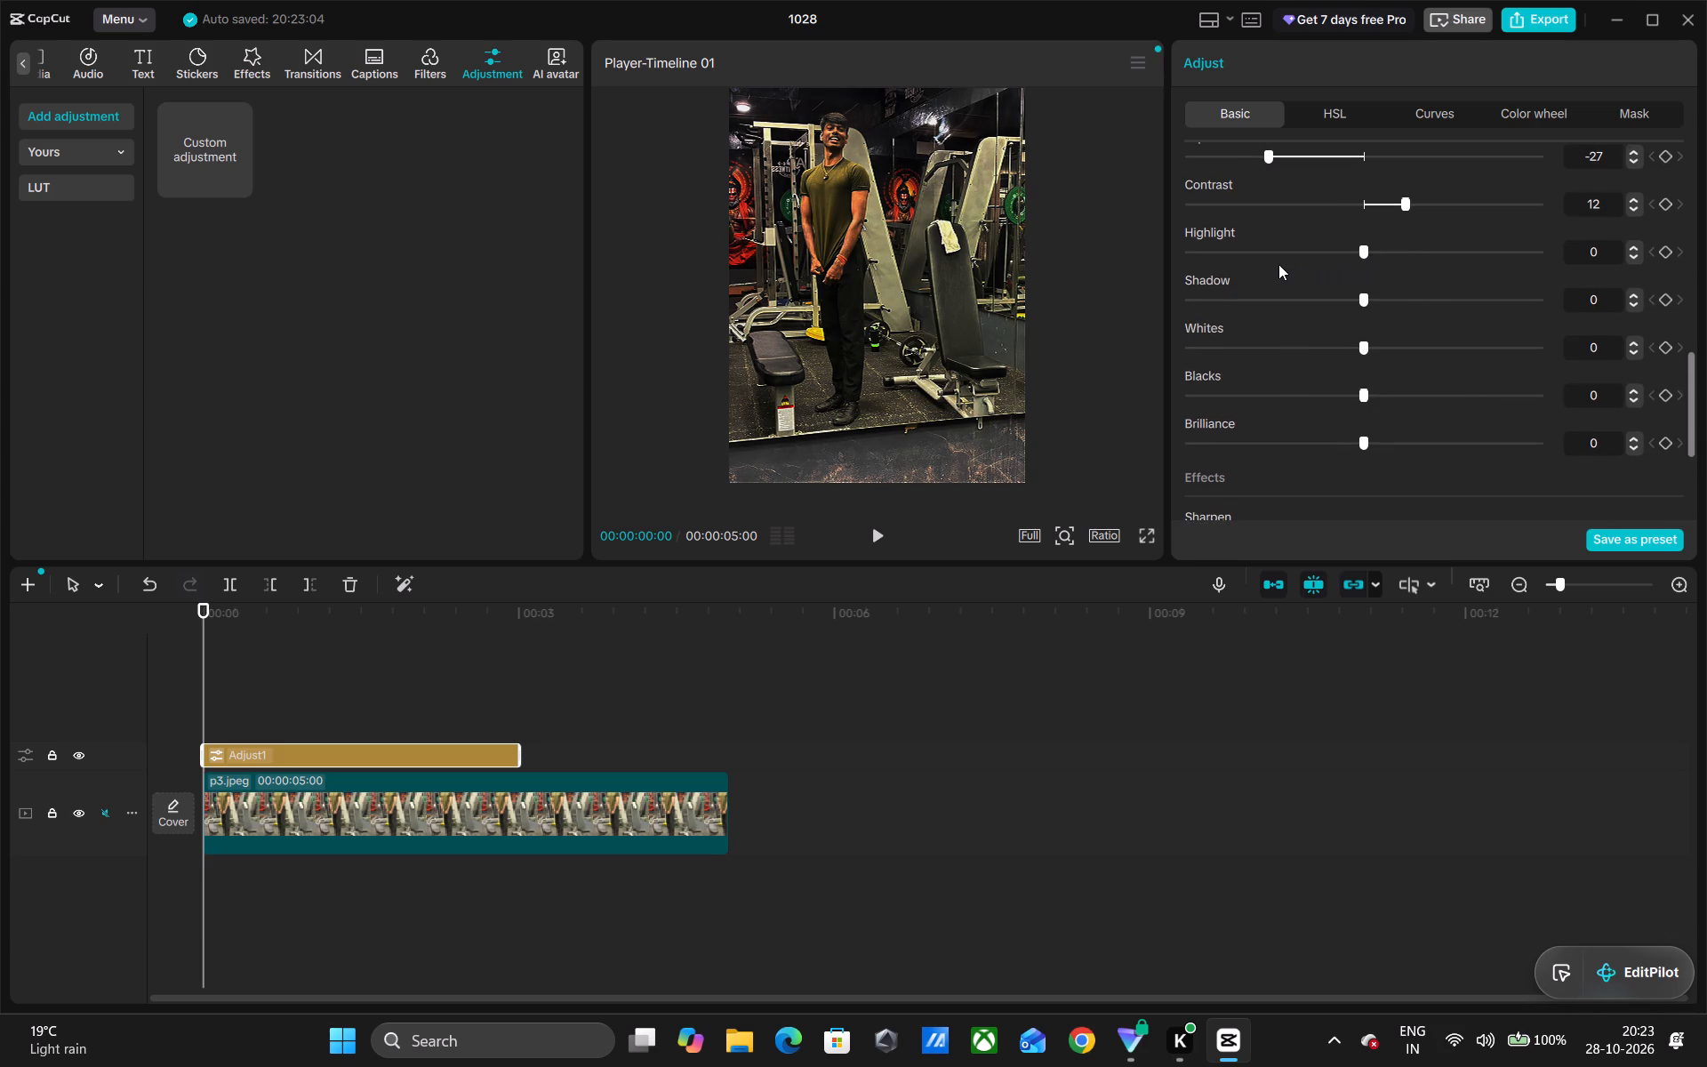
{"action": "left_click_drag", "start_coordinate": [1304, 255], "coordinate": [1158, 245]}
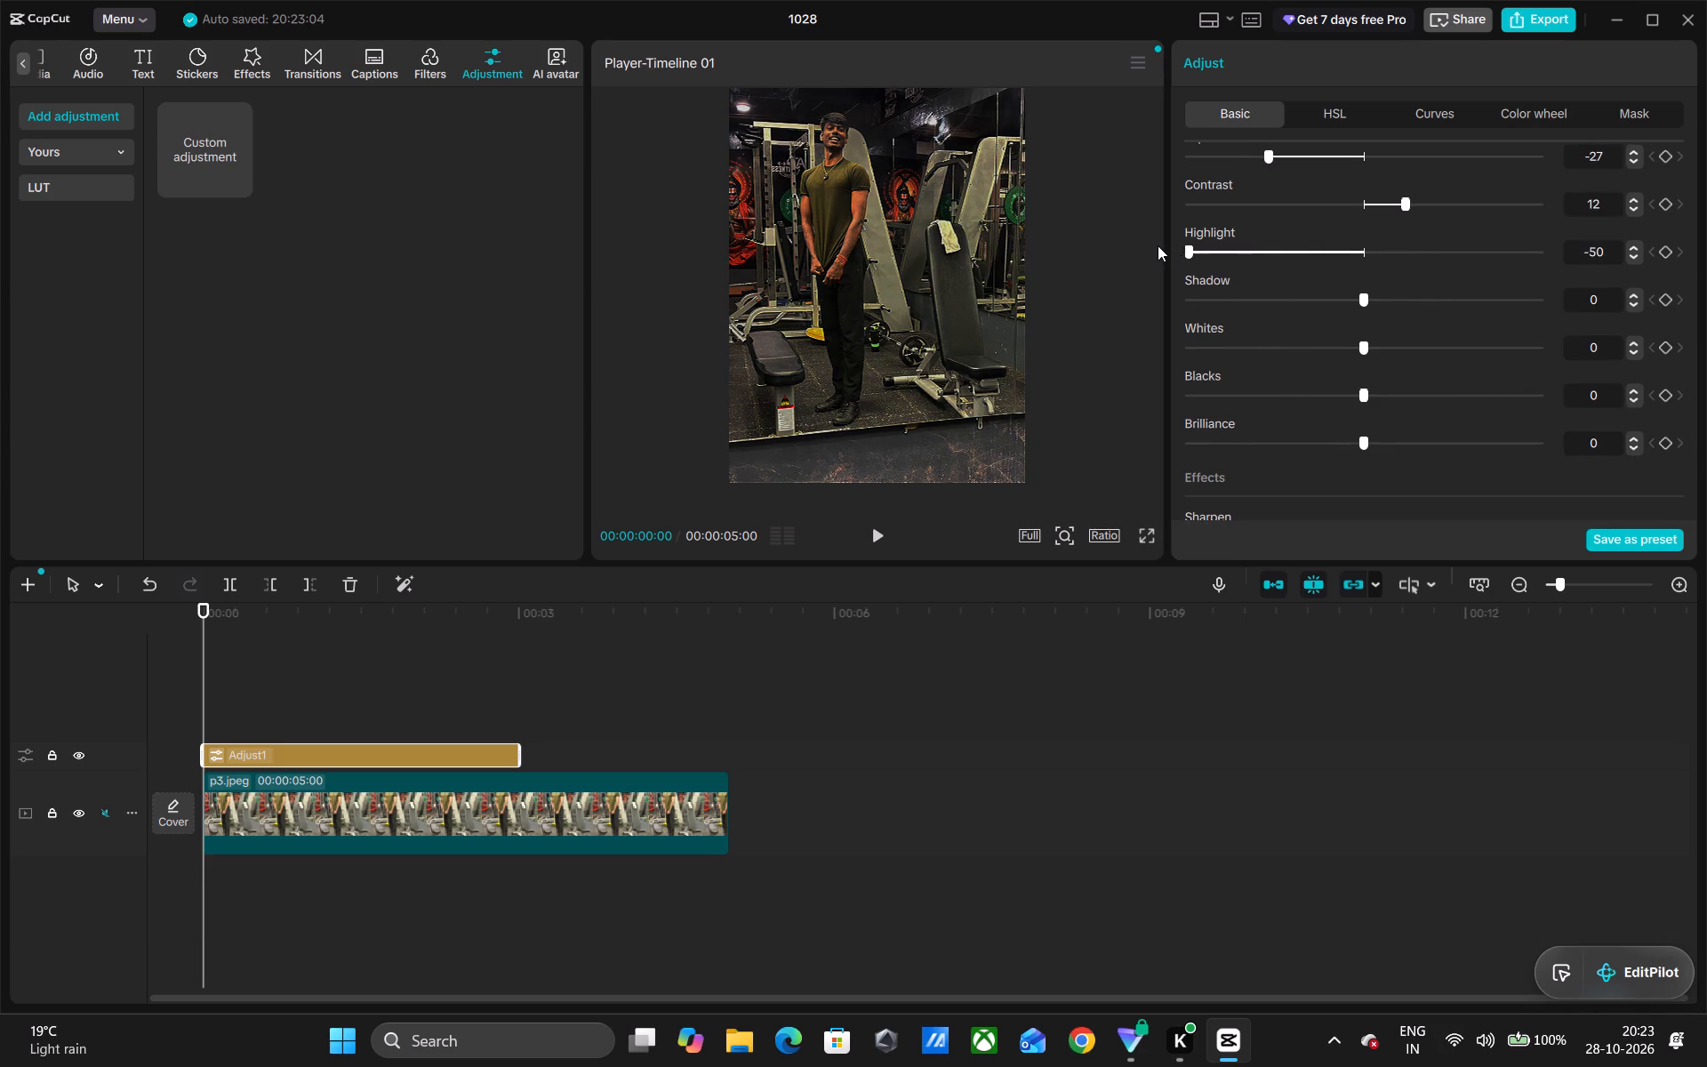
{"action": "left_click_drag", "start_coordinate": [1158, 245], "coordinate": [1371, 246]}
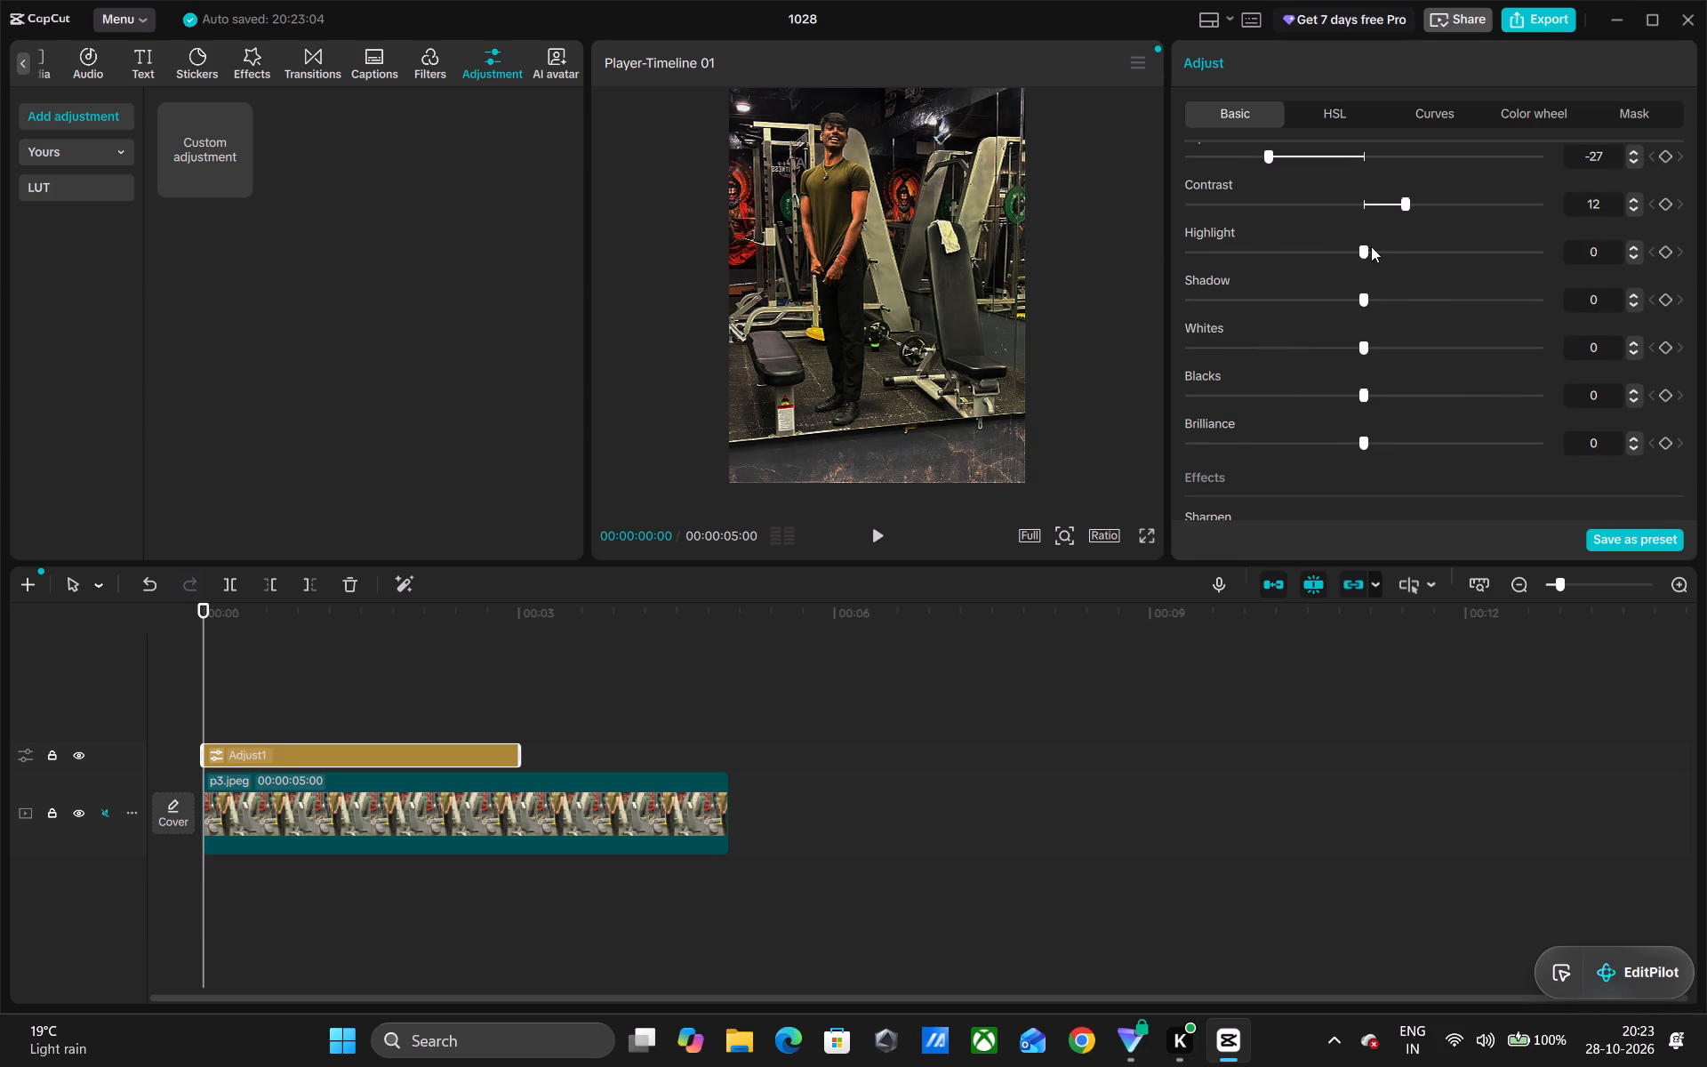
{"action": "left_click_drag", "start_coordinate": [1371, 246], "coordinate": [1402, 250]}
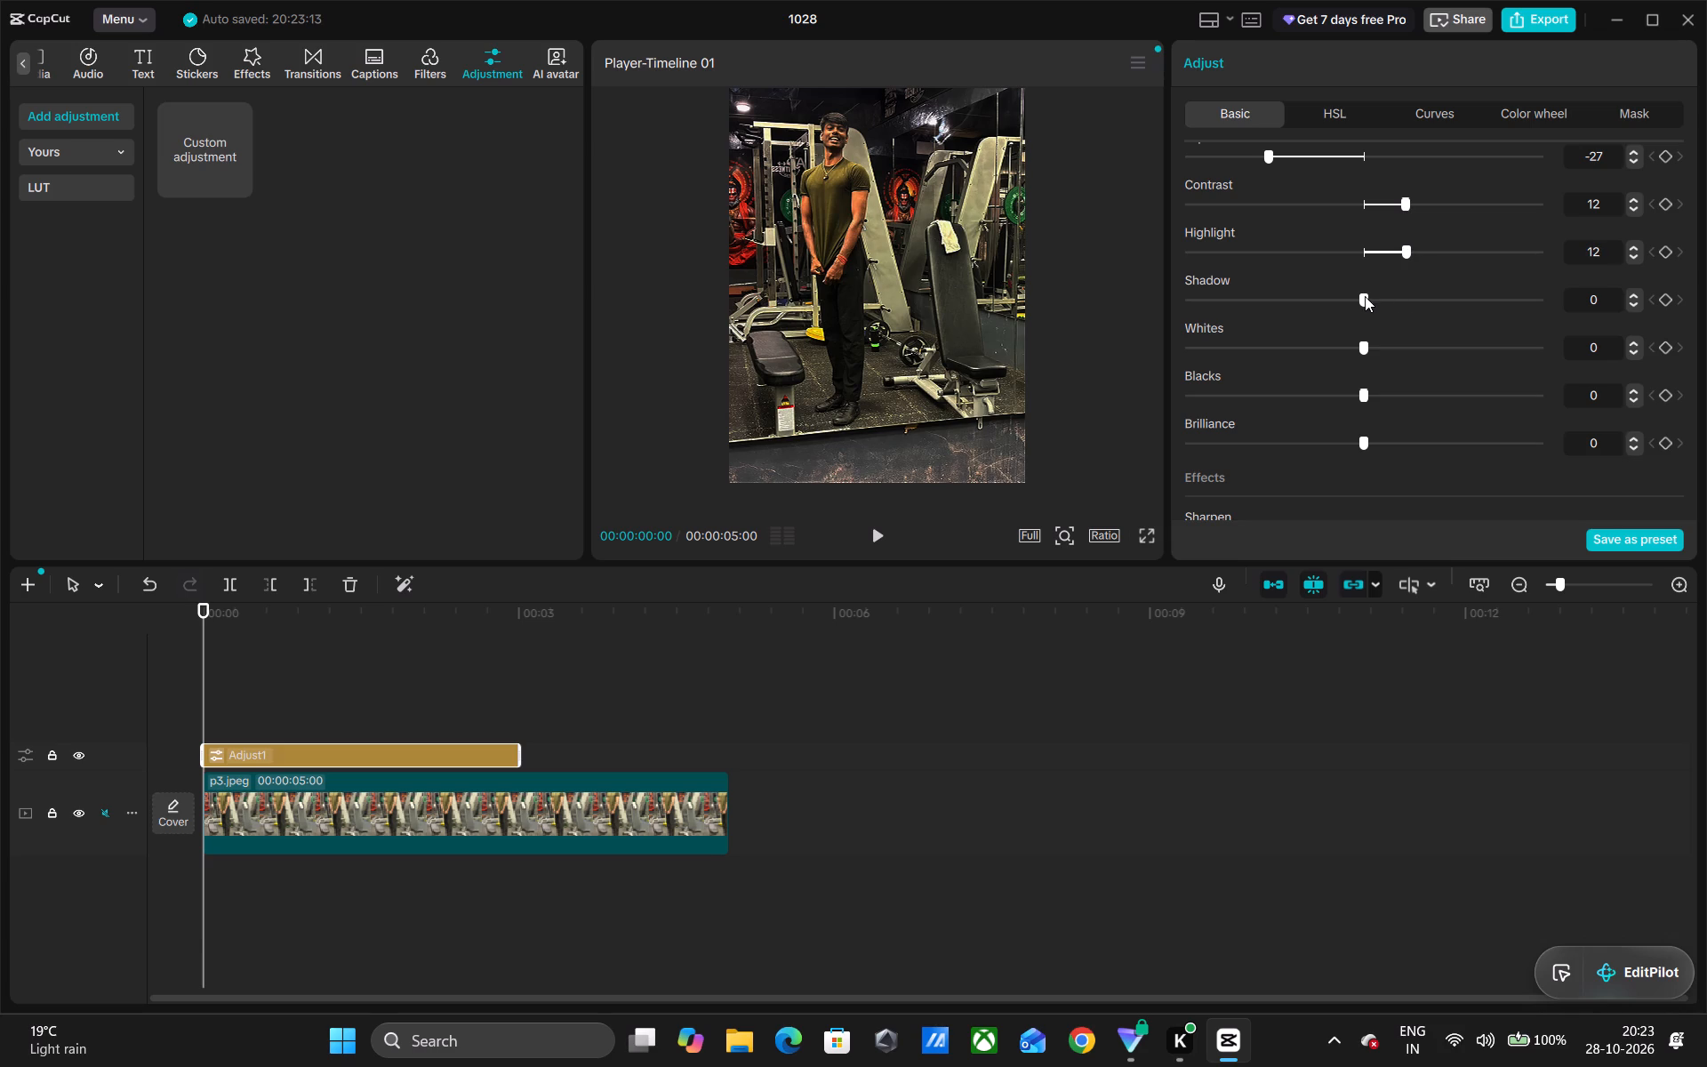
Set the adjustment layer's Shadow to 5 and Whites to 17.
{"action": "left_click_drag", "start_coordinate": [1365, 296], "coordinate": [1359, 292]}
{"action": "left_click_drag", "start_coordinate": [1359, 292], "coordinate": [1377, 283]}
{"action": "left_click_drag", "start_coordinate": [1367, 358], "coordinate": [1435, 316]}
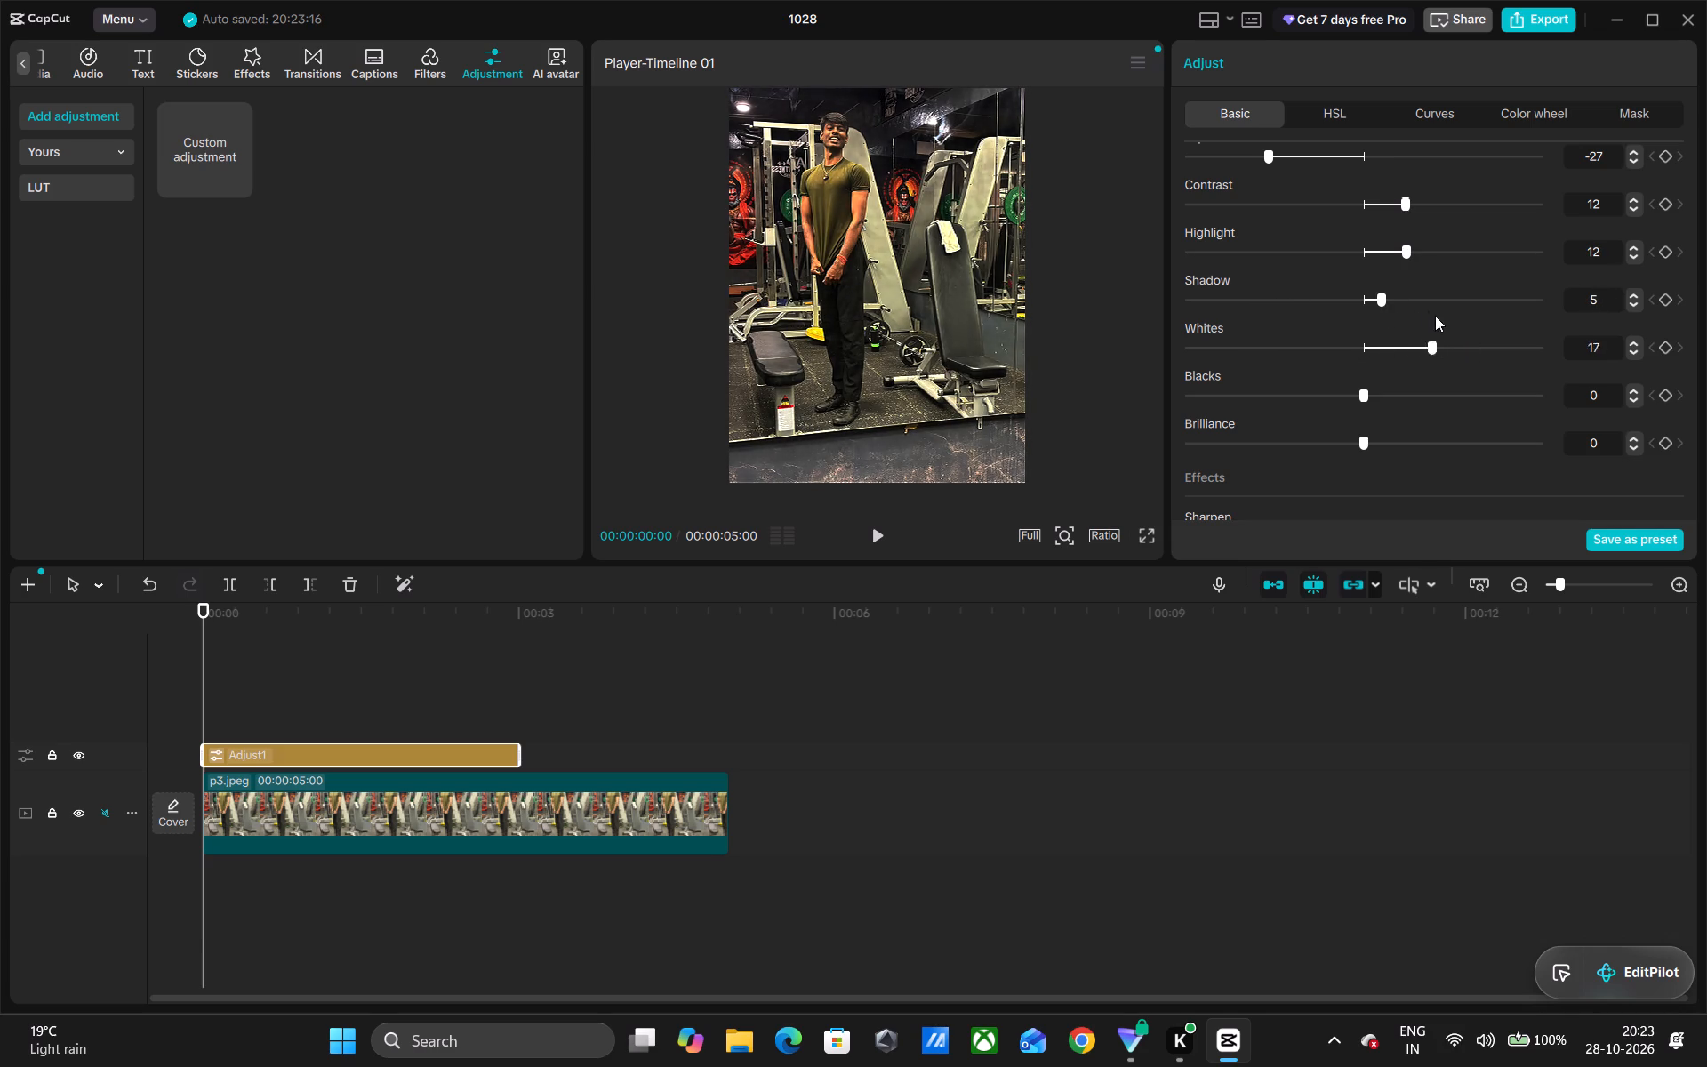
Set the adjustment layer's Whites to -14.
{"action": "left_click_drag", "start_coordinate": [1435, 316], "coordinate": [1275, 321]}
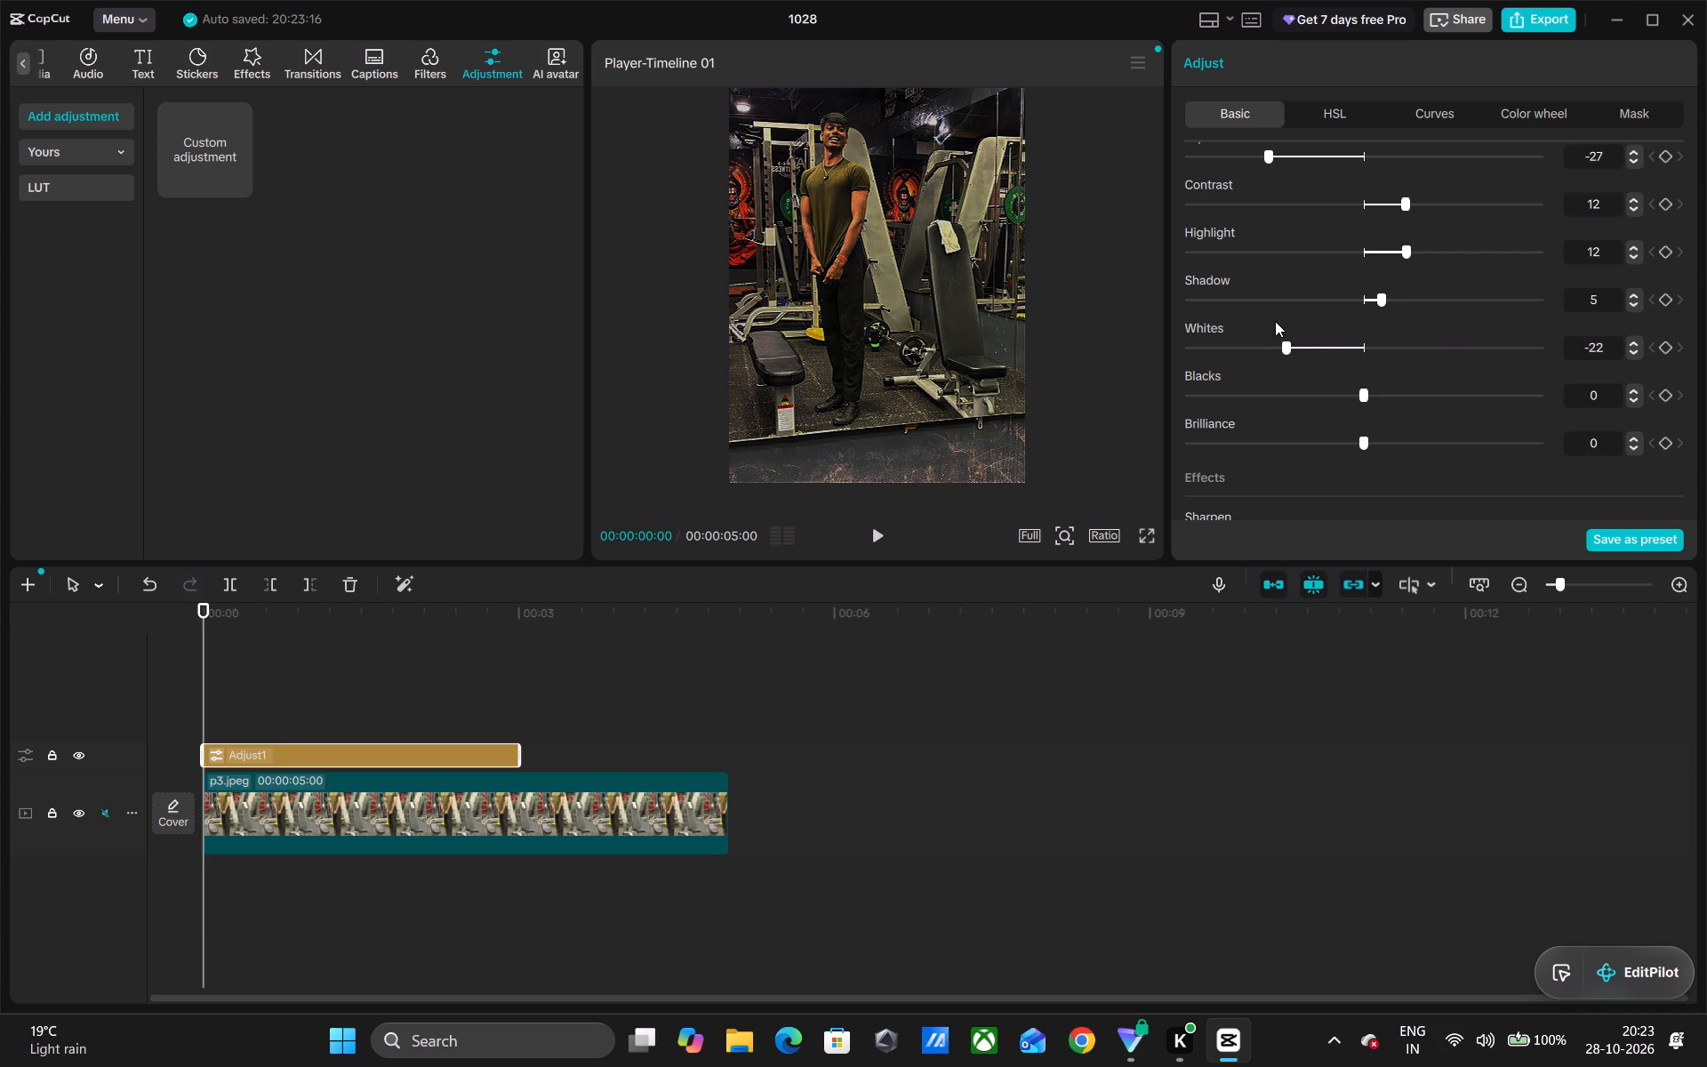
{"action": "left_click_drag", "start_coordinate": [1275, 321], "coordinate": [1312, 322]}
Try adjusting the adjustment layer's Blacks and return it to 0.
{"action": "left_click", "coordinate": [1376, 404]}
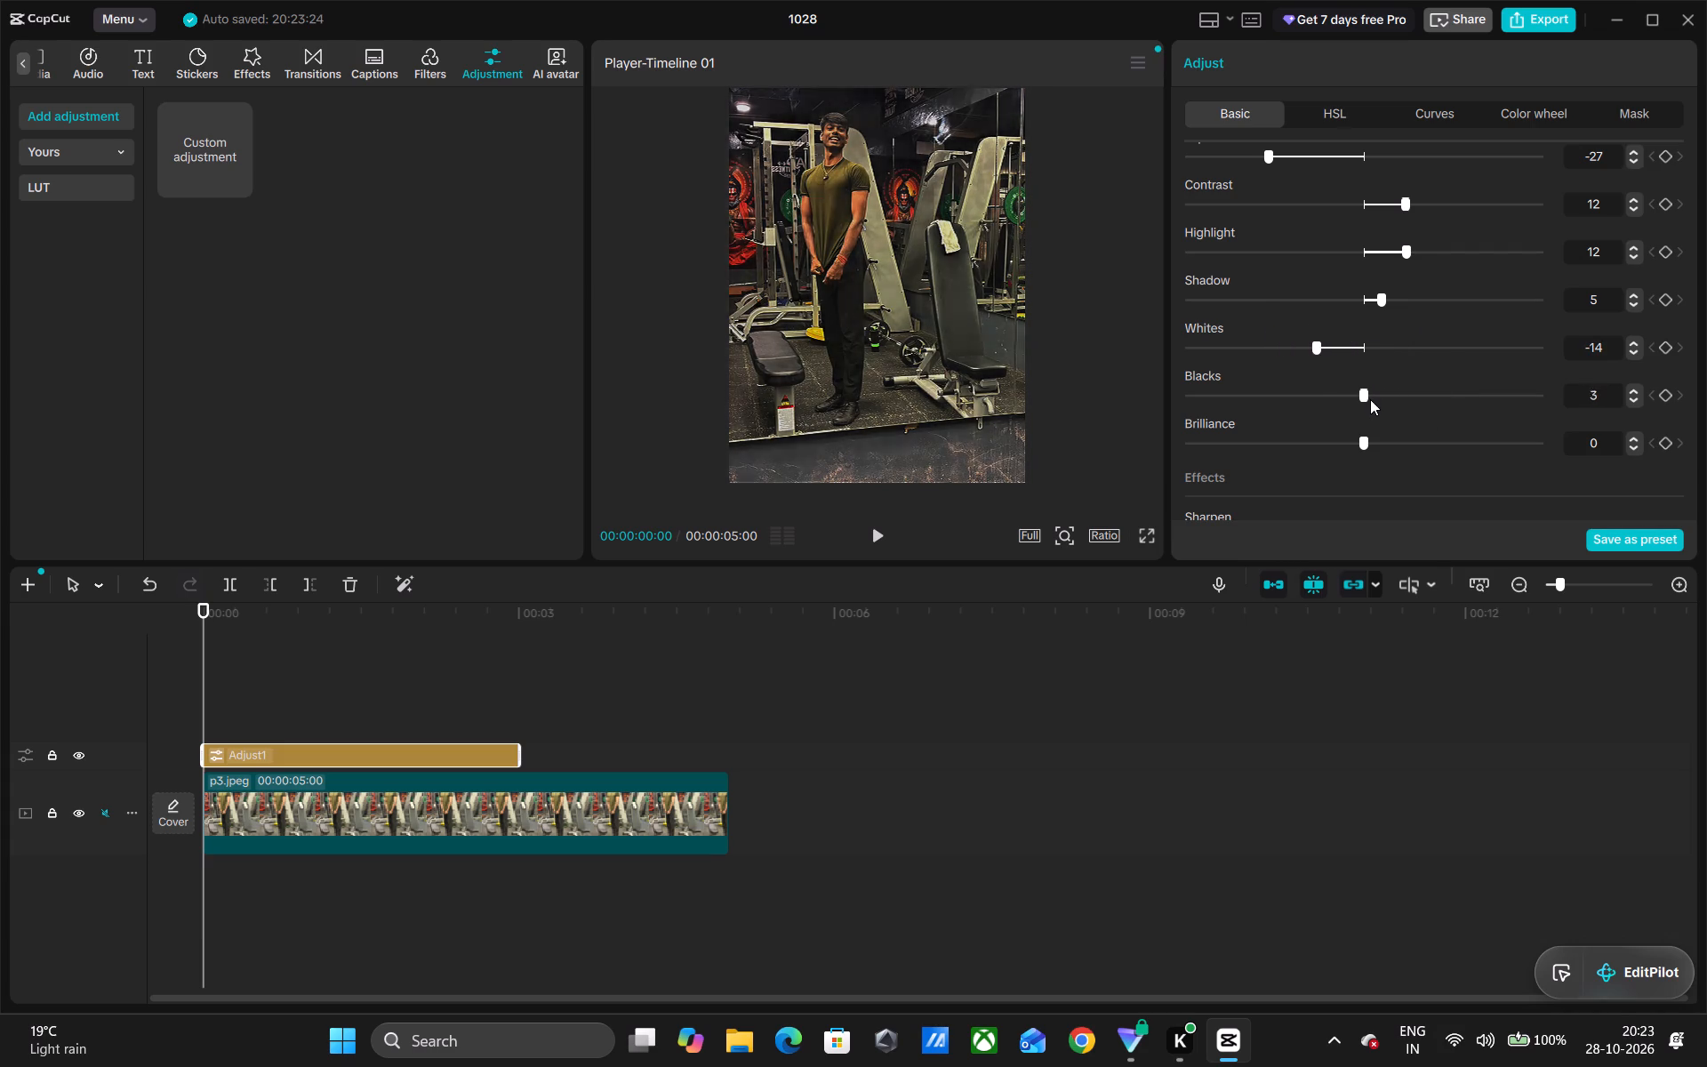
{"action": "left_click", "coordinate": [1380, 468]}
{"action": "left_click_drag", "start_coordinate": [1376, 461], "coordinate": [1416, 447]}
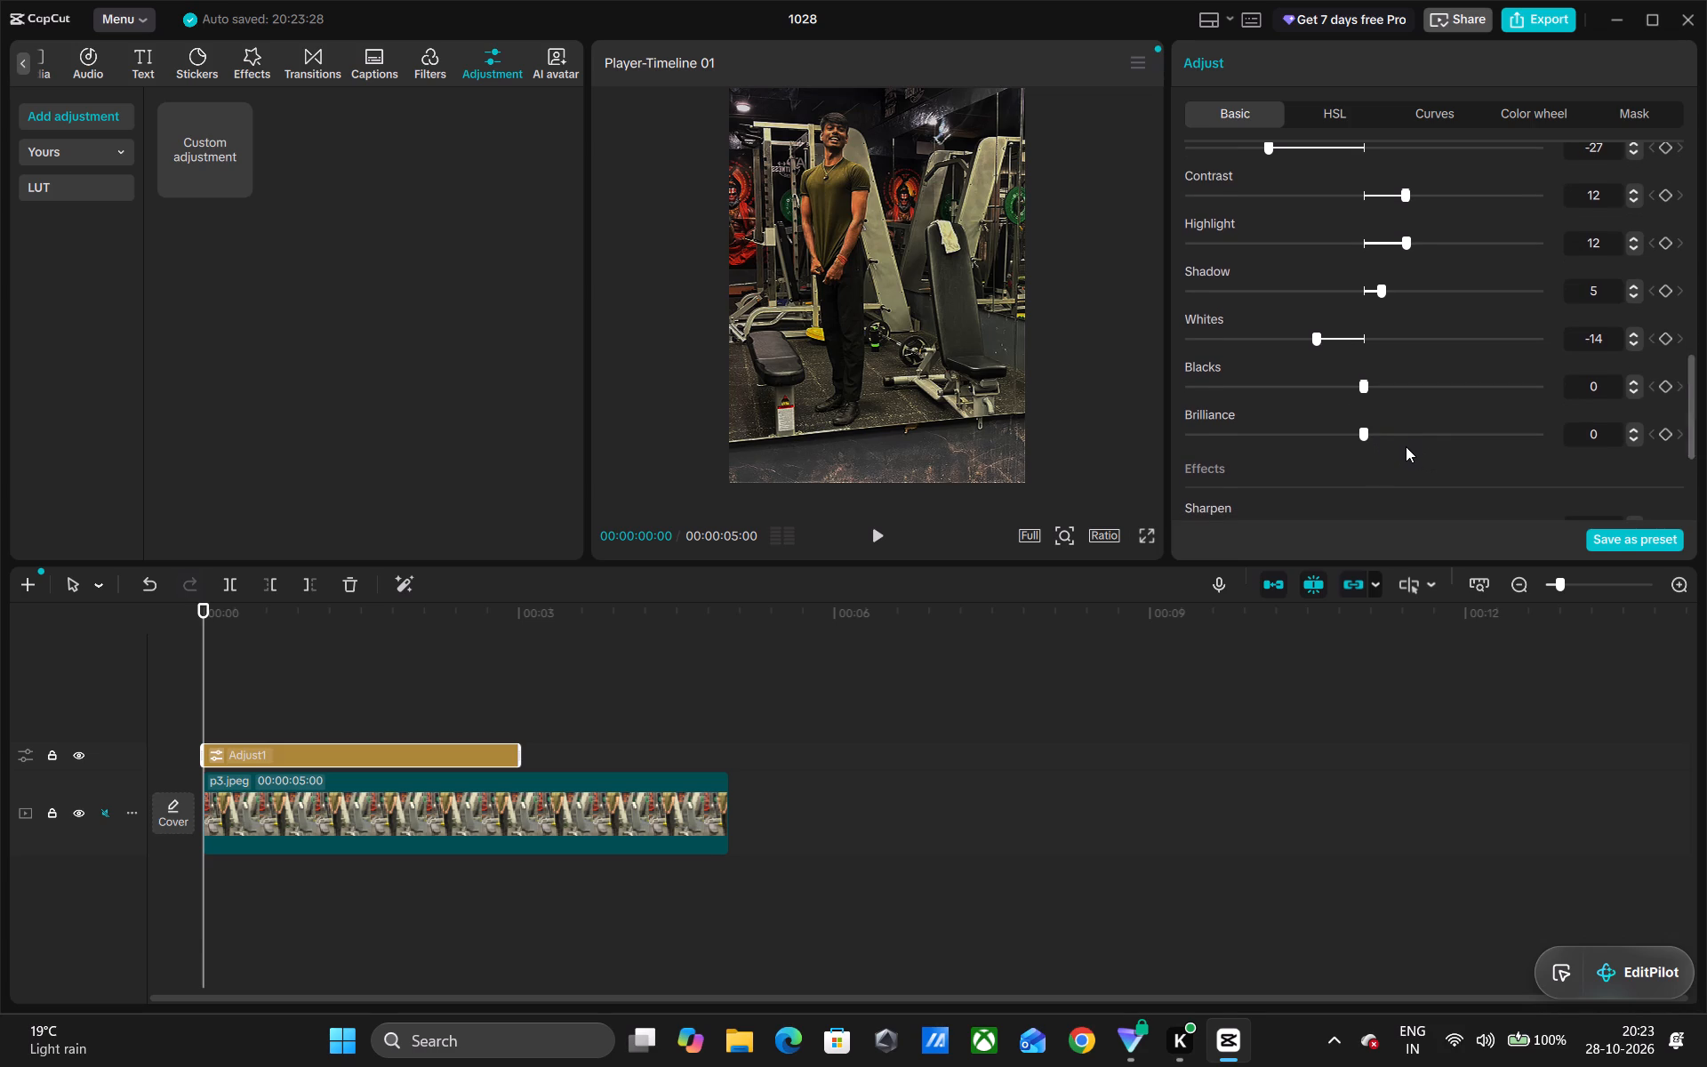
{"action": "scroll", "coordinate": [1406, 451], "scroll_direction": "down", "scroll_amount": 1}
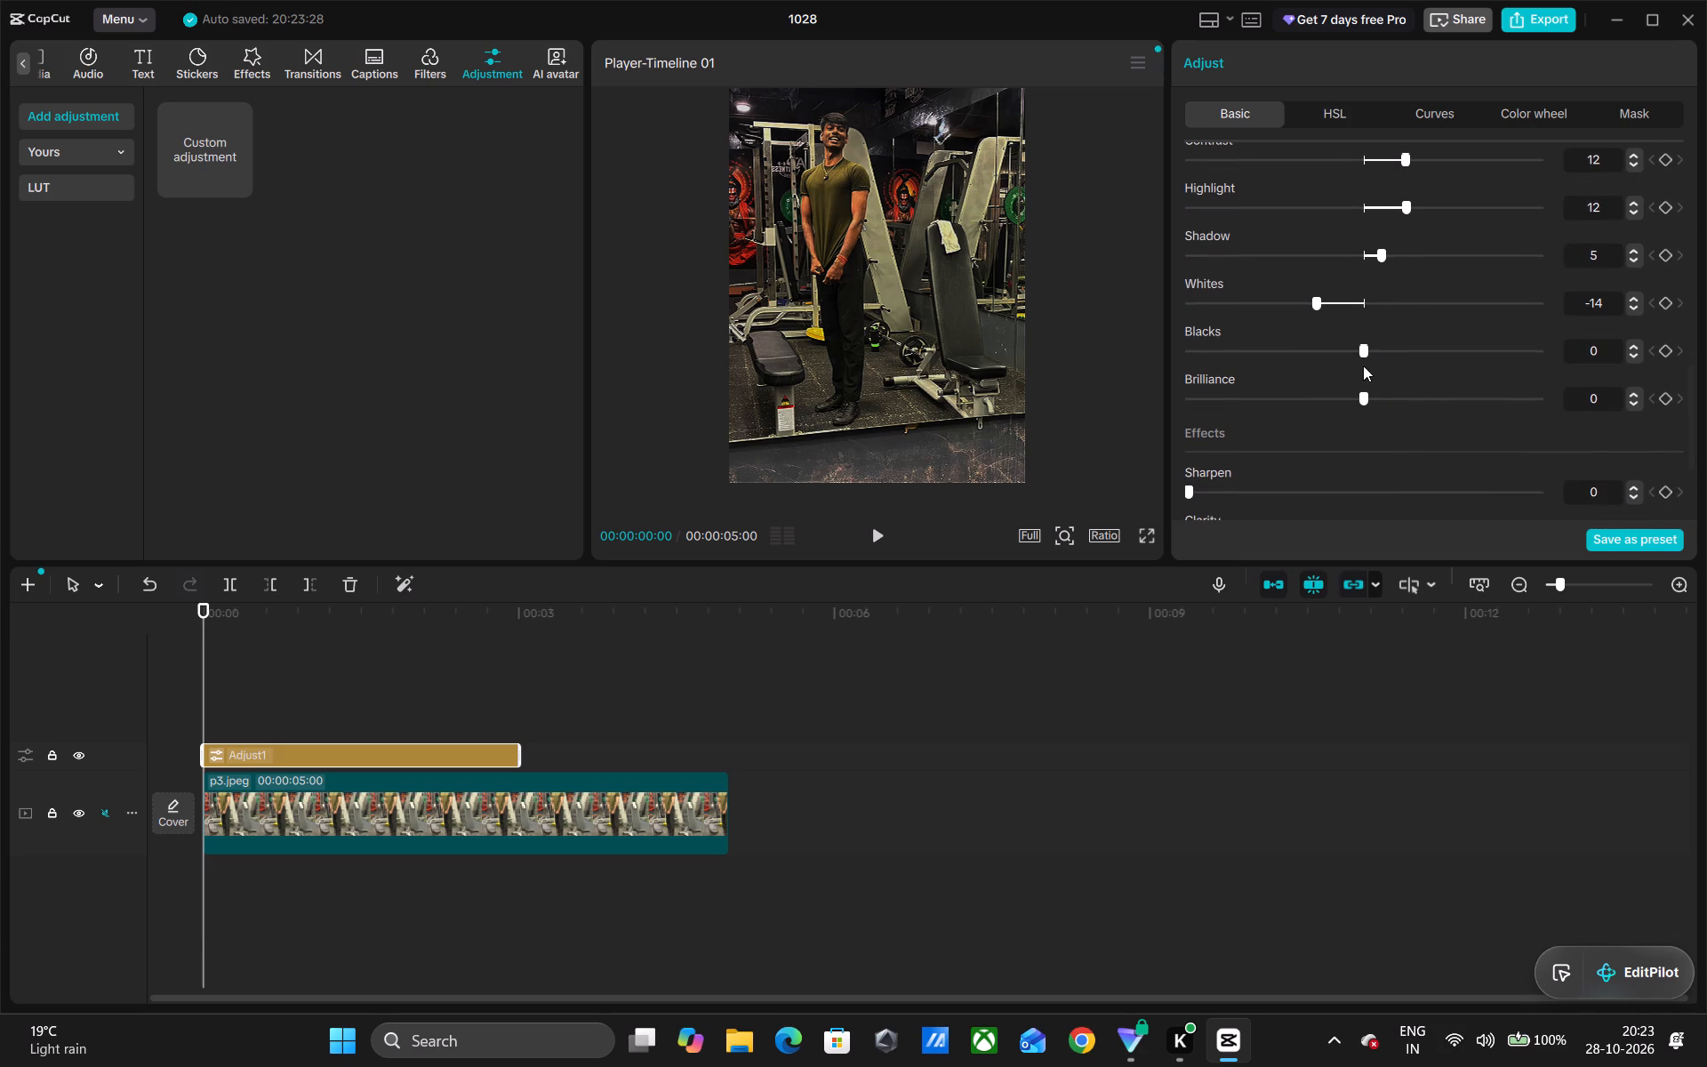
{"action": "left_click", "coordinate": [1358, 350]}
Set the adjustment layer's Brilliance to 13.
{"action": "left_click_drag", "start_coordinate": [1364, 398], "coordinate": [1144, 421]}
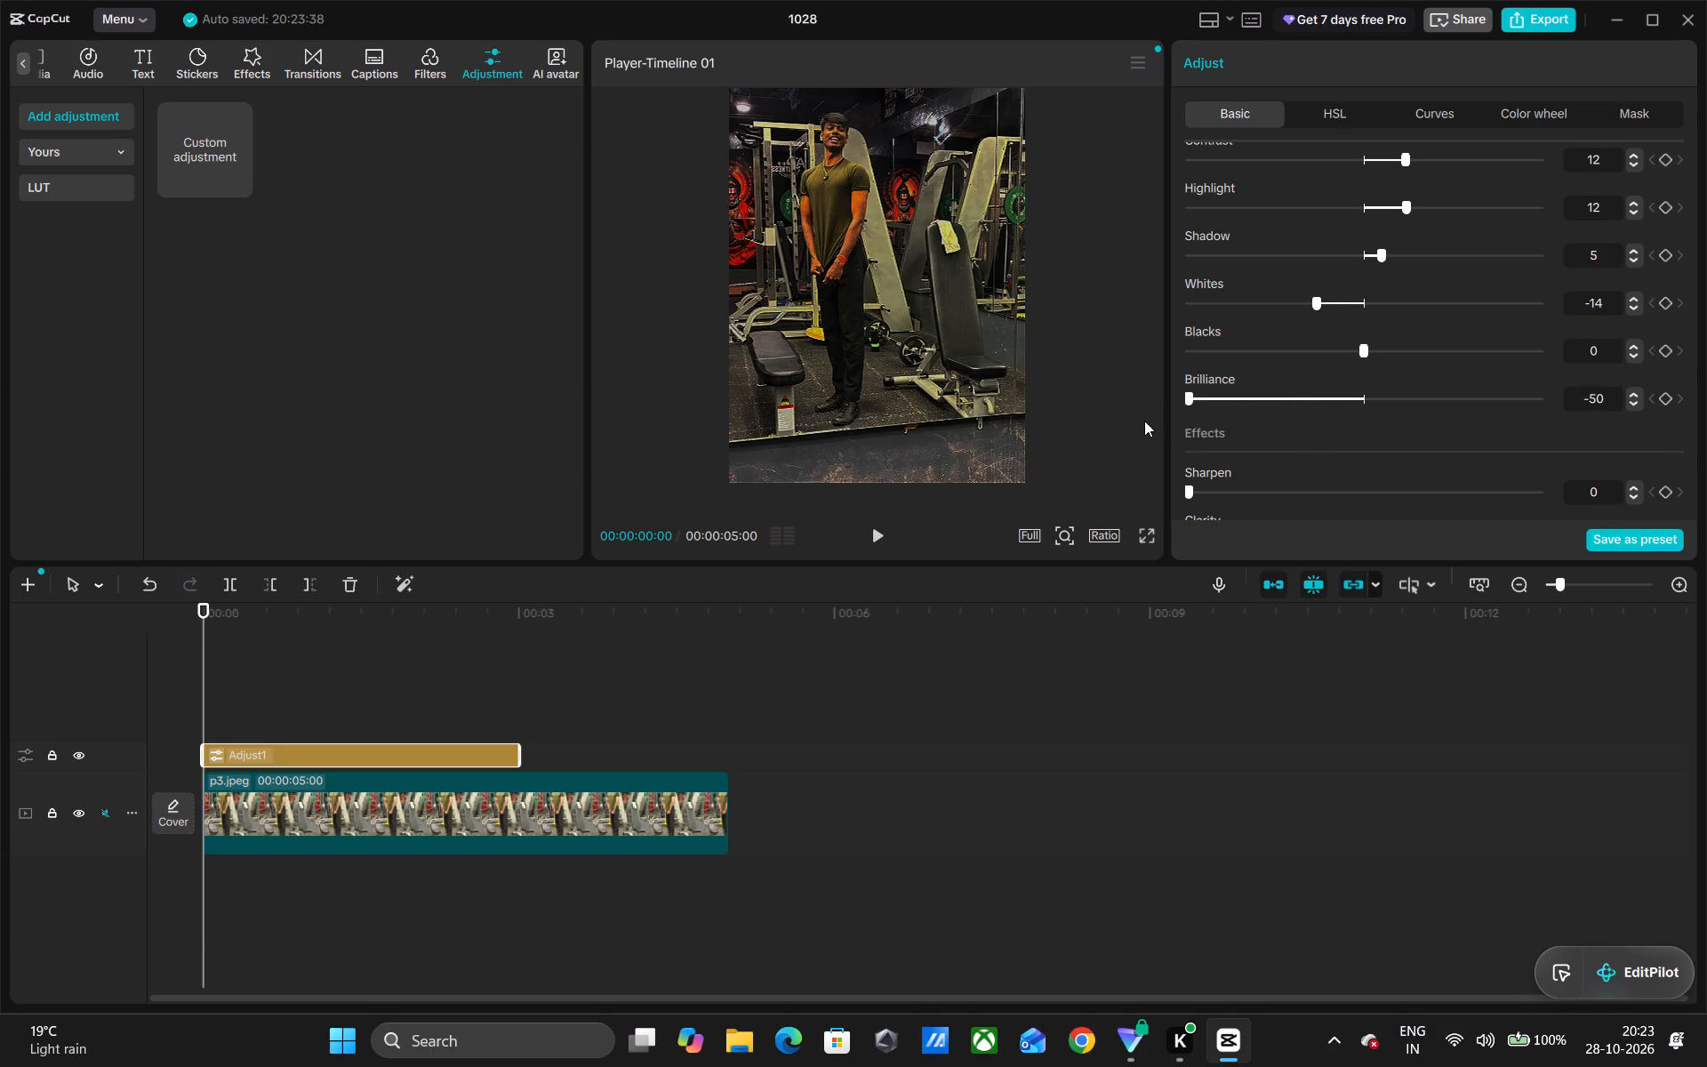
{"action": "left_click_drag", "start_coordinate": [1144, 421], "coordinate": [1409, 436]}
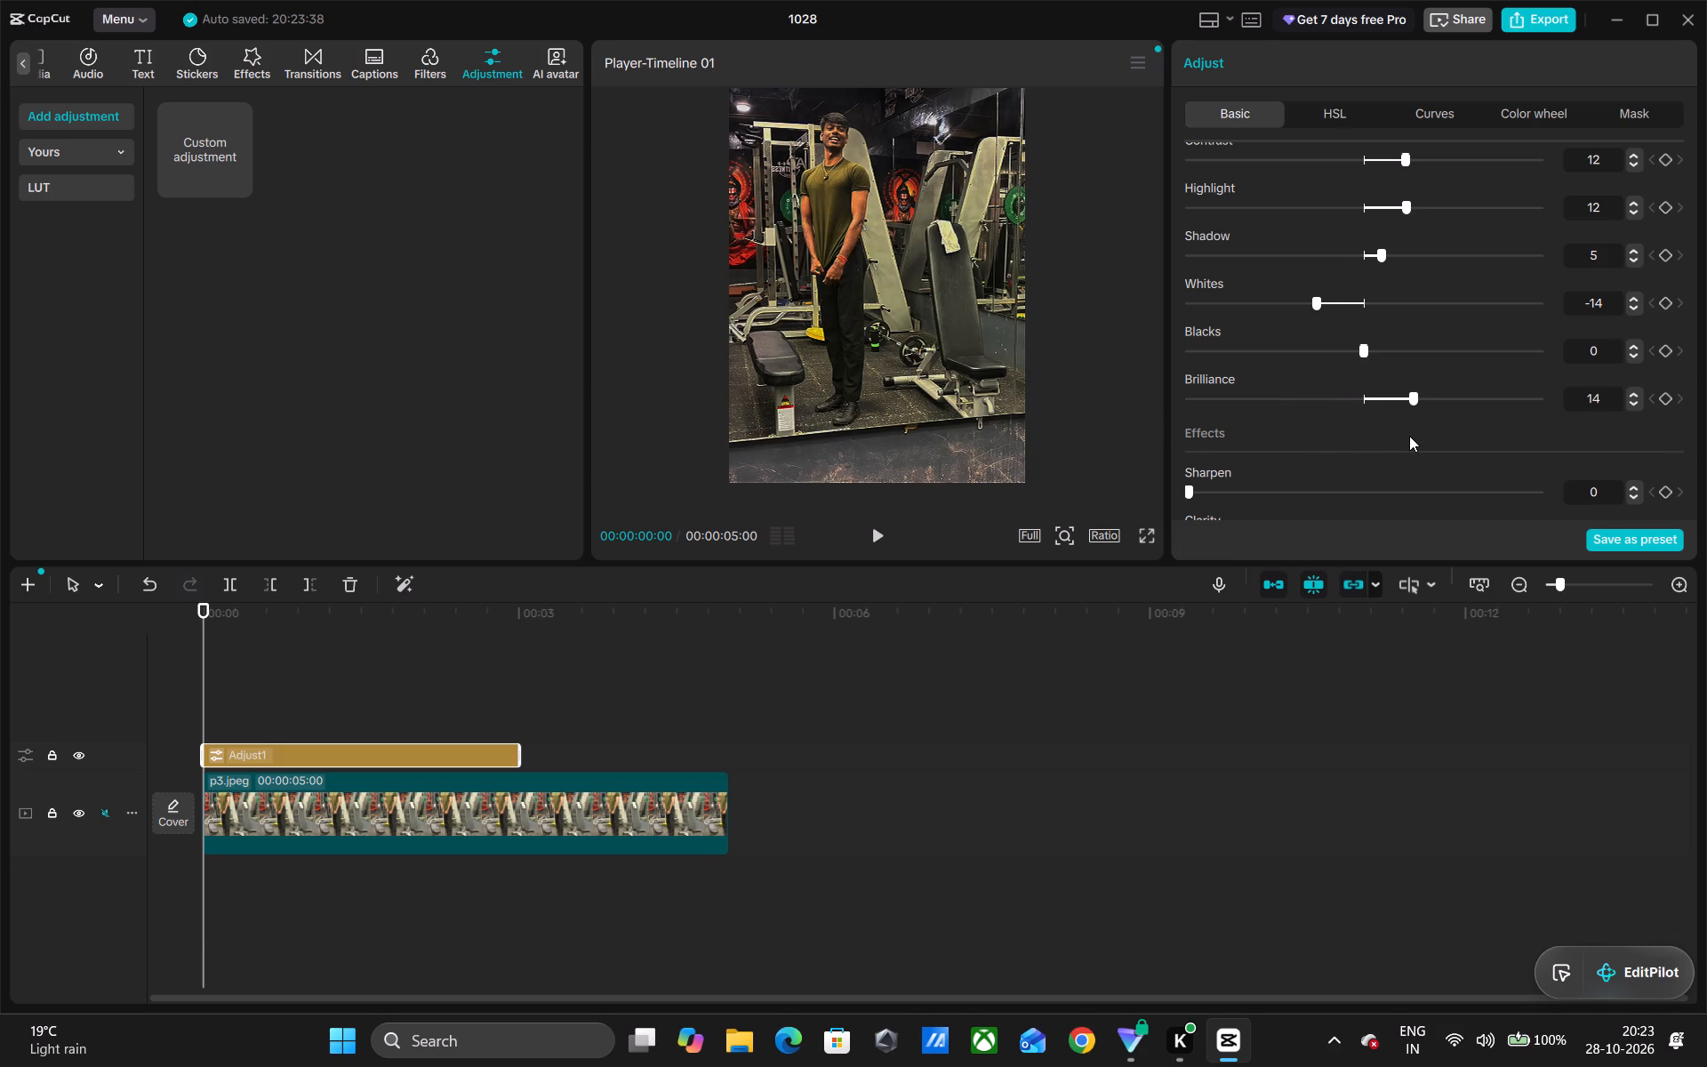
{"action": "left_click_drag", "start_coordinate": [1409, 436], "coordinate": [1405, 431]}
Set the adjustment layer's Sharpen effect to 18.
{"action": "scroll", "coordinate": [1405, 431], "scroll_direction": "down", "scroll_amount": 4}
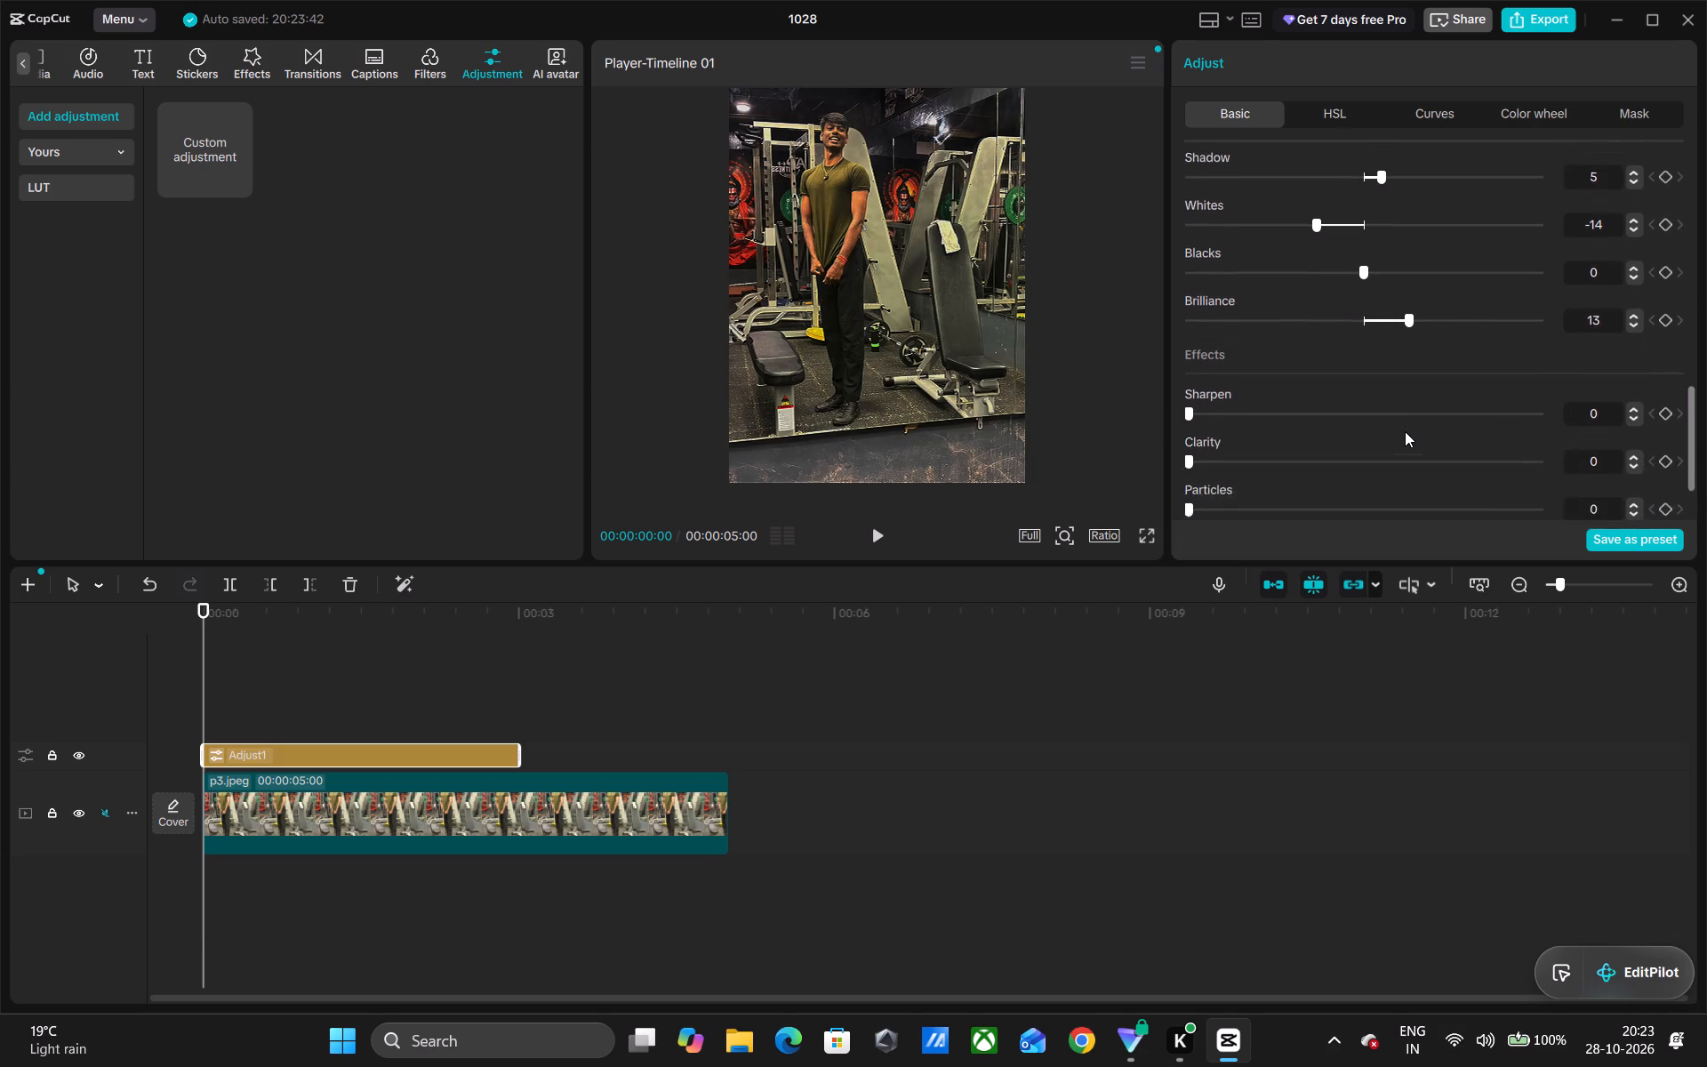
{"action": "scroll", "coordinate": [1405, 431], "scroll_direction": "down", "scroll_amount": 1}
{"action": "left_click_drag", "start_coordinate": [1527, 389], "coordinate": [1554, 374]}
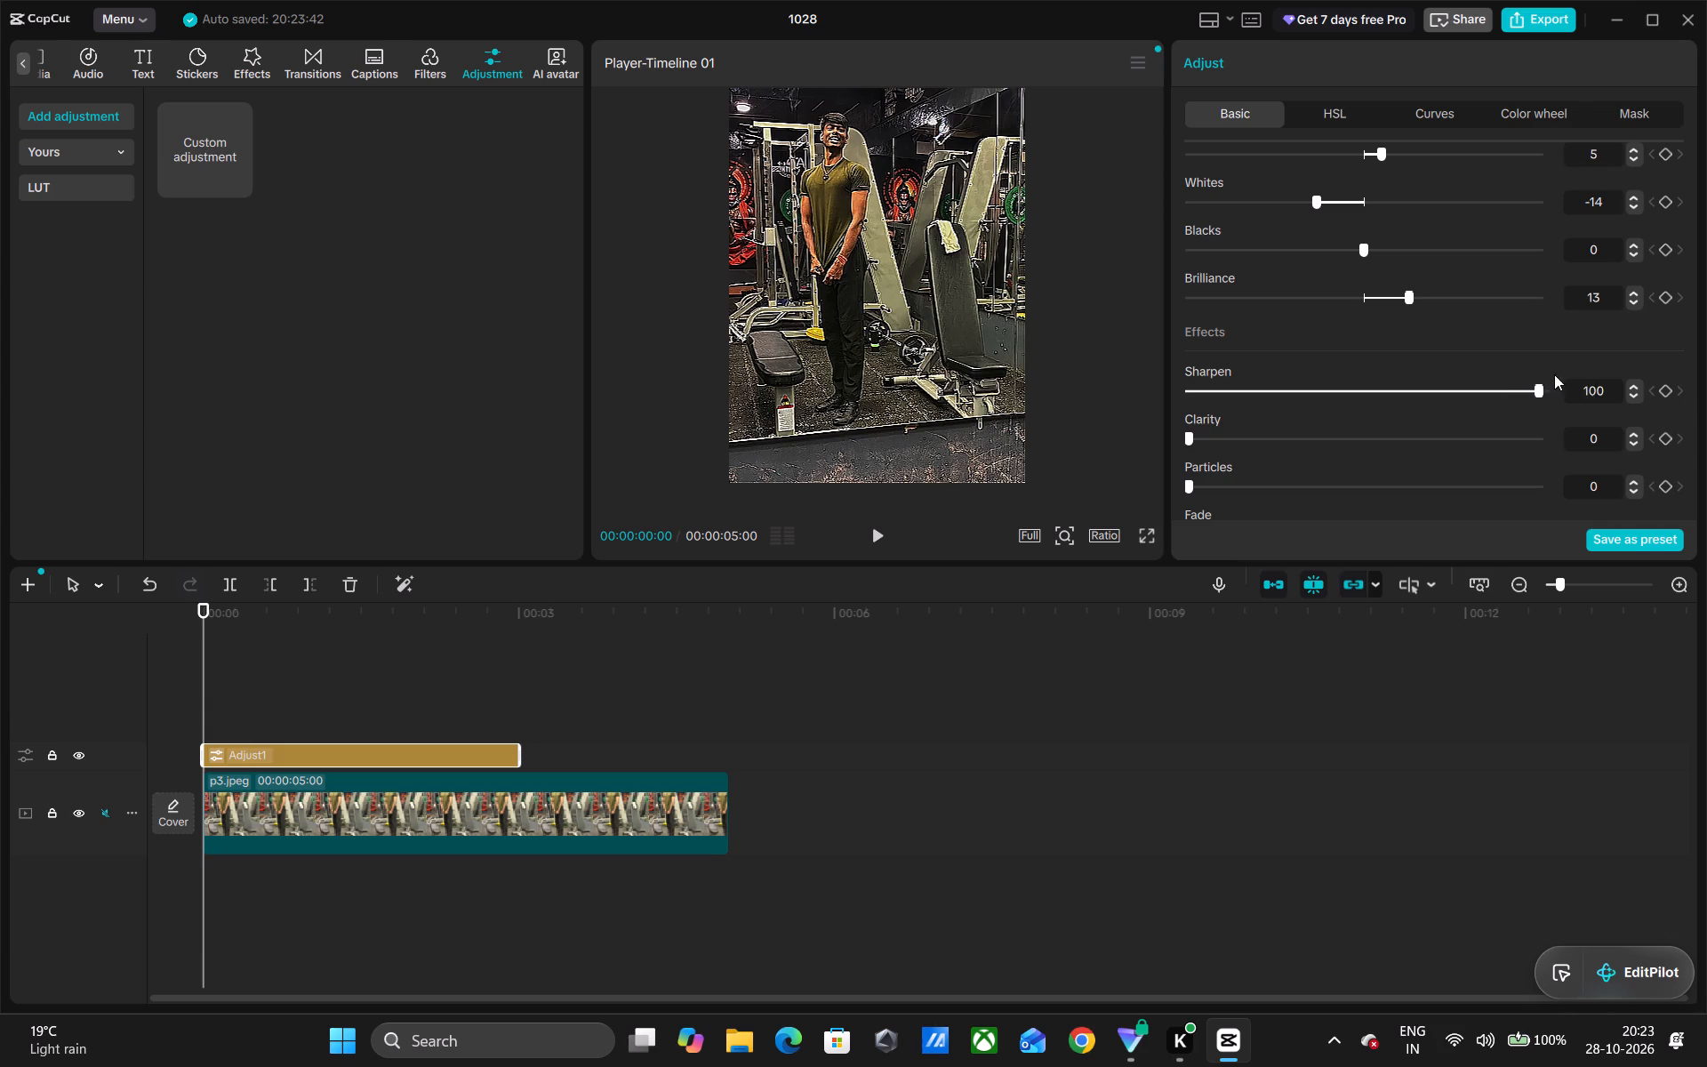
{"action": "left_click_drag", "start_coordinate": [1554, 374], "coordinate": [1226, 408]}
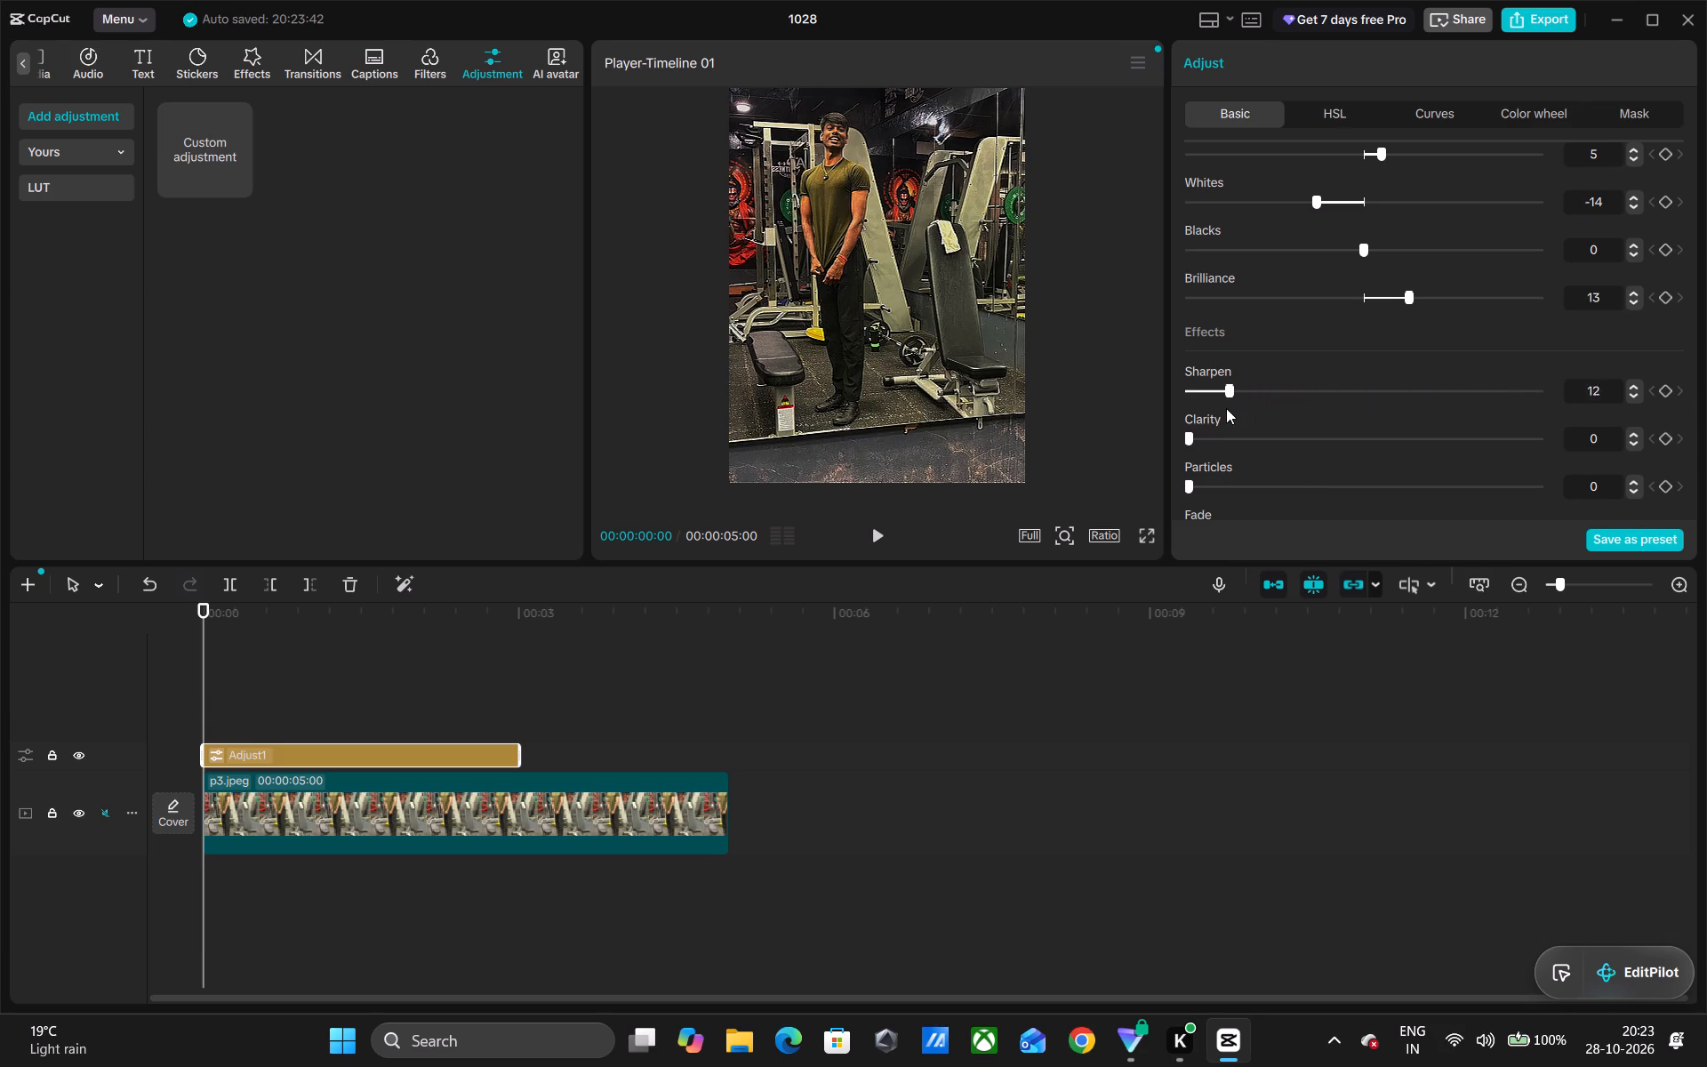
{"action": "left_click_drag", "start_coordinate": [1226, 408], "coordinate": [1139, 408]}
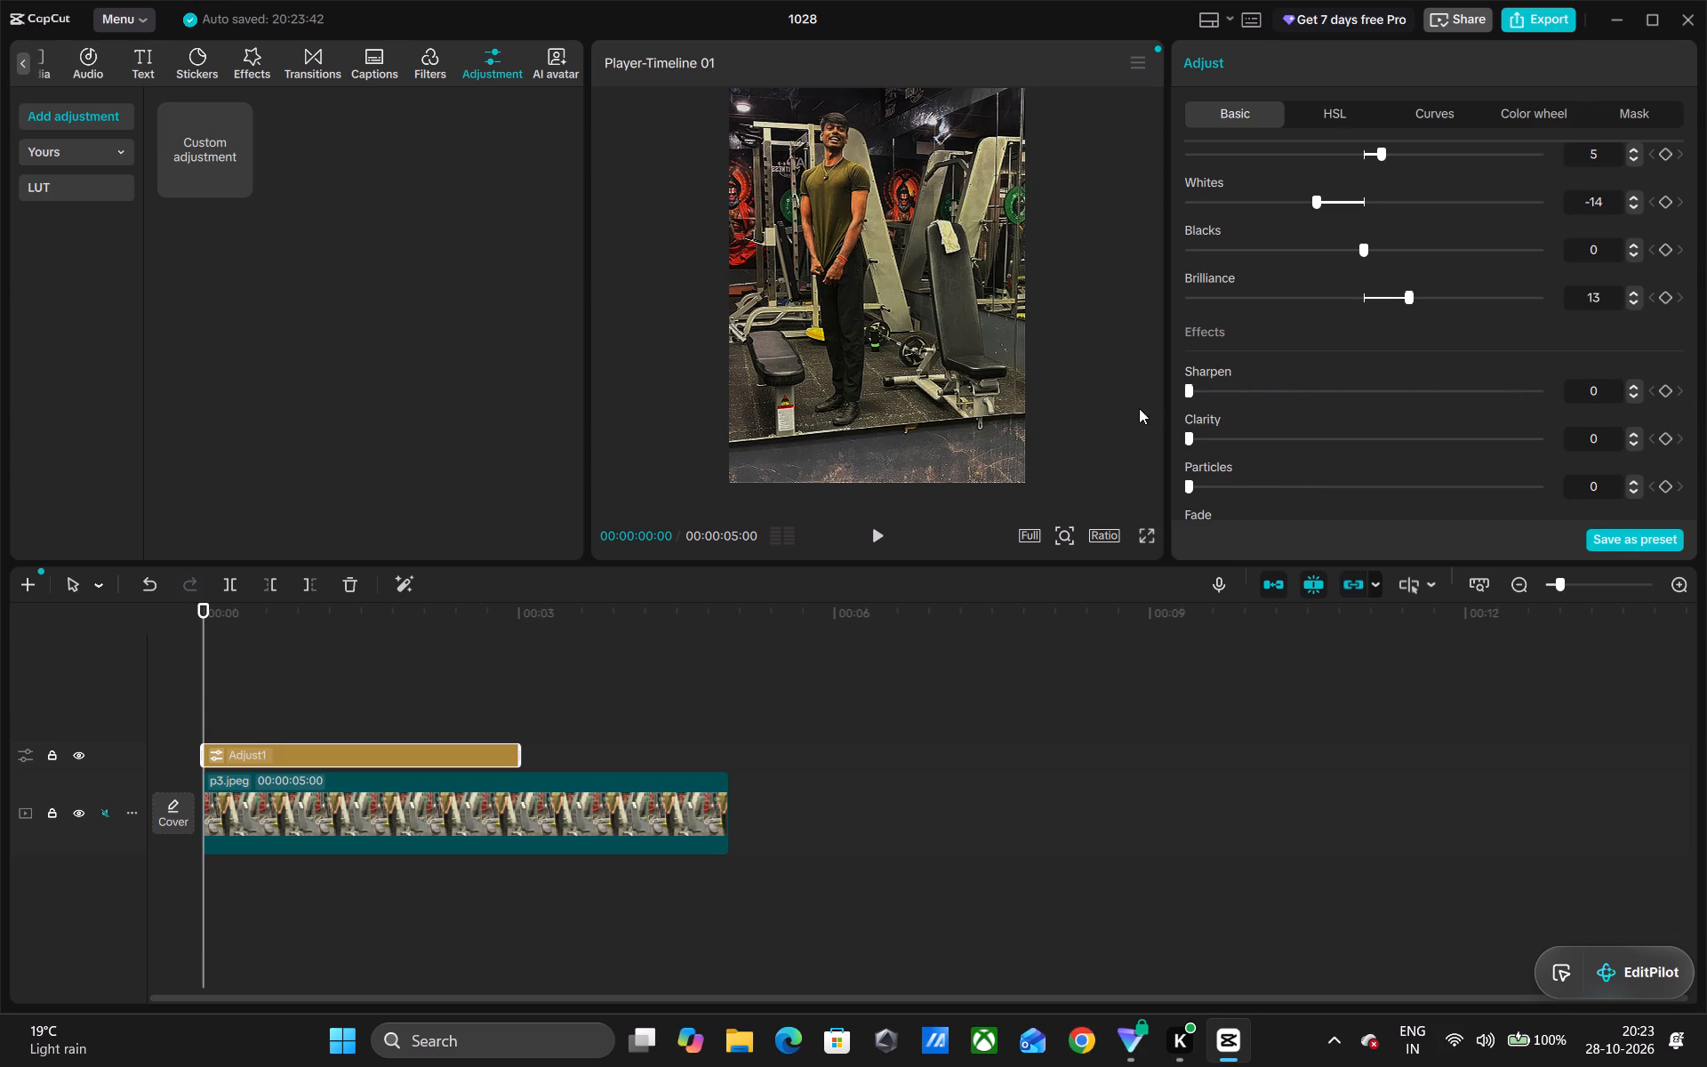
{"action": "left_click_drag", "start_coordinate": [1139, 408], "coordinate": [1252, 383]}
Set the adjustment layer's Clarity effect to 100.
{"action": "left_click_drag", "start_coordinate": [1228, 441], "coordinate": [1611, 451]}
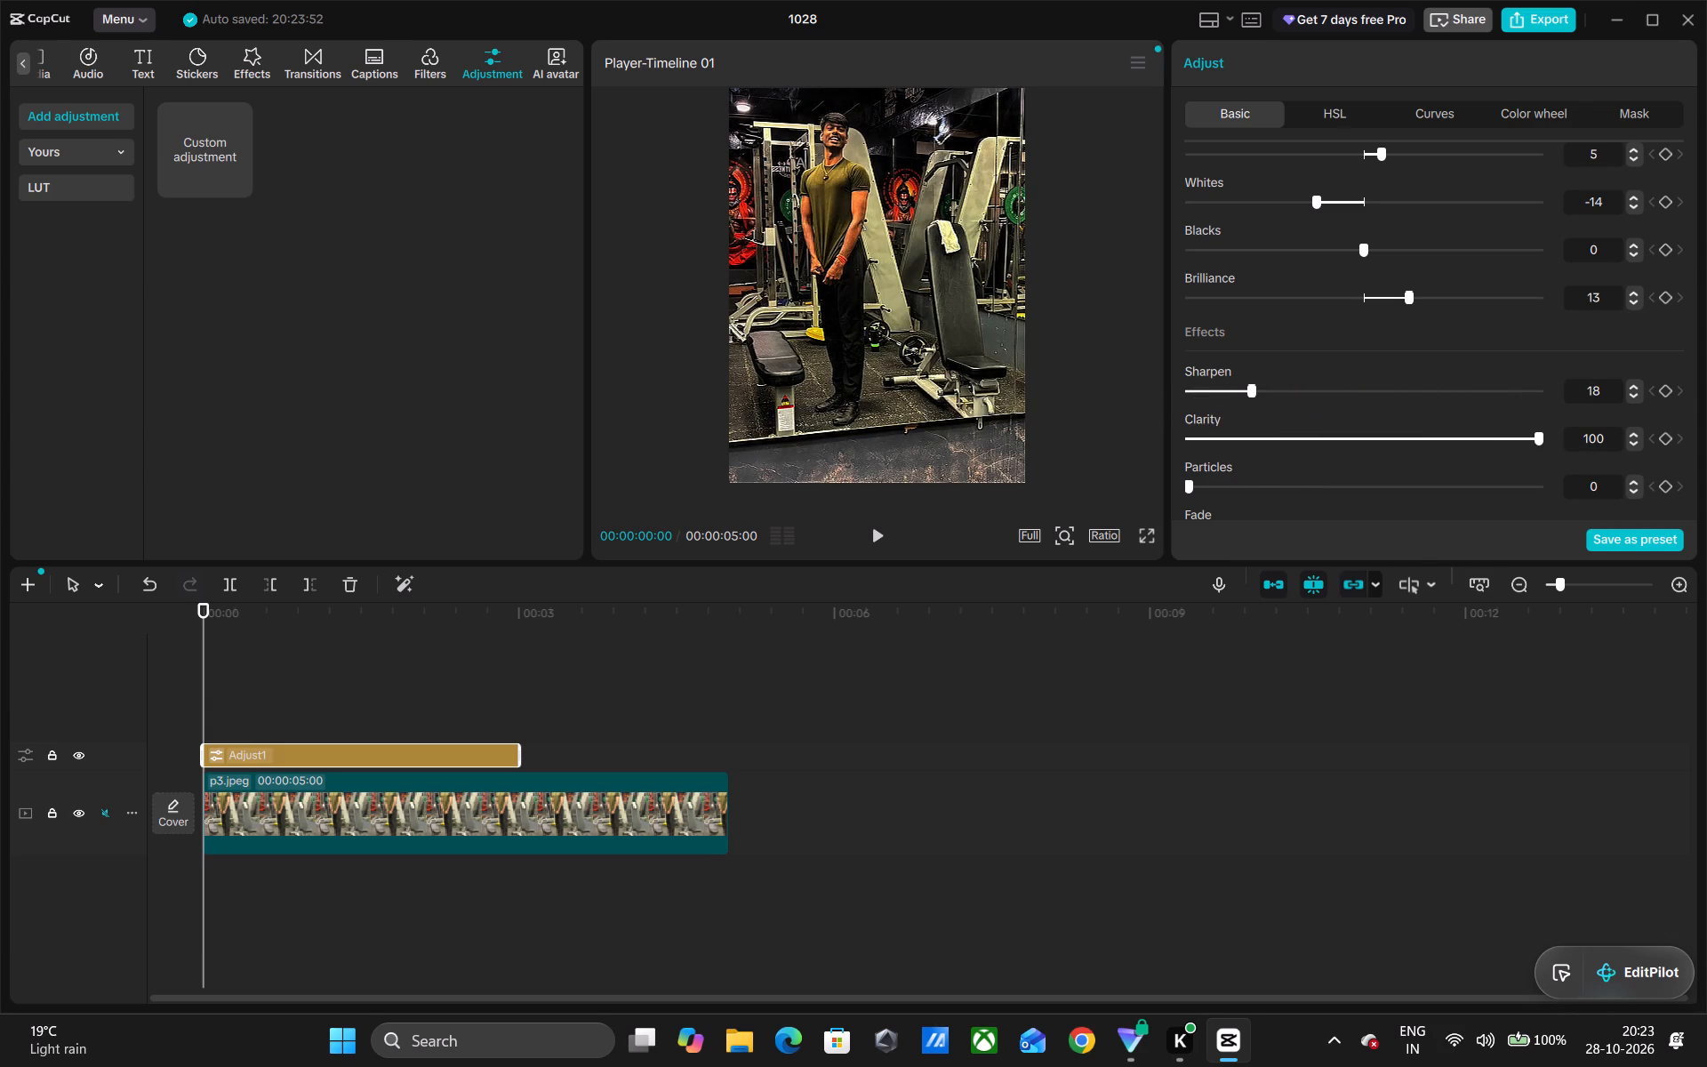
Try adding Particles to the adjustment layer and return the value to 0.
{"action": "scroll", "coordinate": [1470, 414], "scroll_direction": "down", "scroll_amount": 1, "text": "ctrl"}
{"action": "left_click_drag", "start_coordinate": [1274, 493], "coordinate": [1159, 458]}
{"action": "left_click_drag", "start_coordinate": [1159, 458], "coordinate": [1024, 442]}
Save the adjustment layer's settings as a preset.
{"action": "scroll", "coordinate": [1358, 373], "scroll_direction": "down", "scroll_amount": 4}
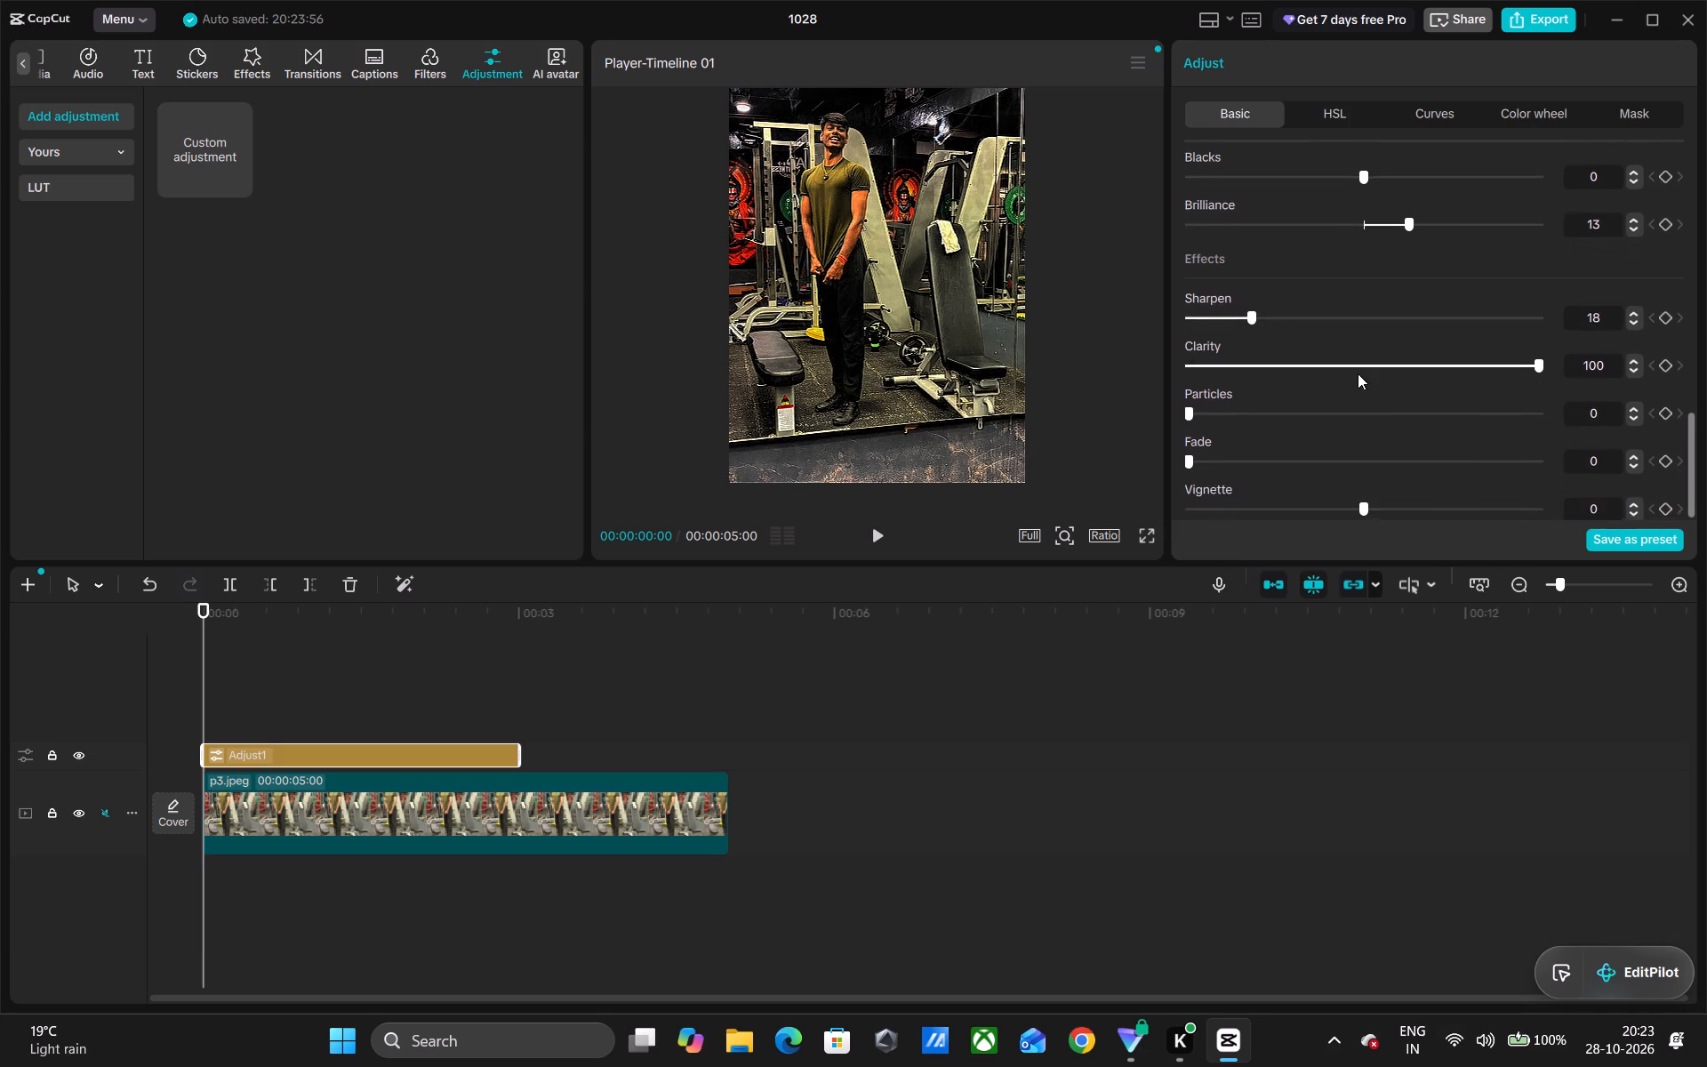
{"action": "scroll", "coordinate": [1358, 373], "scroll_direction": "down", "scroll_amount": 12}
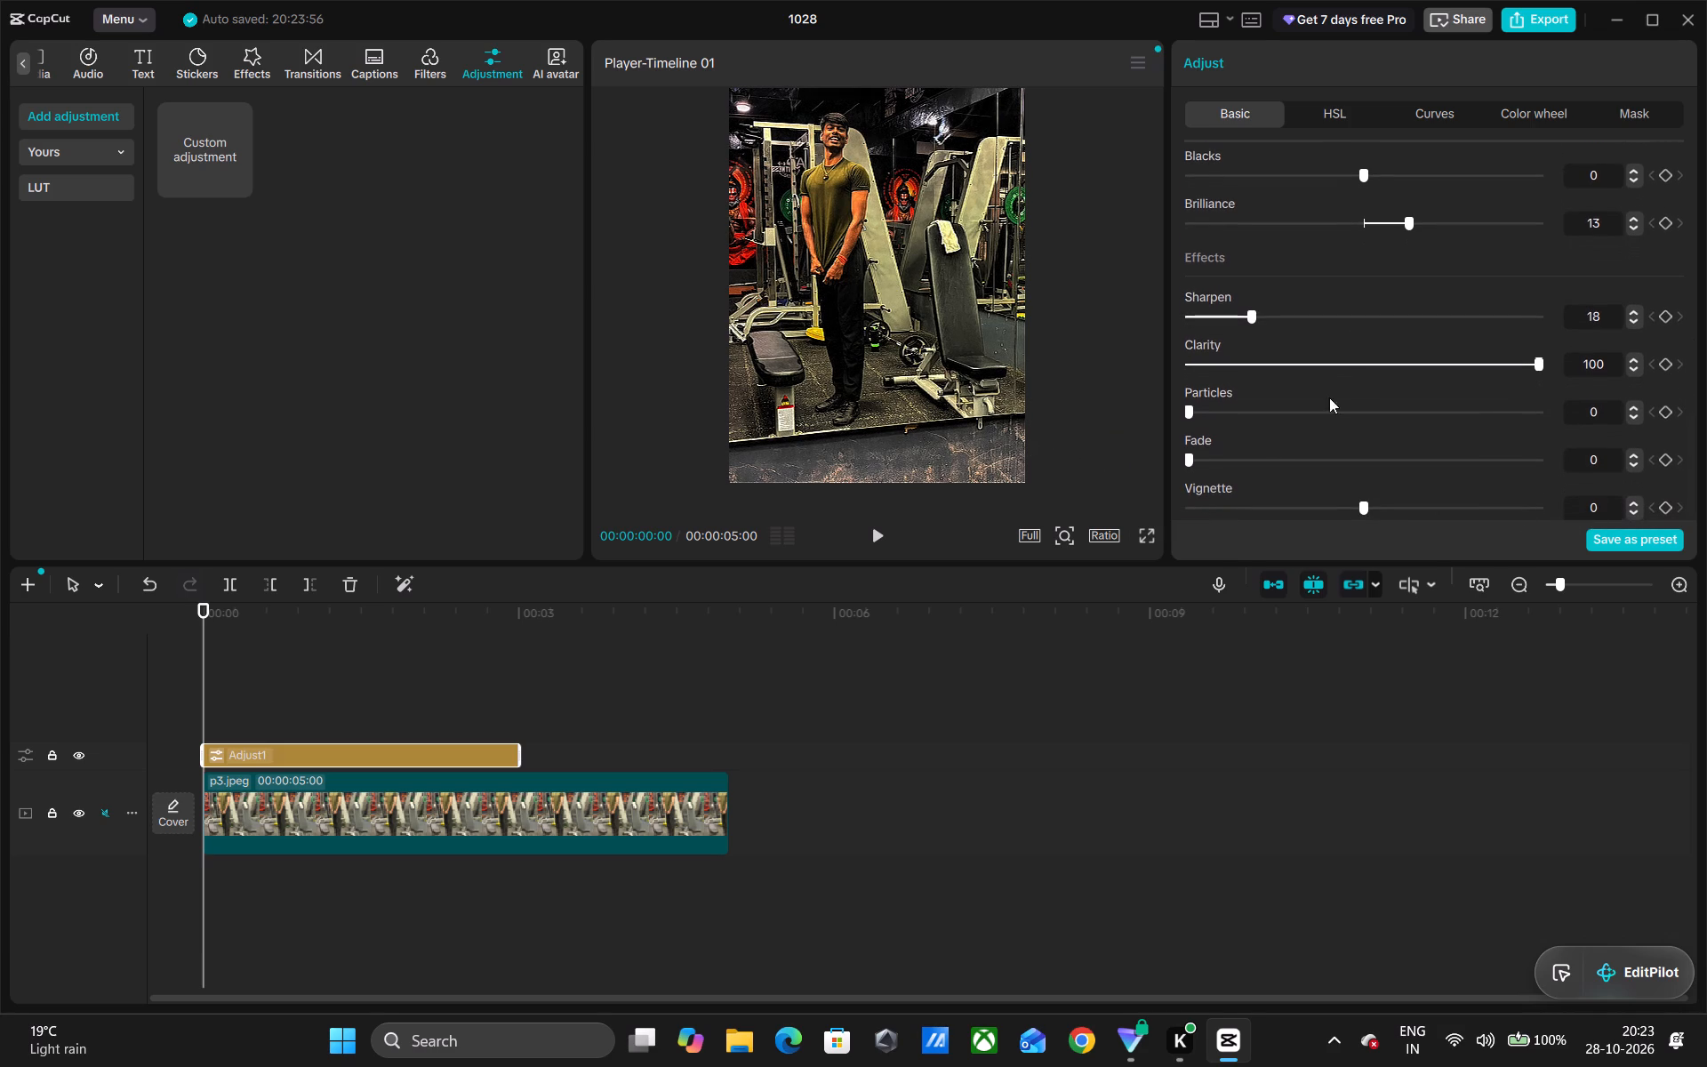
{"action": "left_click", "coordinate": [1618, 550]}
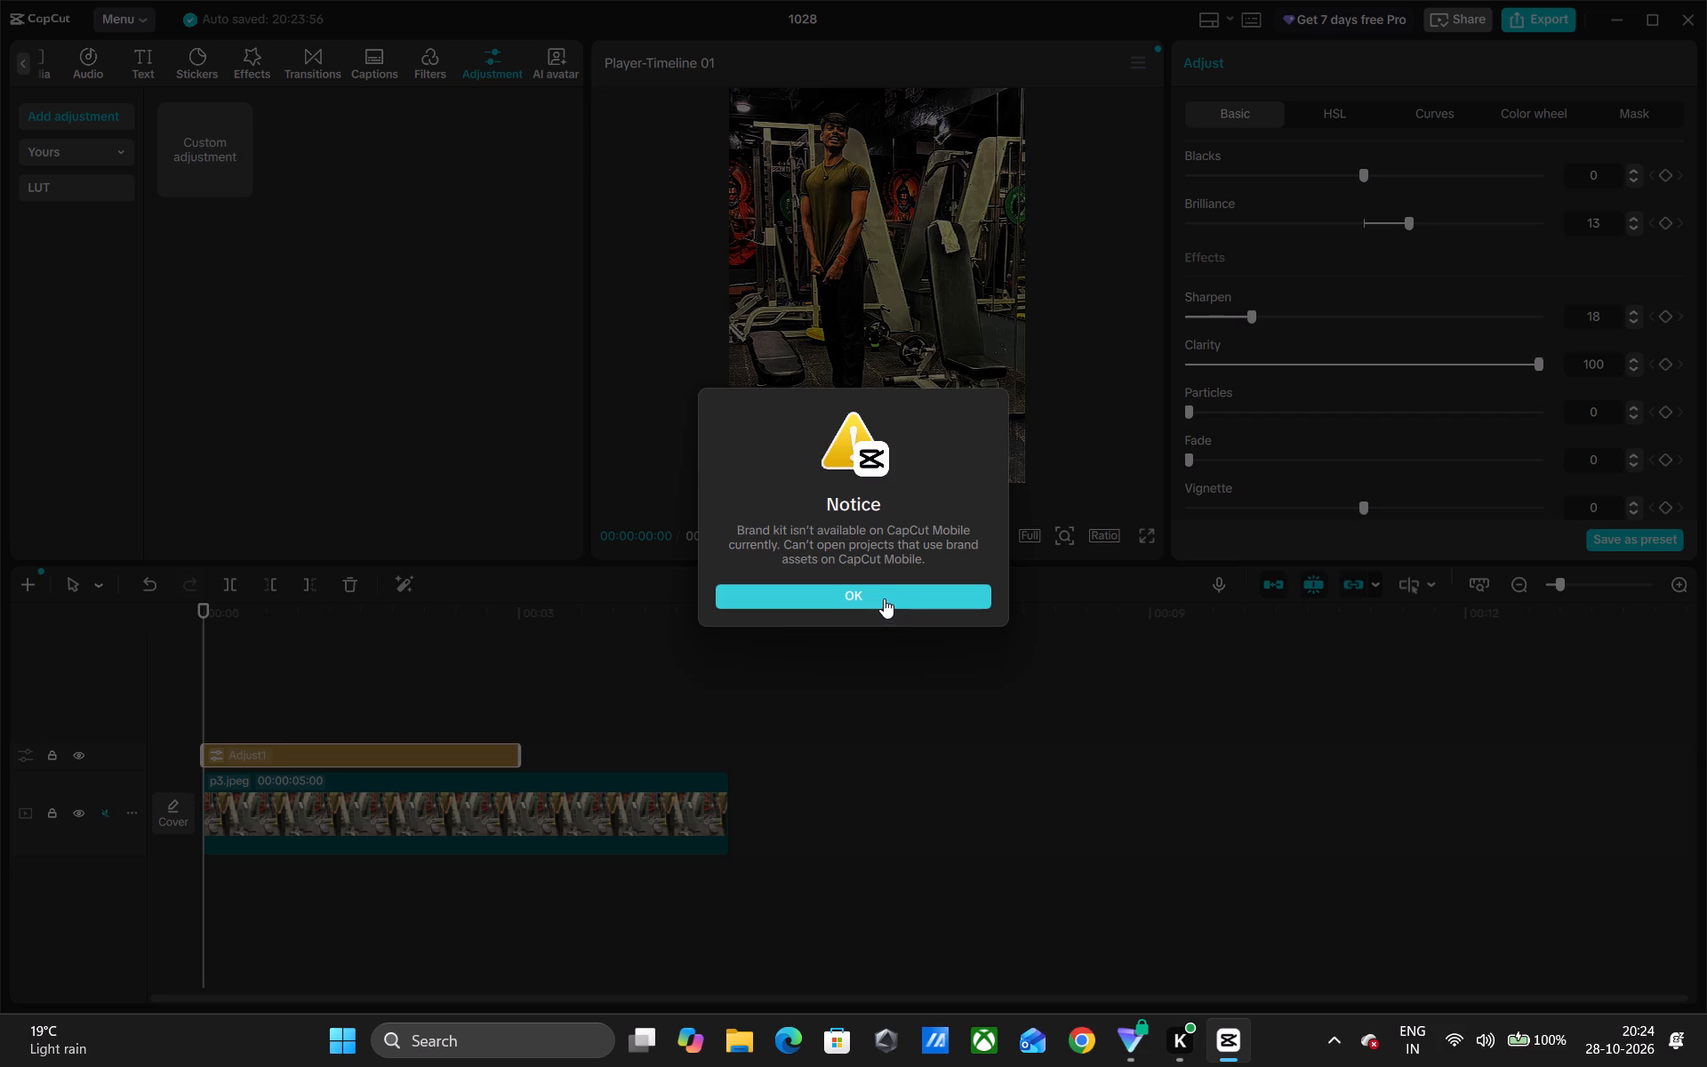
{"action": "left_click", "coordinate": [889, 605]}
Extend the adjustment layer on the timeline to just short of the end of the p3.jpeg clip.
{"action": "left_click", "coordinate": [501, 761]}
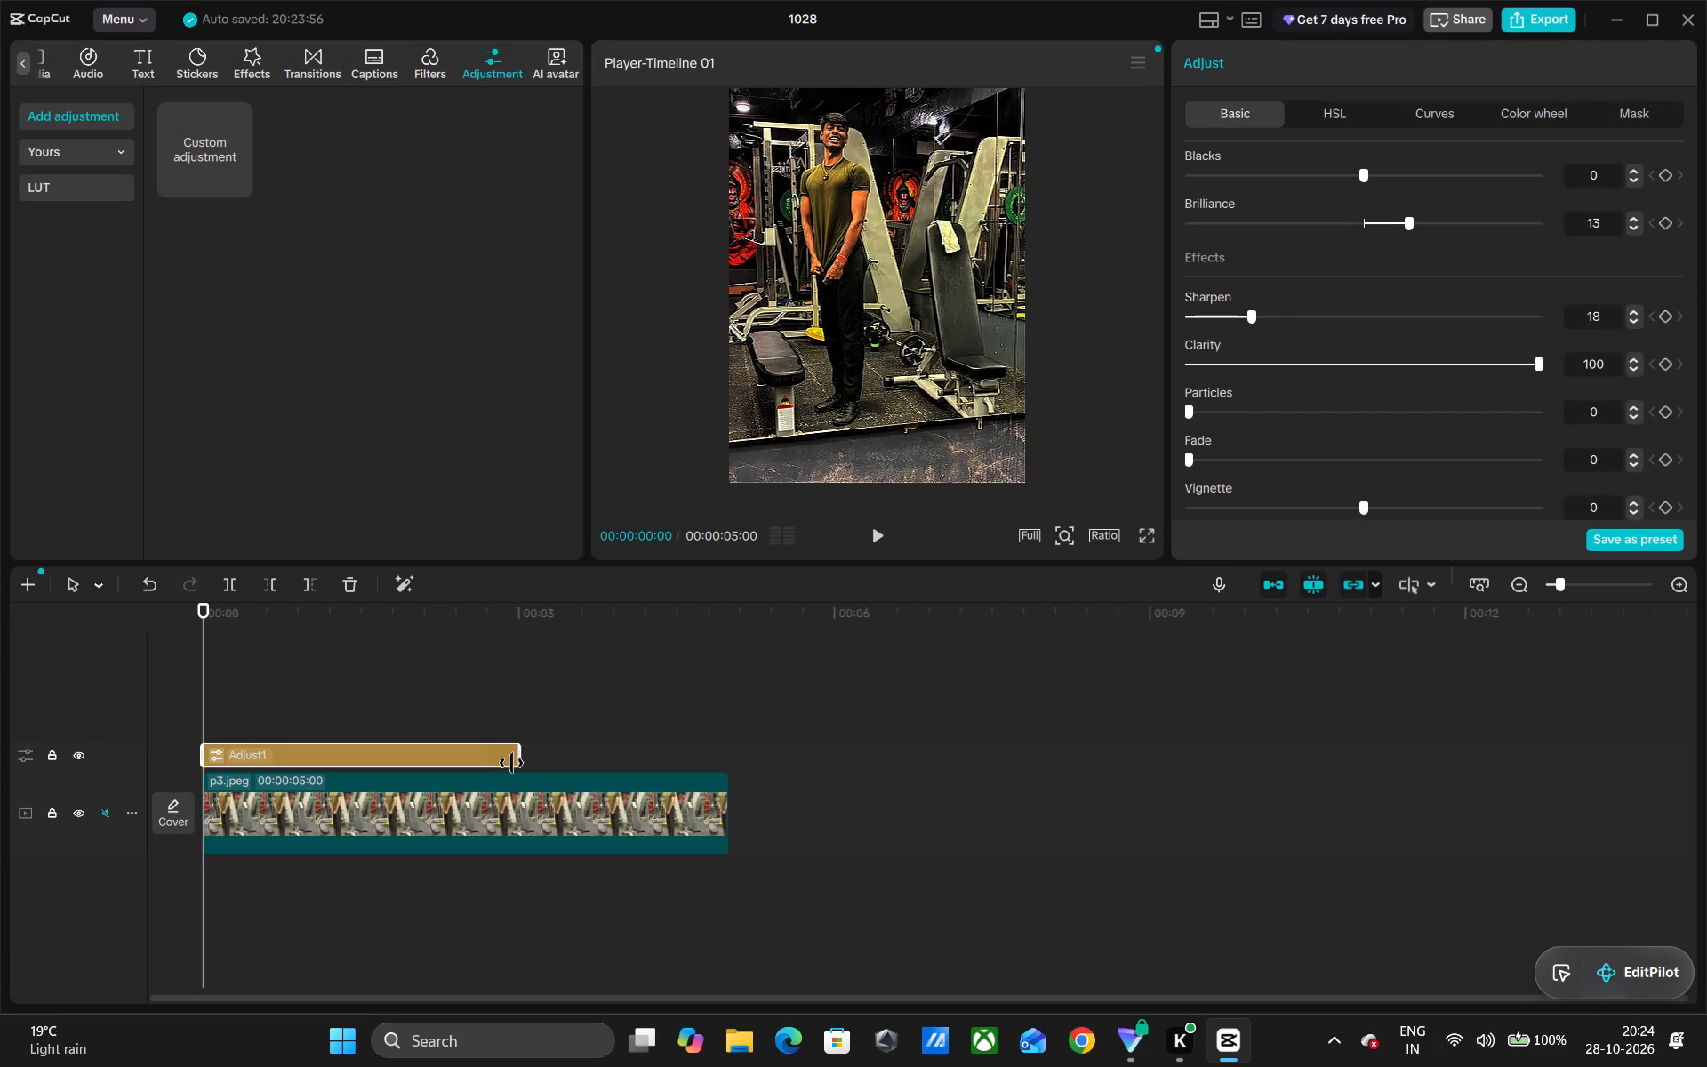
{"action": "left_click", "coordinate": [511, 761]}
{"action": "left_click_drag", "start_coordinate": [517, 763], "coordinate": [732, 752]}
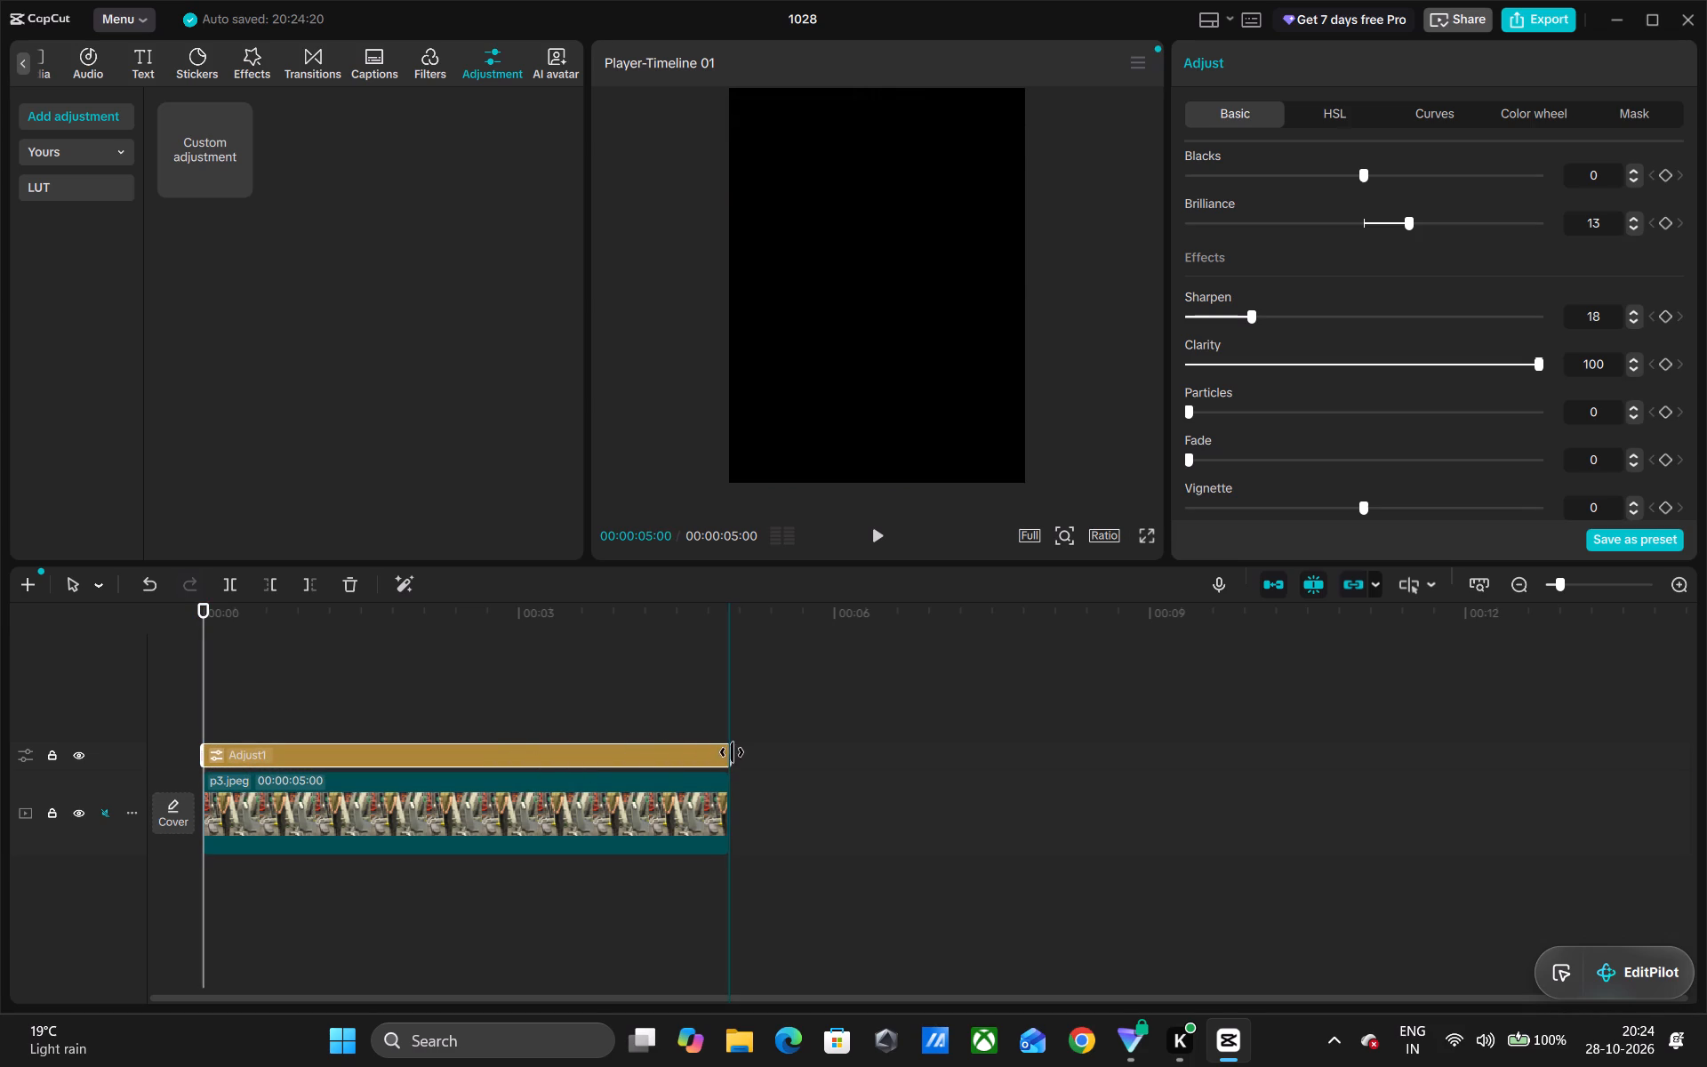
{"action": "left_click_drag", "start_coordinate": [732, 752], "coordinate": [713, 744]}
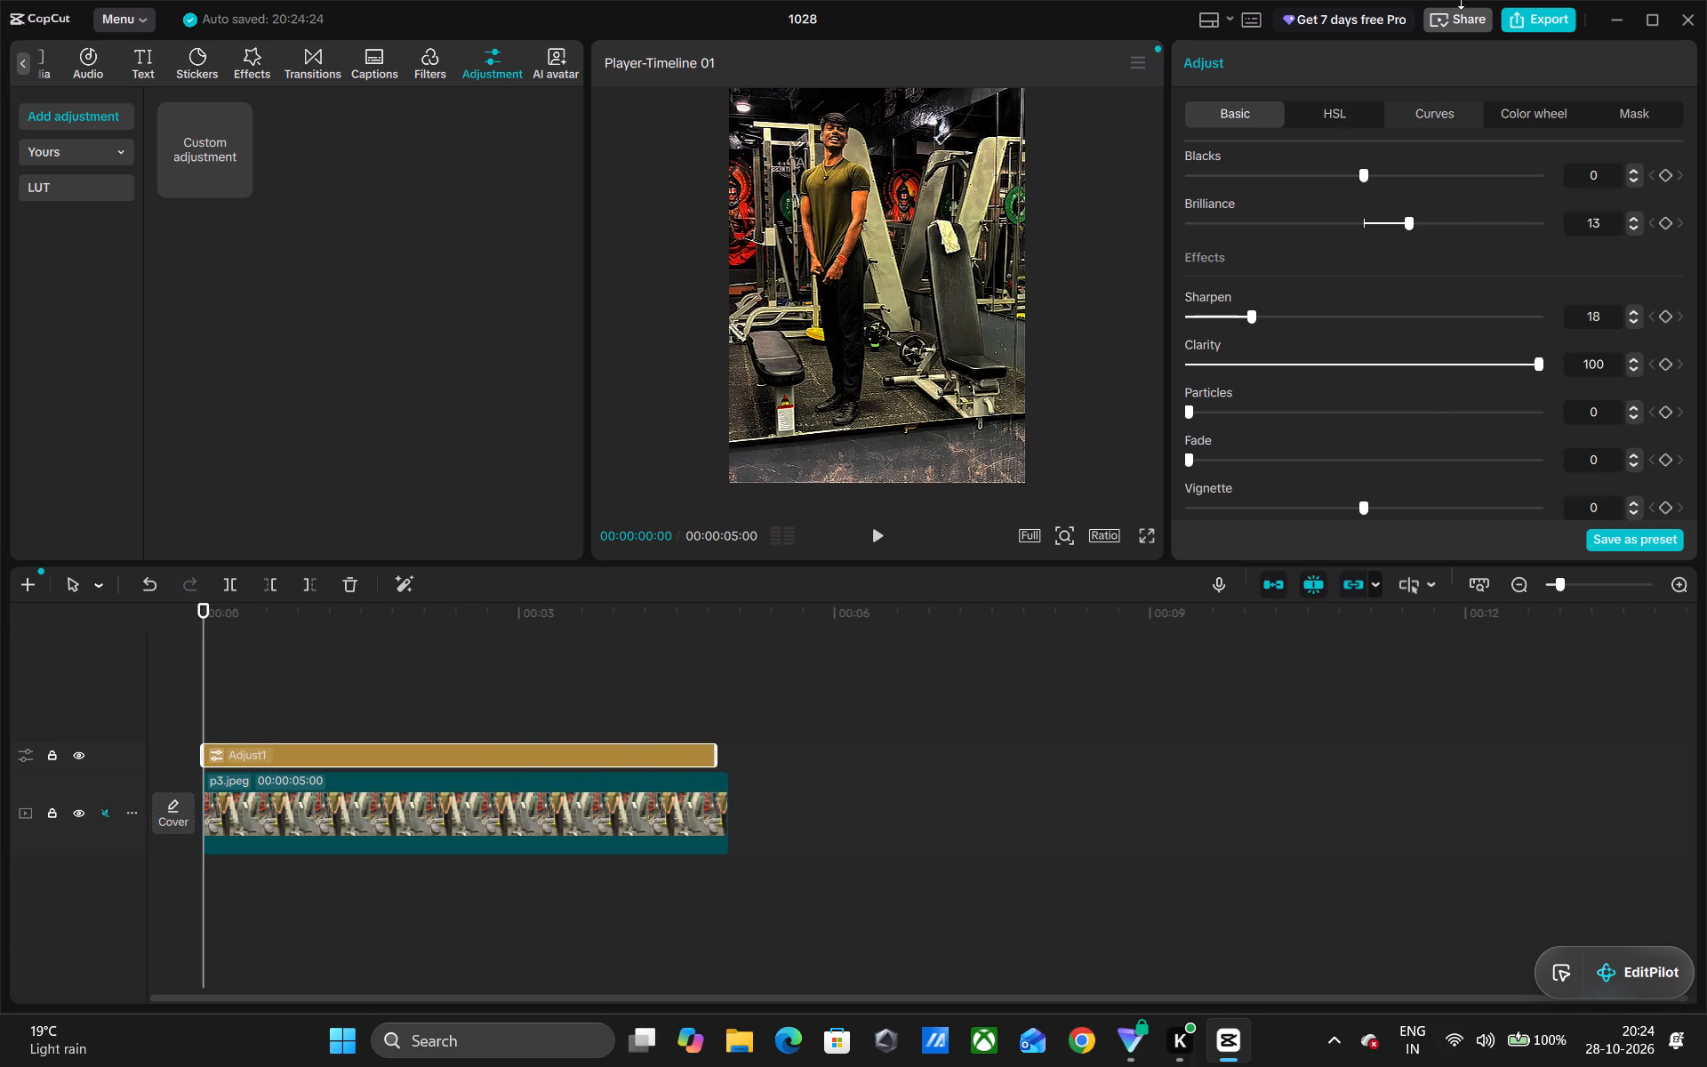